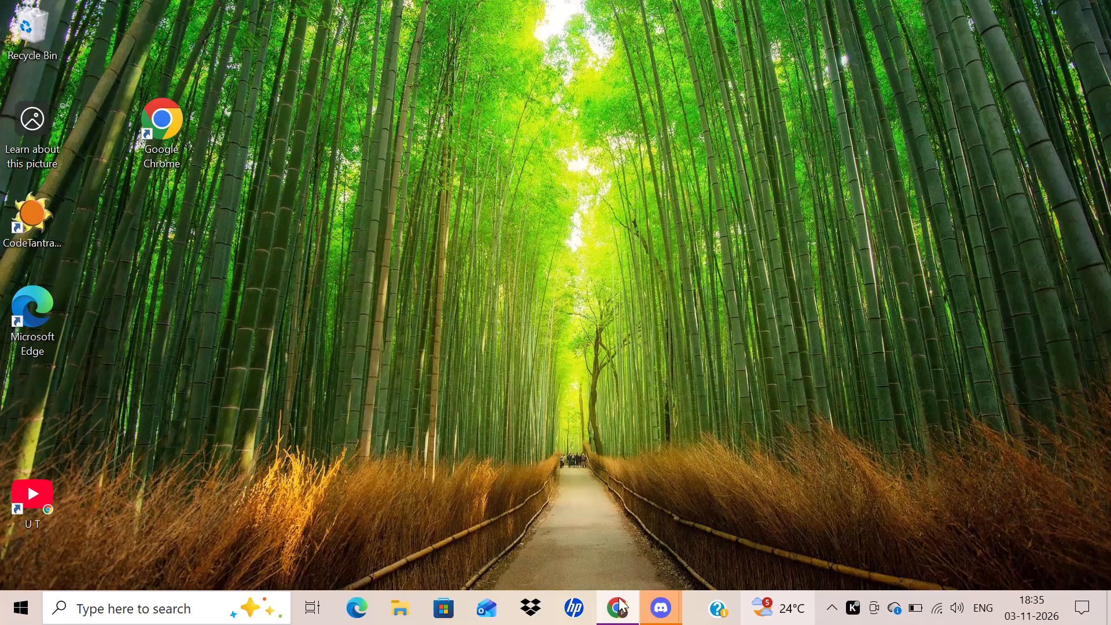
Open the Google Chrome browser from the desktop.
click(619, 597)
click(163, 114)
right_click(163, 114)
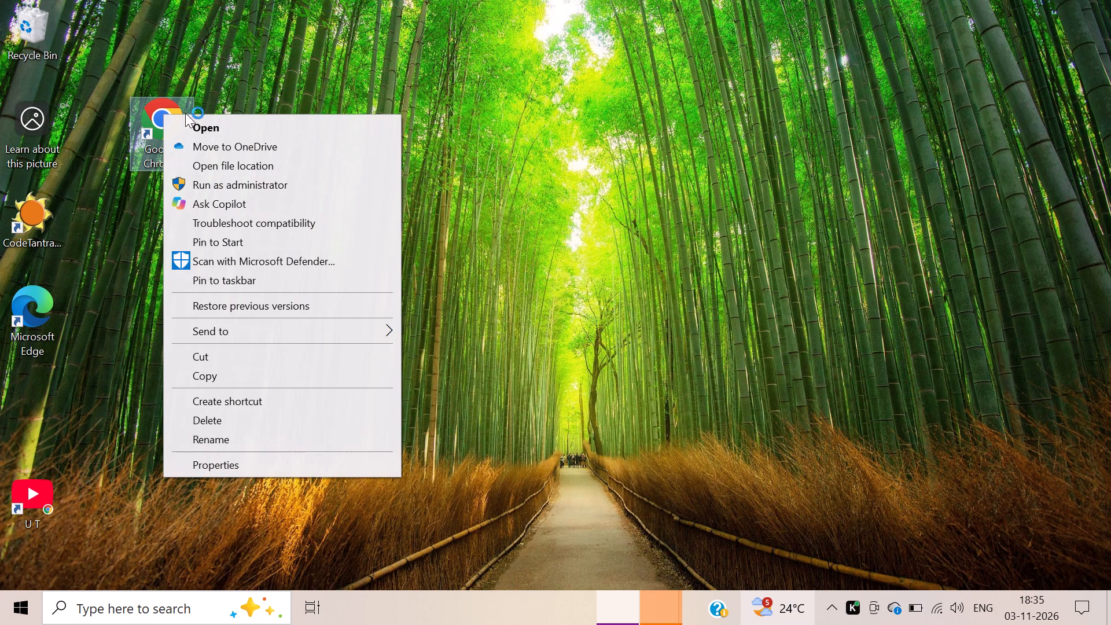
click(251, 125)
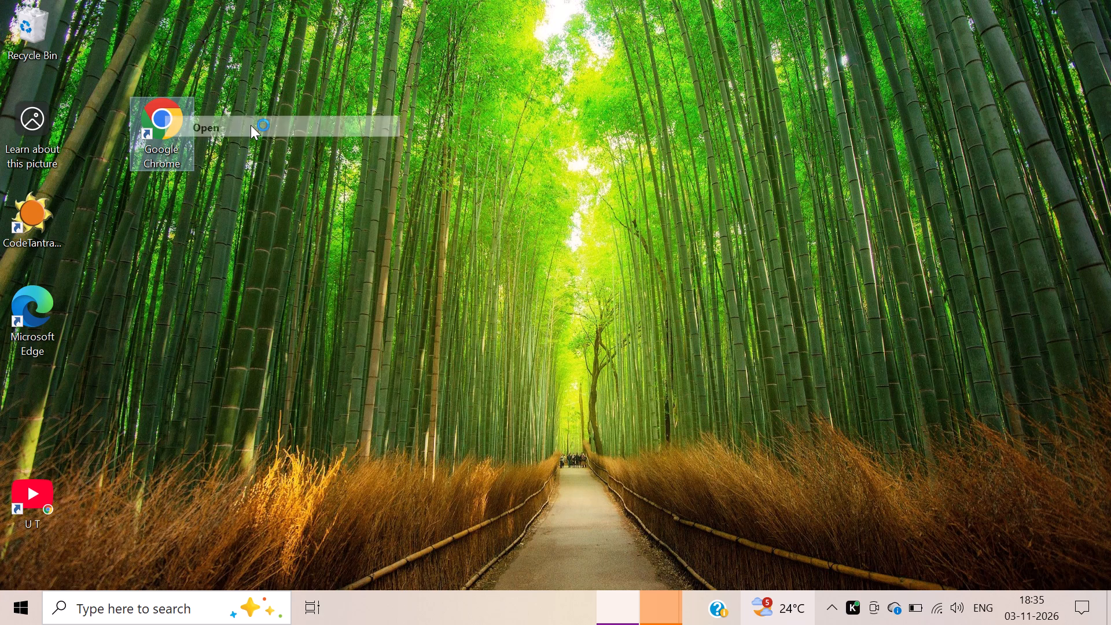
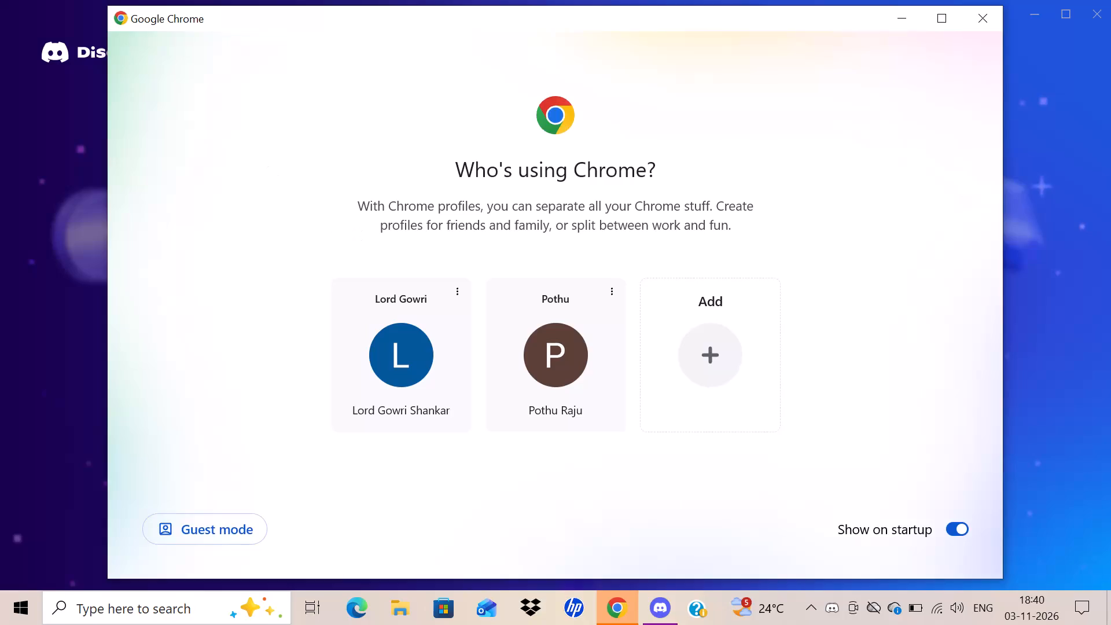
Open Chrome with the existing user profile that has the brown "P" avatar.
click(579, 361)
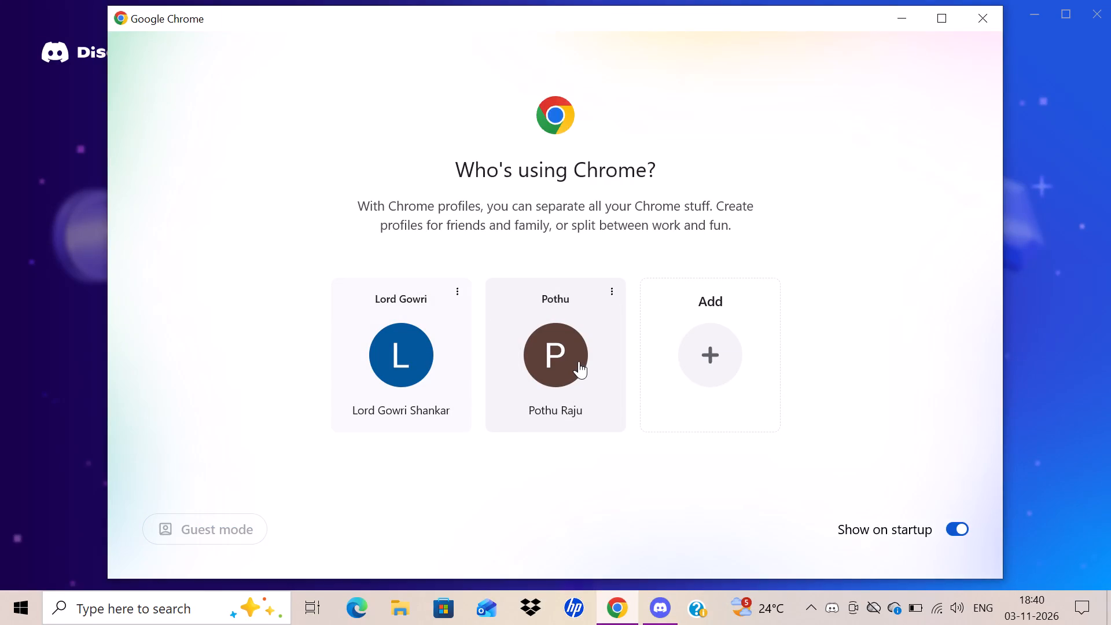
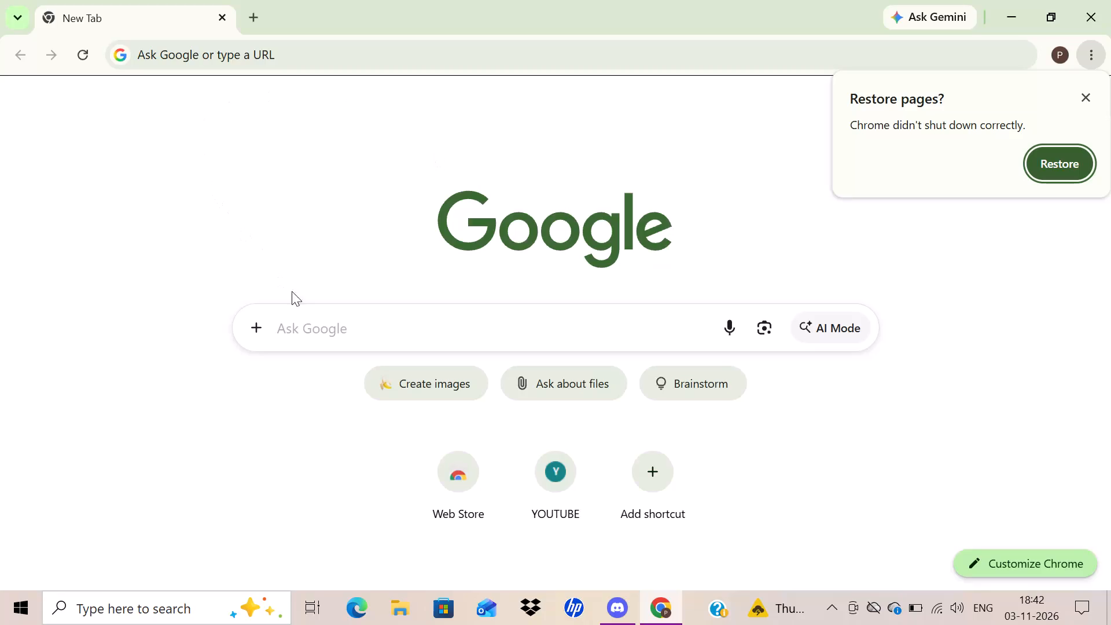
Search Google for gocharting and open the GoCharting India website from the results.
click(325, 341)
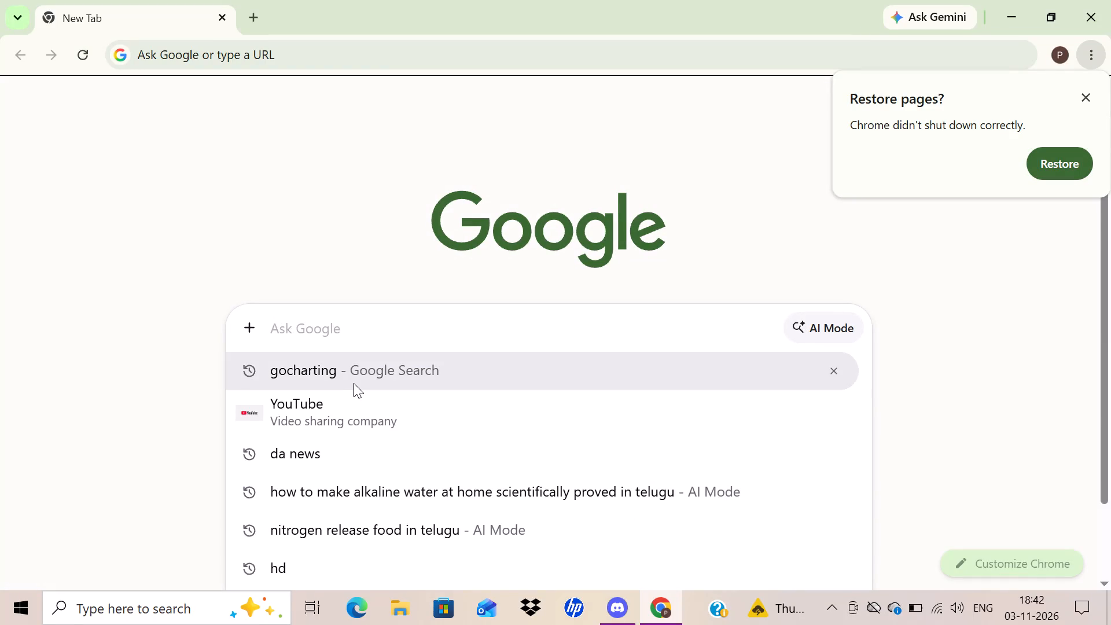
click(355, 381)
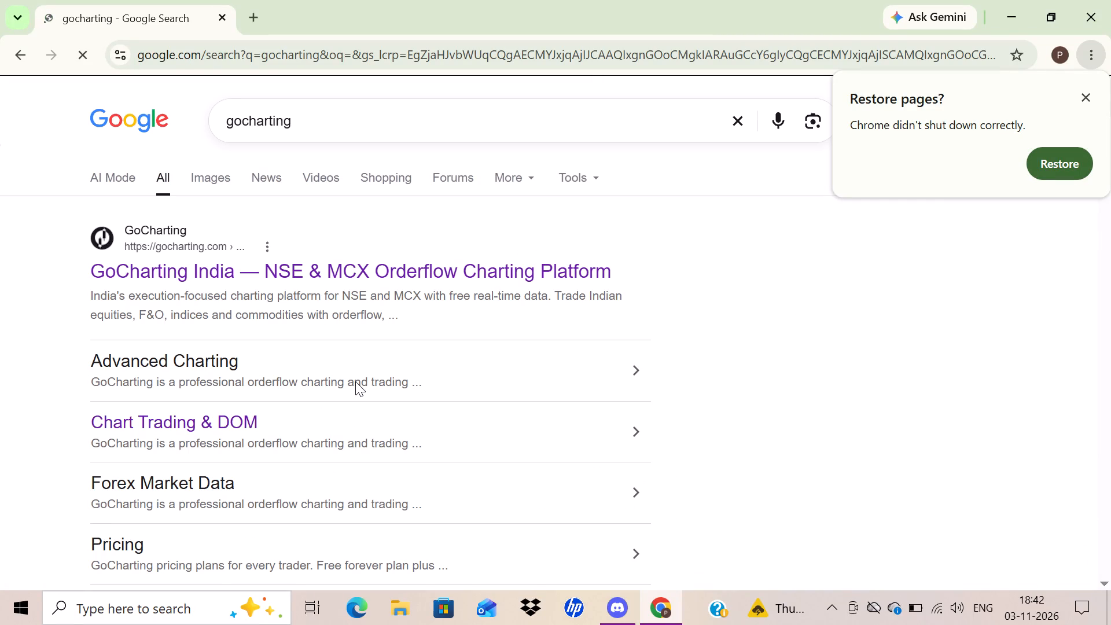
click(224, 271)
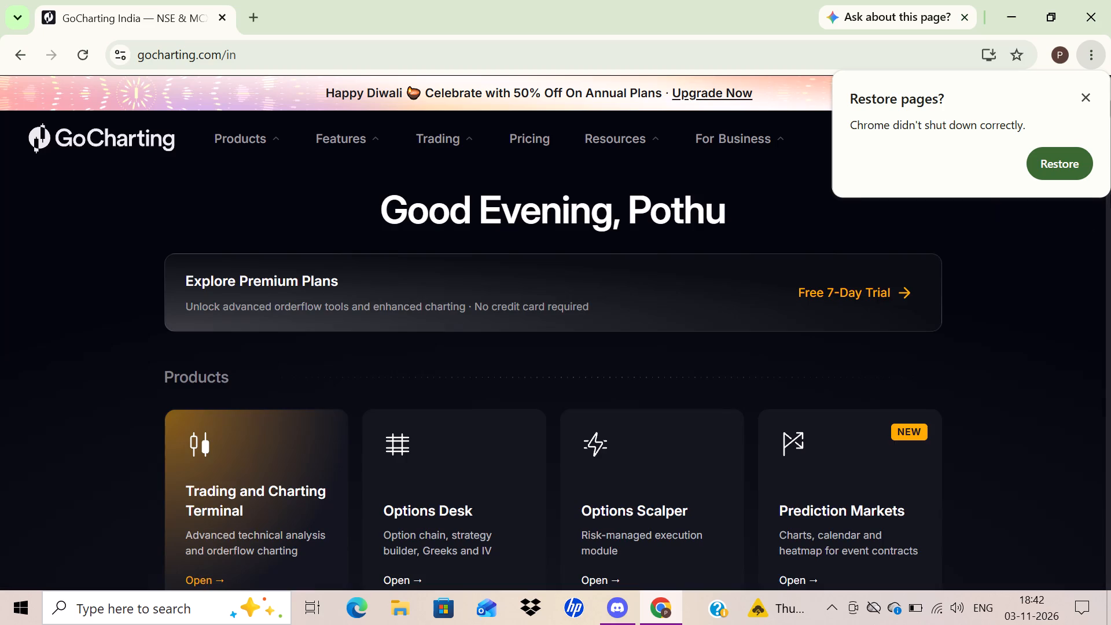
Open the Trading and Charting Terminal and dismiss the Diwali annual-plans offer.
click(280, 527)
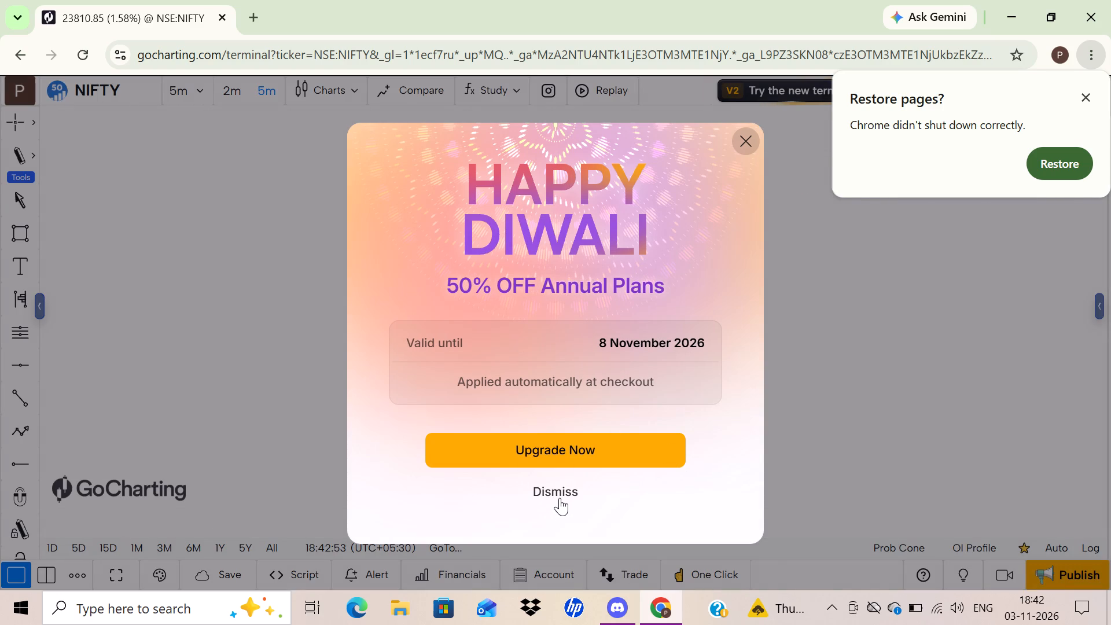
click(560, 494)
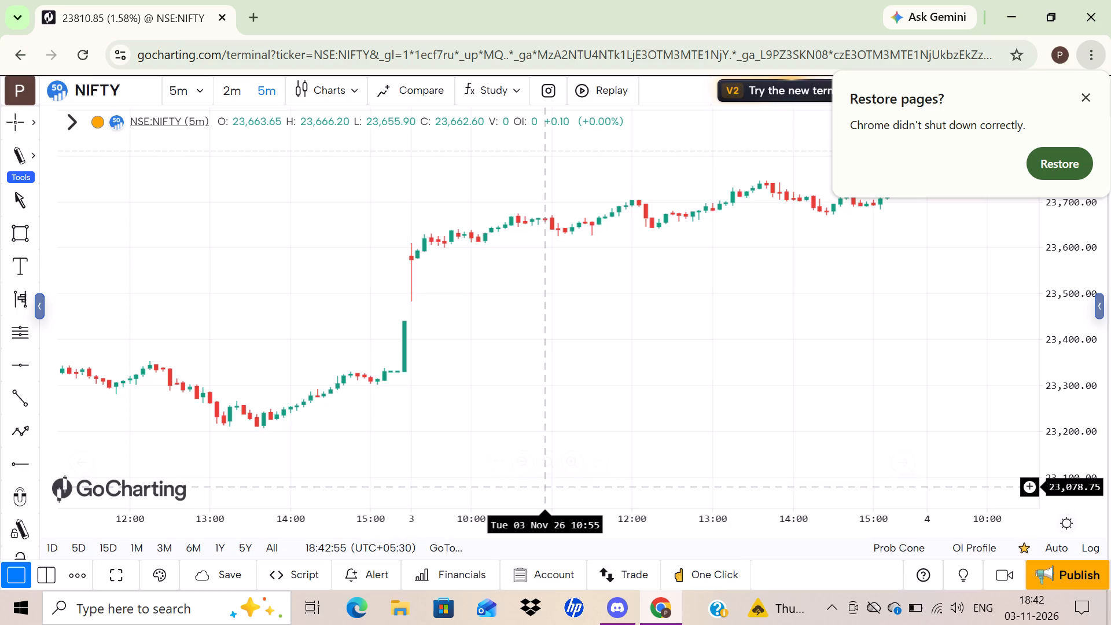
click(542, 487)
Switch the chart symbol from NIFTY to MARUTI, Maruti Suzuki India Ltd. on NSE, by searching for MARUT.
click(102, 94)
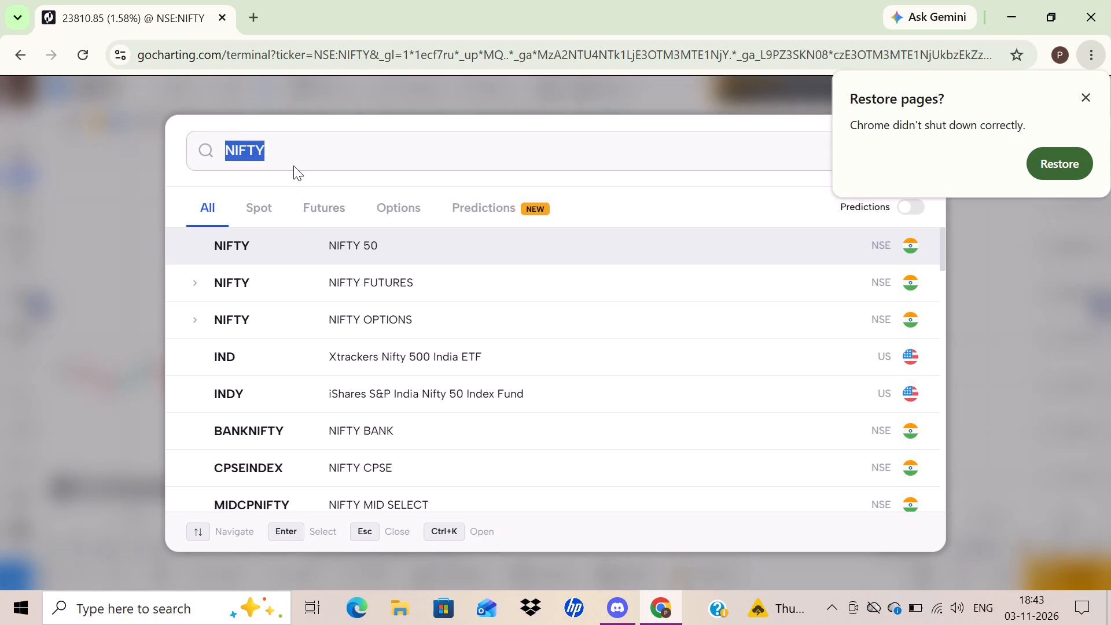
key(BackSpace)
key(BackSpace)
key(BackSpace)
key(BackSpace)
key(BackSpace)
key(BackSpace)
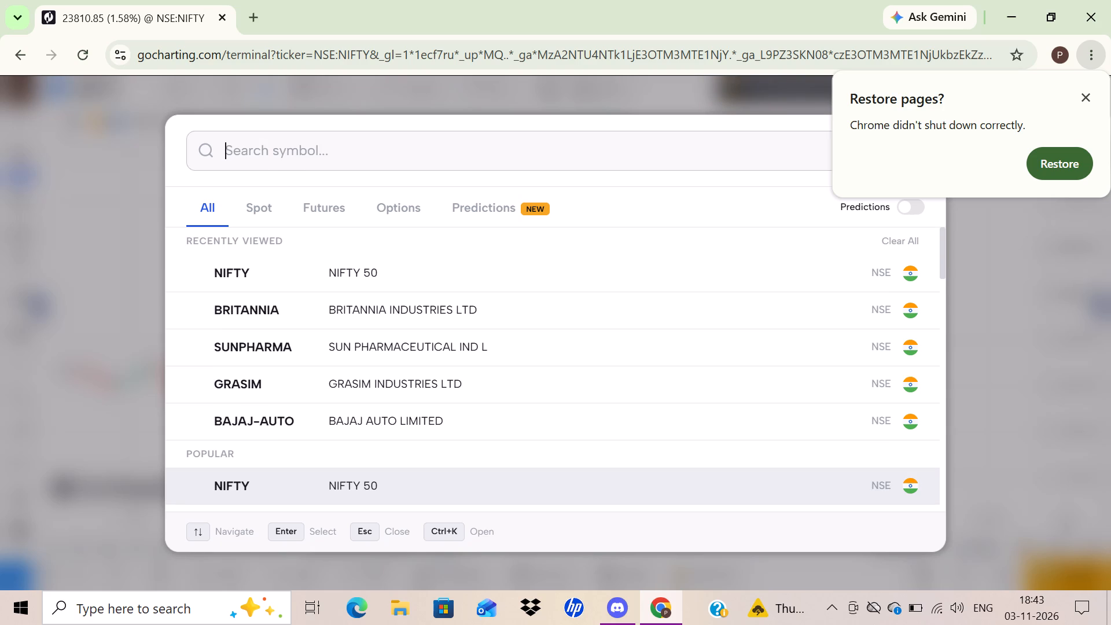
key(m)
text(ARU)
key(t)
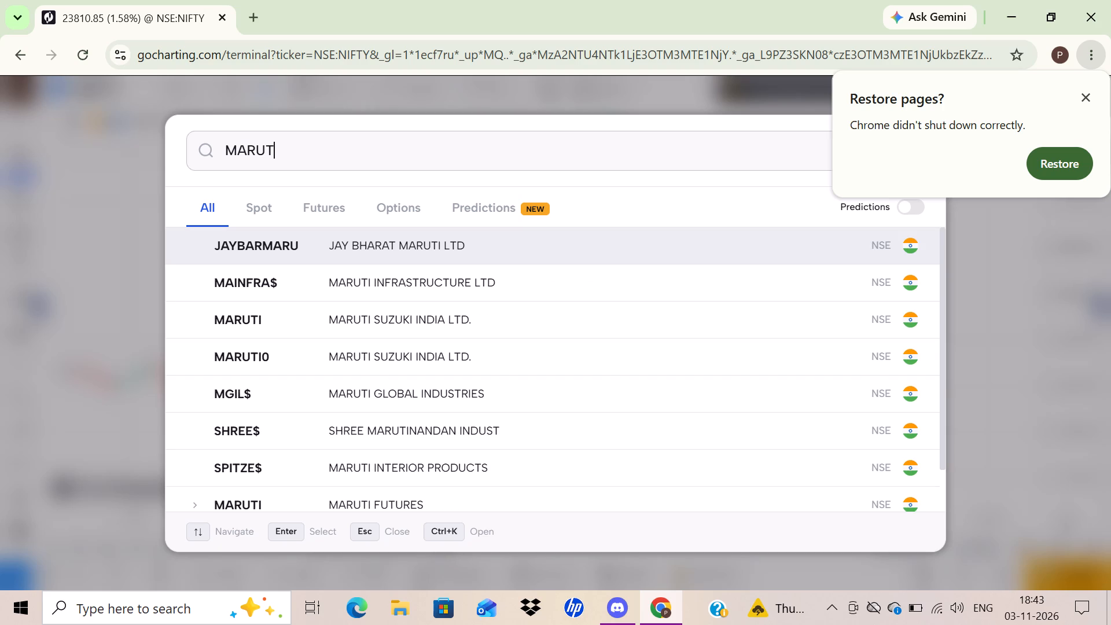
click(421, 327)
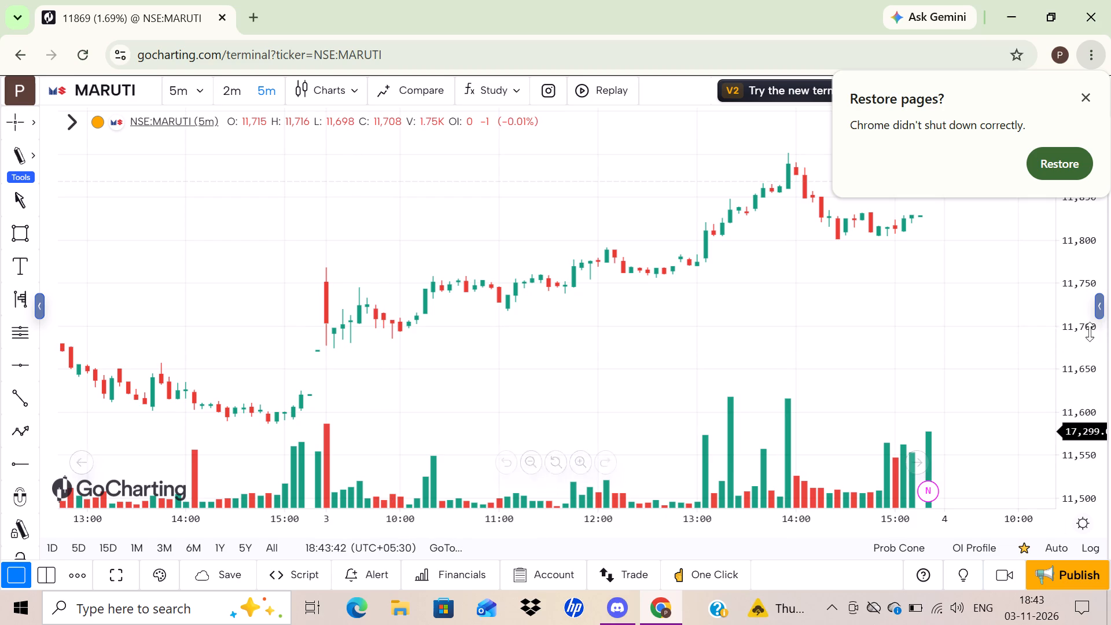
Draw a horizontal ray on the MARUTI 5-minute chart, starting at the 3 November 09:45 candle at about 11,724.
drag(1080, 344, 1079, 224)
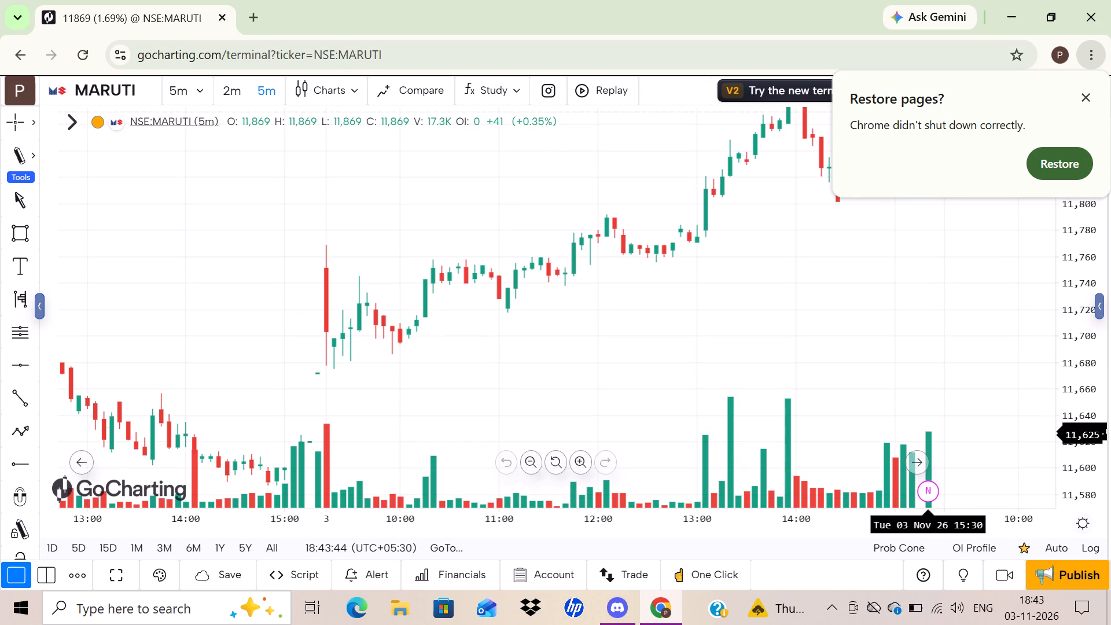
drag(329, 366, 610, 373)
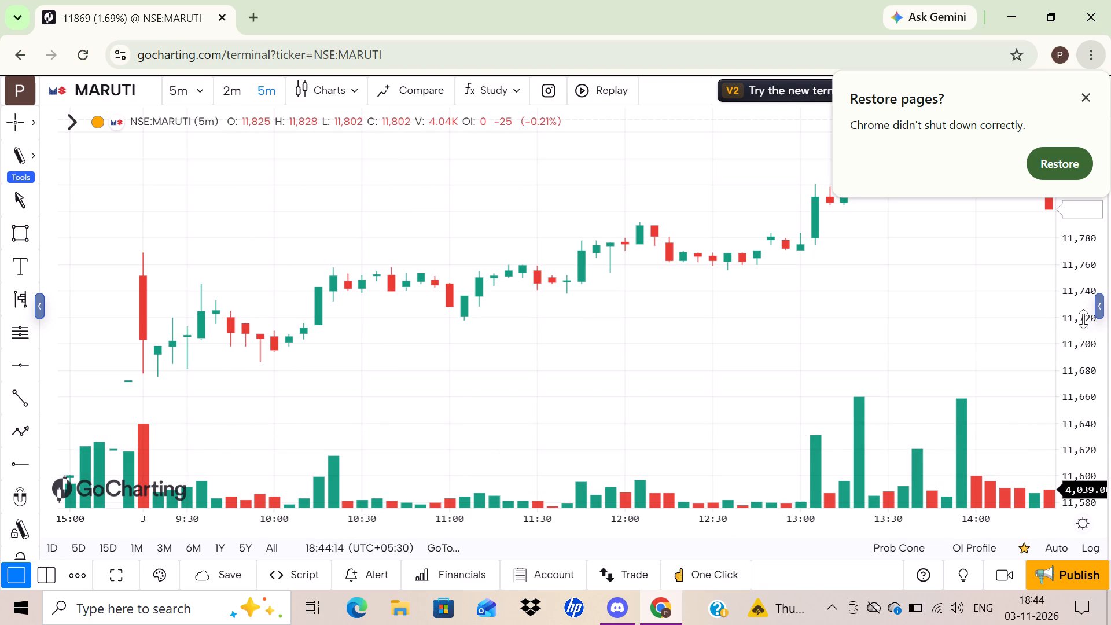
drag(1079, 342, 1073, 270)
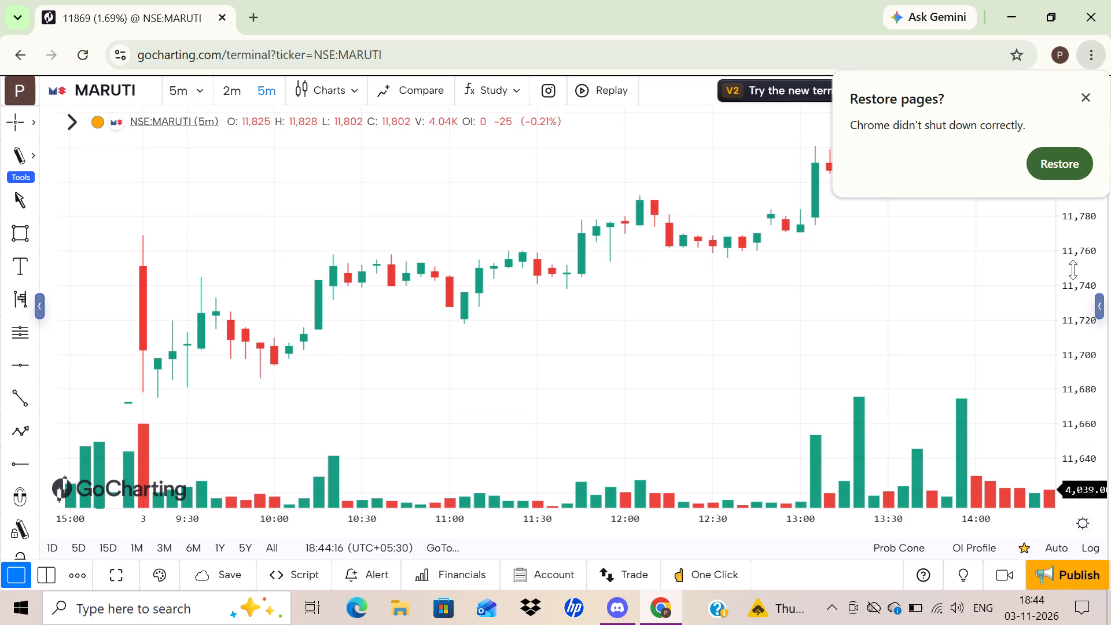
click(8, 472)
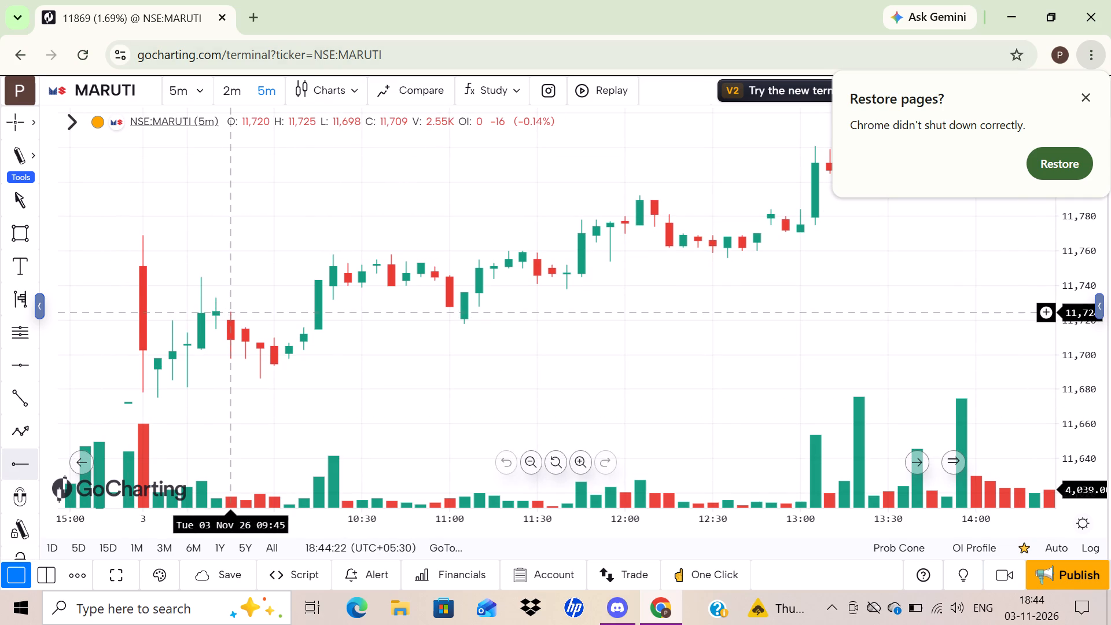
click(231, 312)
click(377, 380)
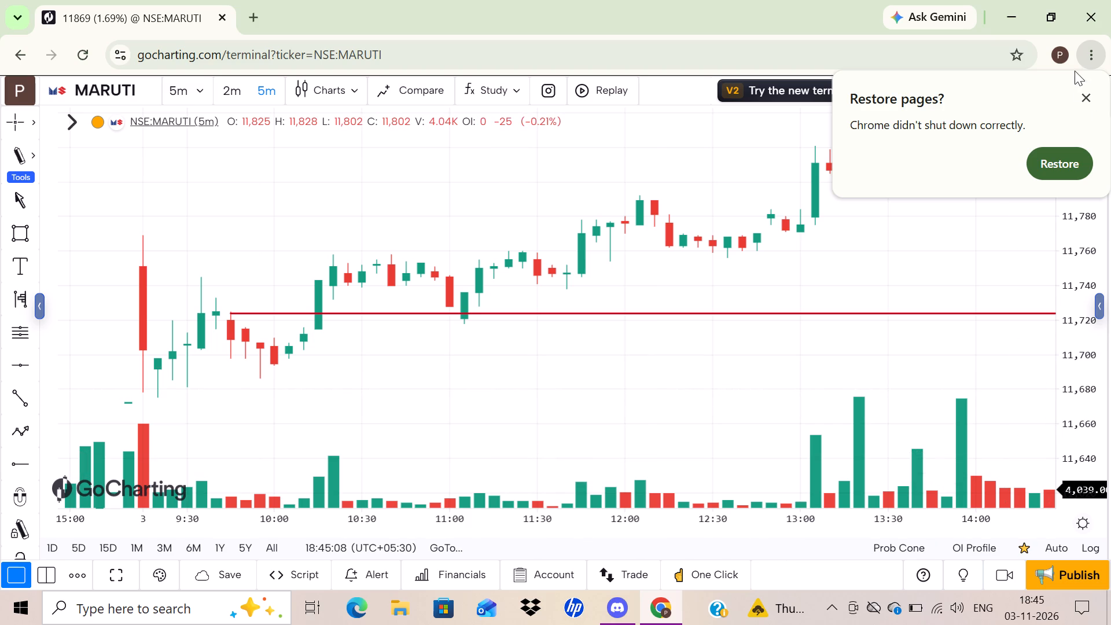
Dismiss the Restore pages prompt without restoring the previous pages.
click(1086, 94)
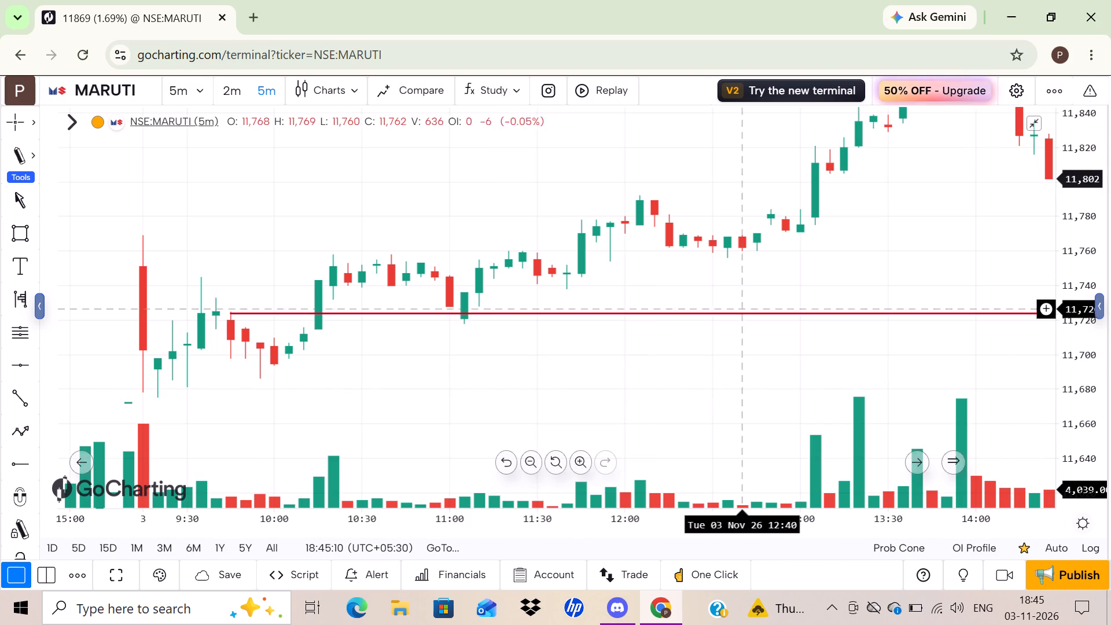
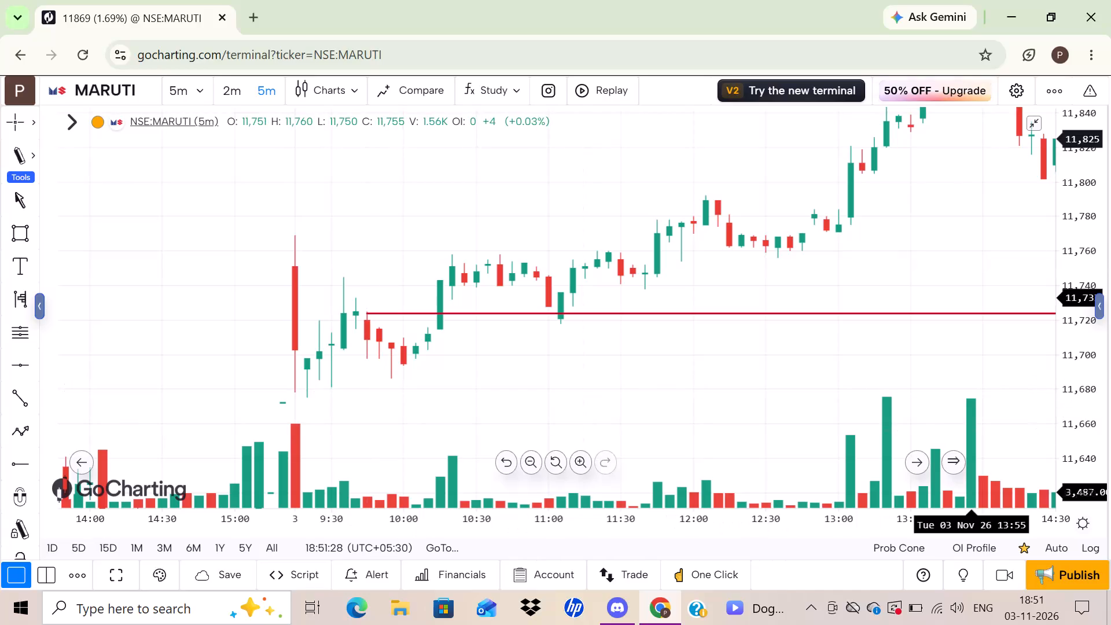
Expand the price scale of the MARUTI 5-minute chart to examine the candles around the horizontal ray more closely.
drag(1079, 275, 1039, 149)
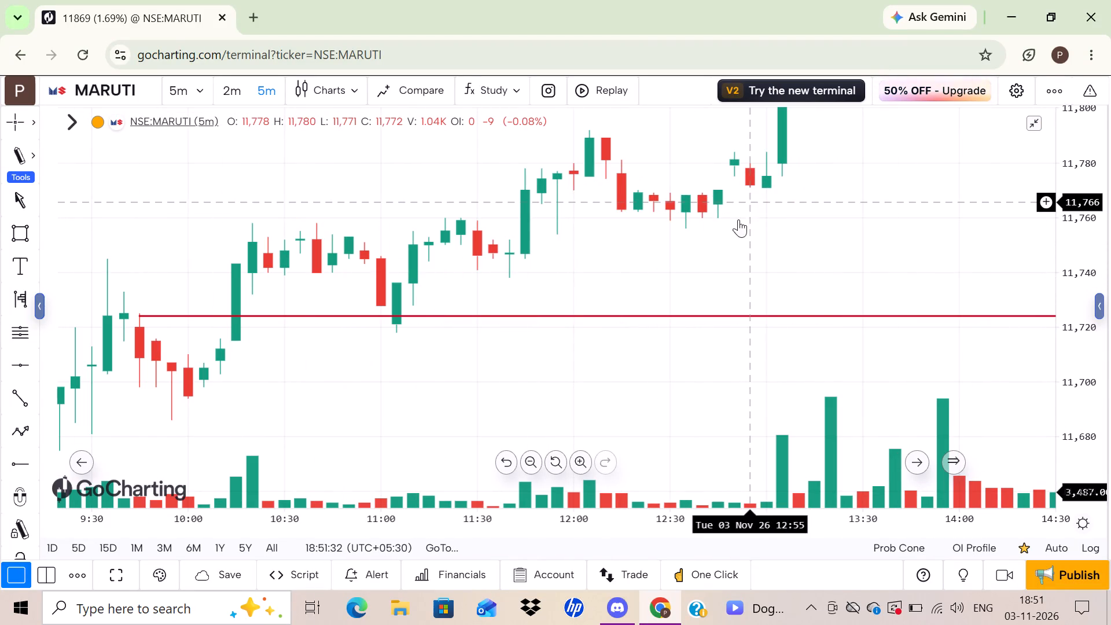
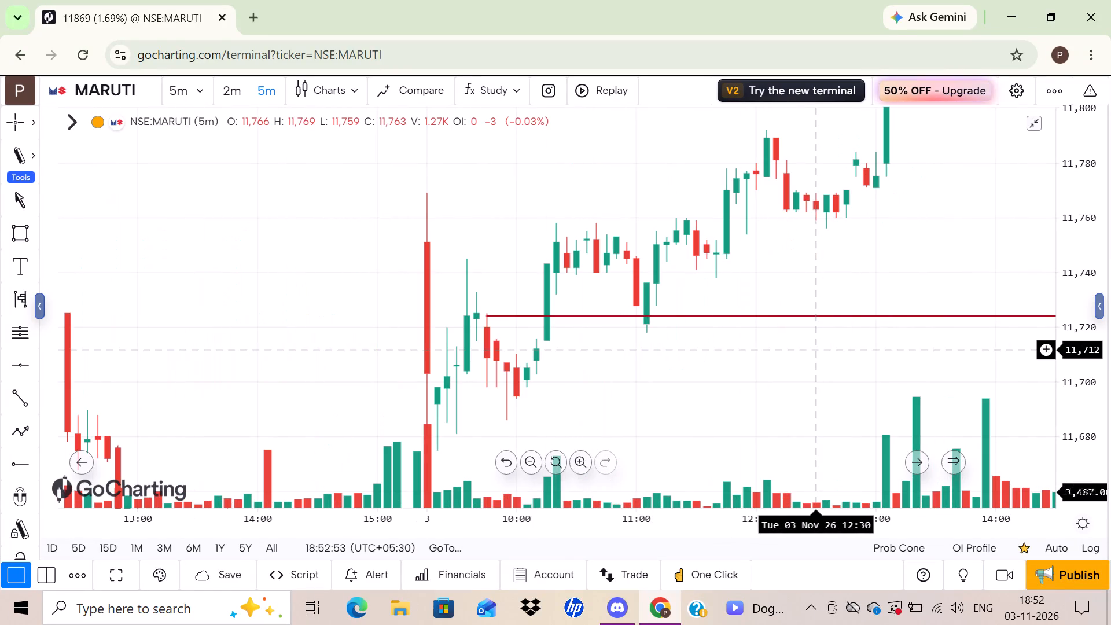
Switch the MARUTI chart from 5-minute candles to the Daily interval.
click(170, 86)
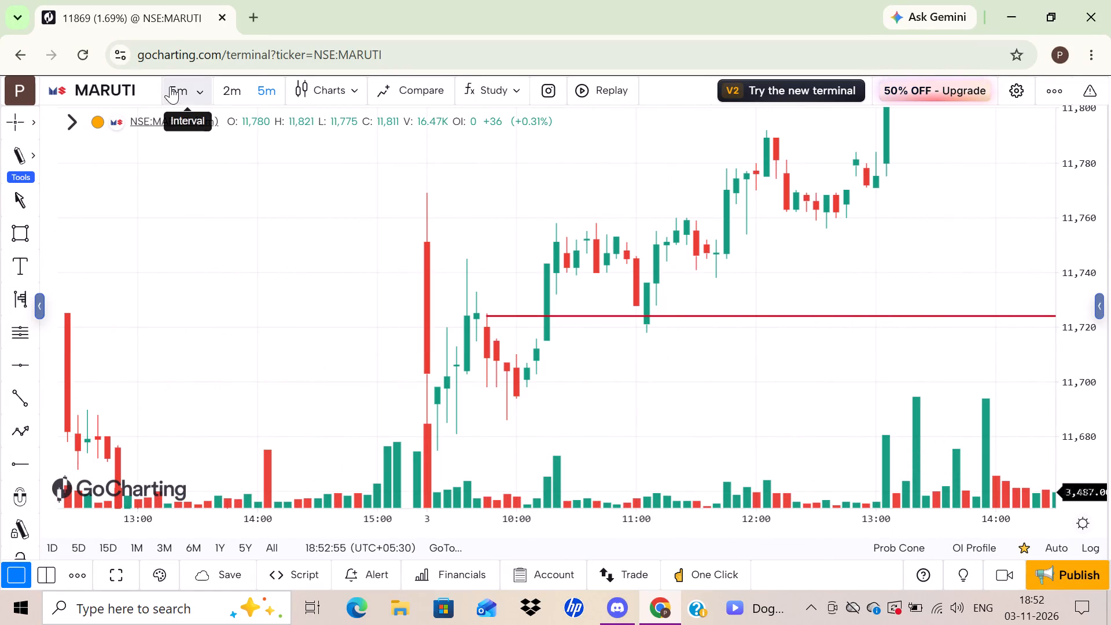
scroll(160, 223, down, 3)
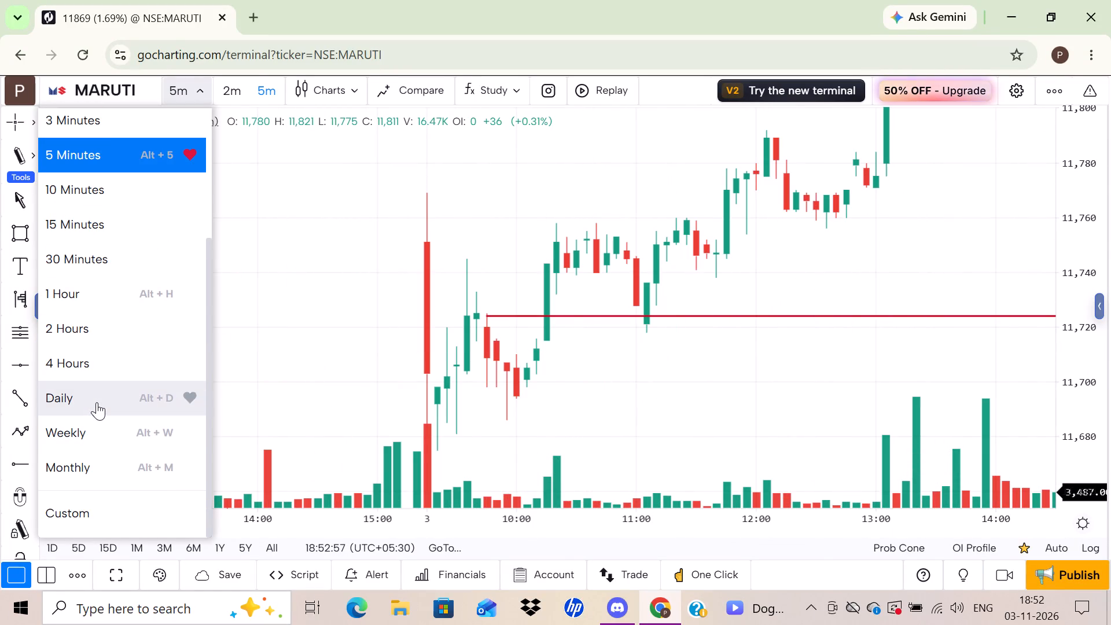
click(97, 402)
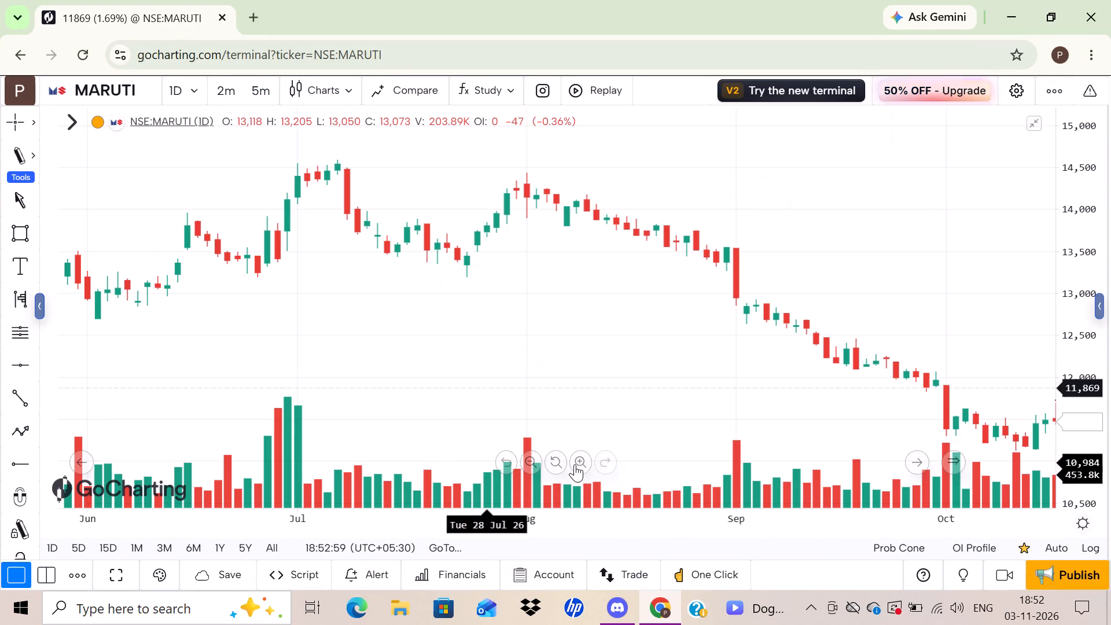
Examine the latest daily MARUTI candles from October into November around the horizontal ray at a larger price scale.
scroll(580, 458, left, 3)
drag(875, 351, 437, 355)
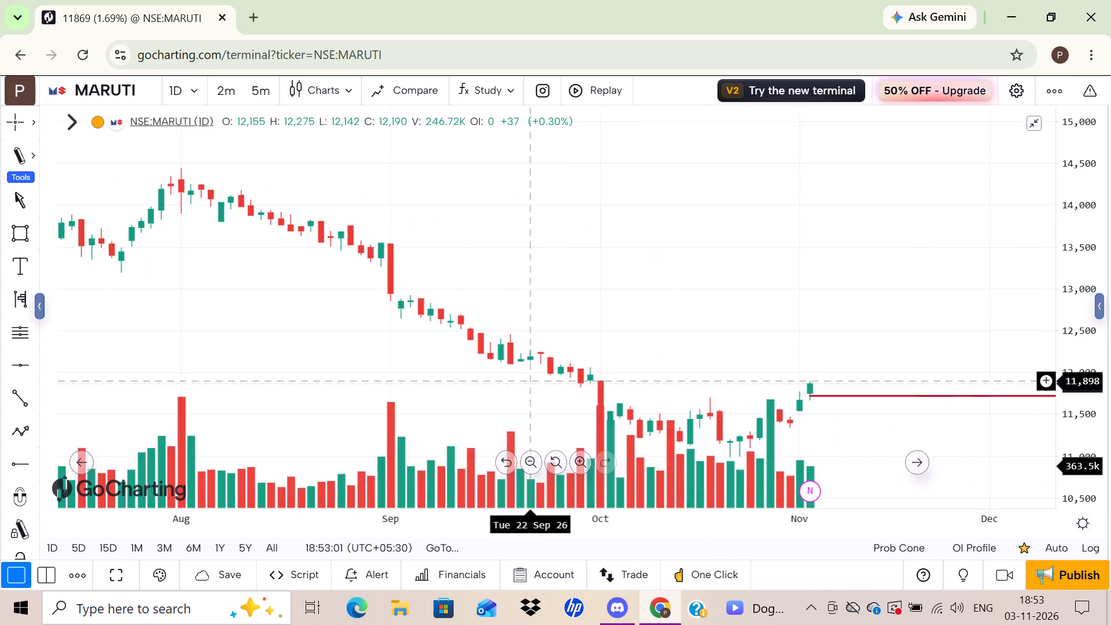
drag(437, 355, 339, 274)
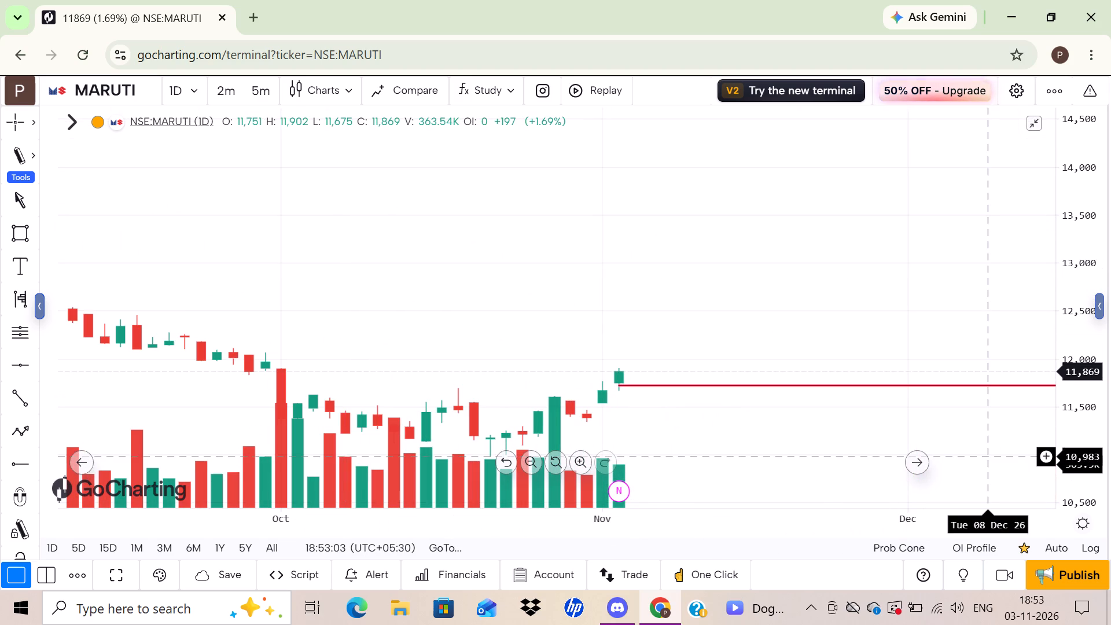
drag(1083, 350, 1042, 218)
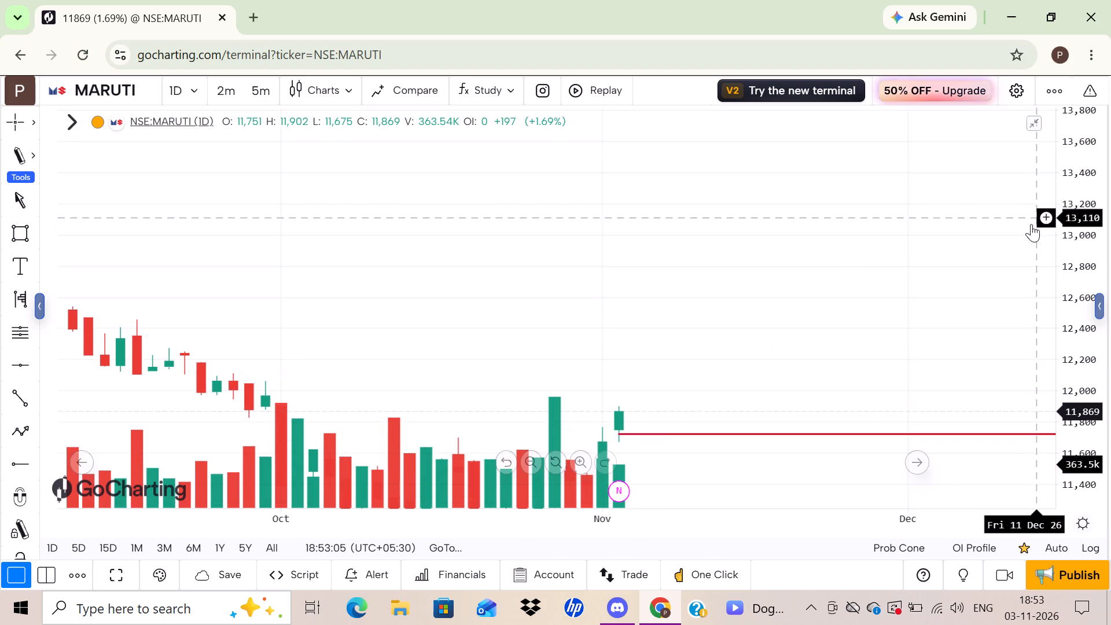
drag(657, 355, 661, 171)
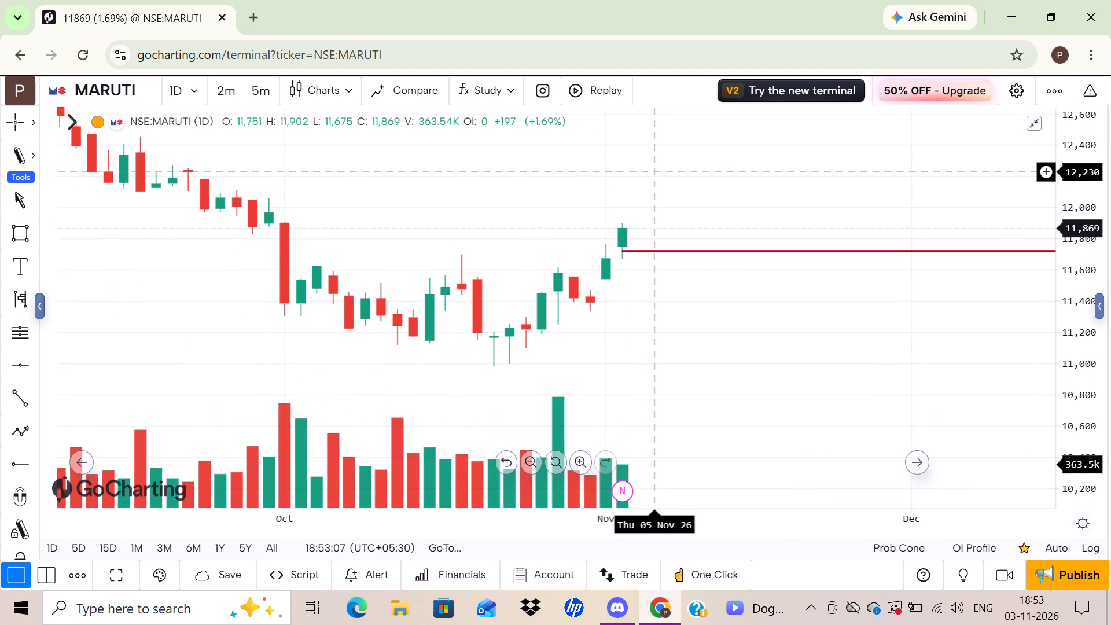
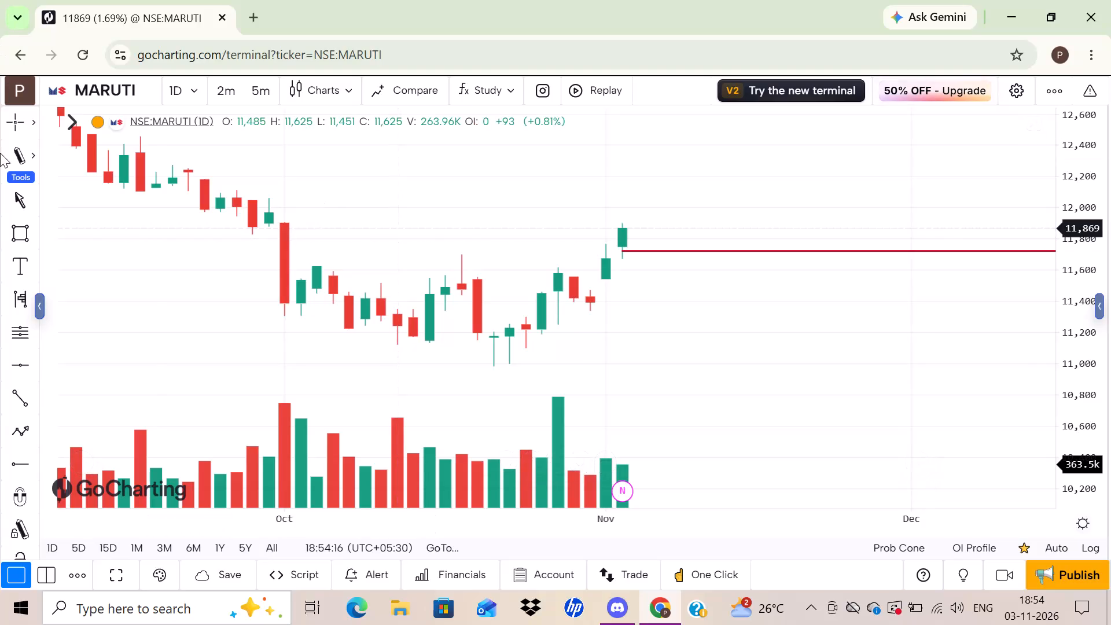
Draw a horizontal ray from the high of the 19 October daily candle at about 11,701 and deselect it.
click(21, 470)
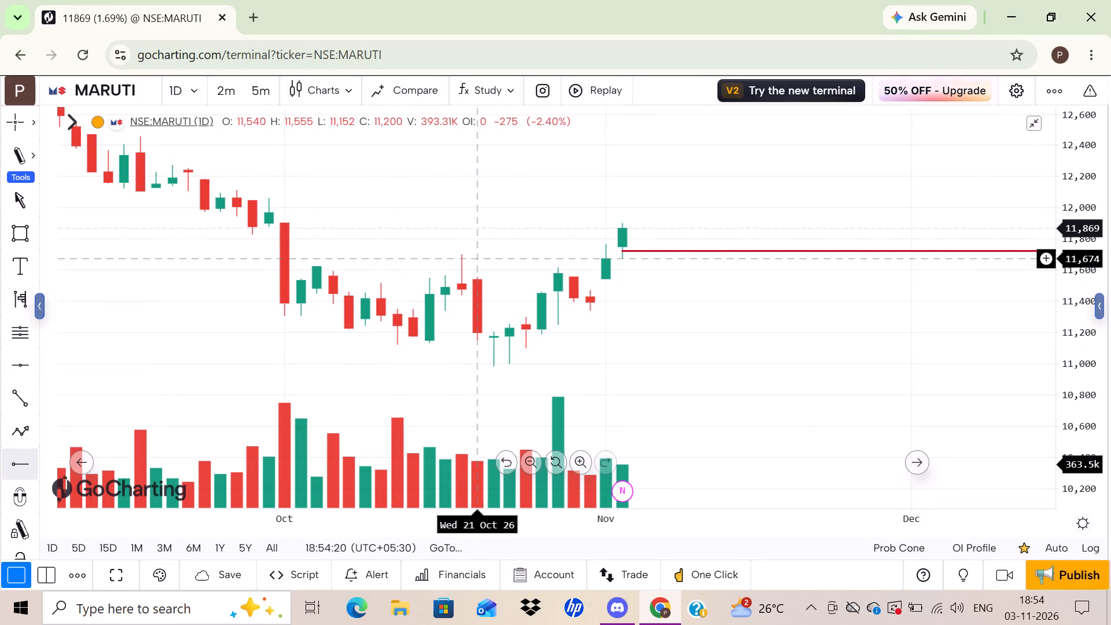
click(463, 254)
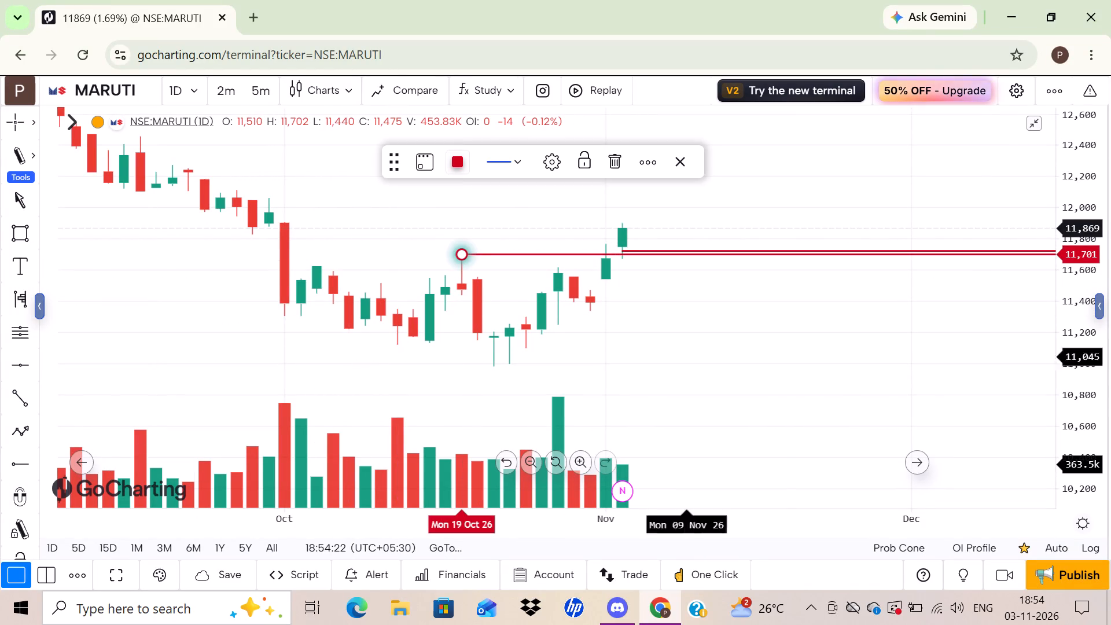
click(794, 386)
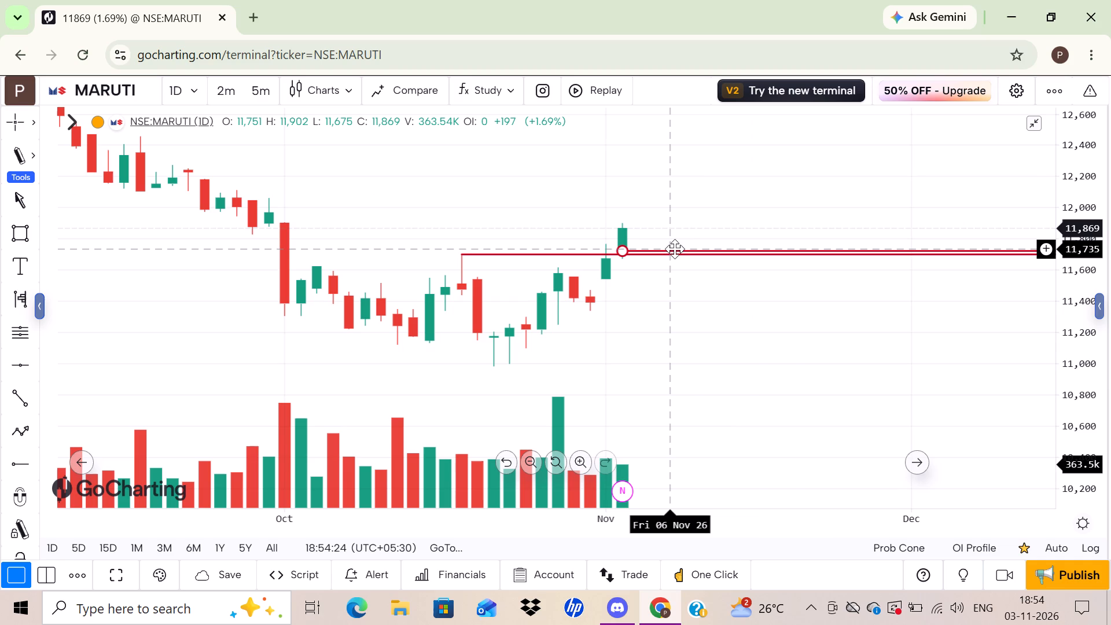
click(699, 345)
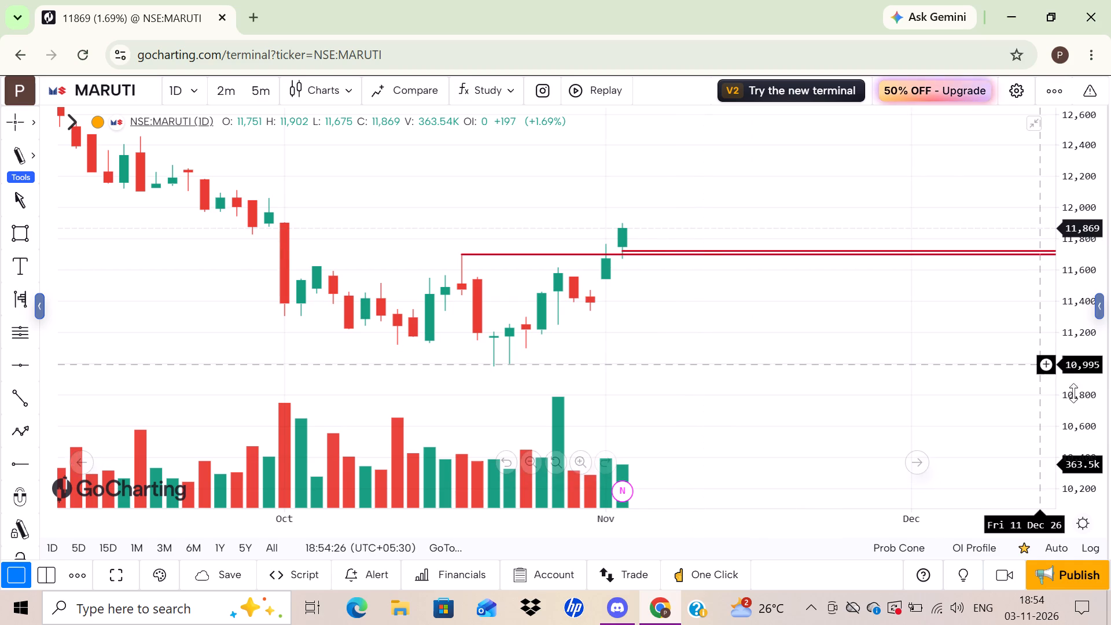
click(1092, 404)
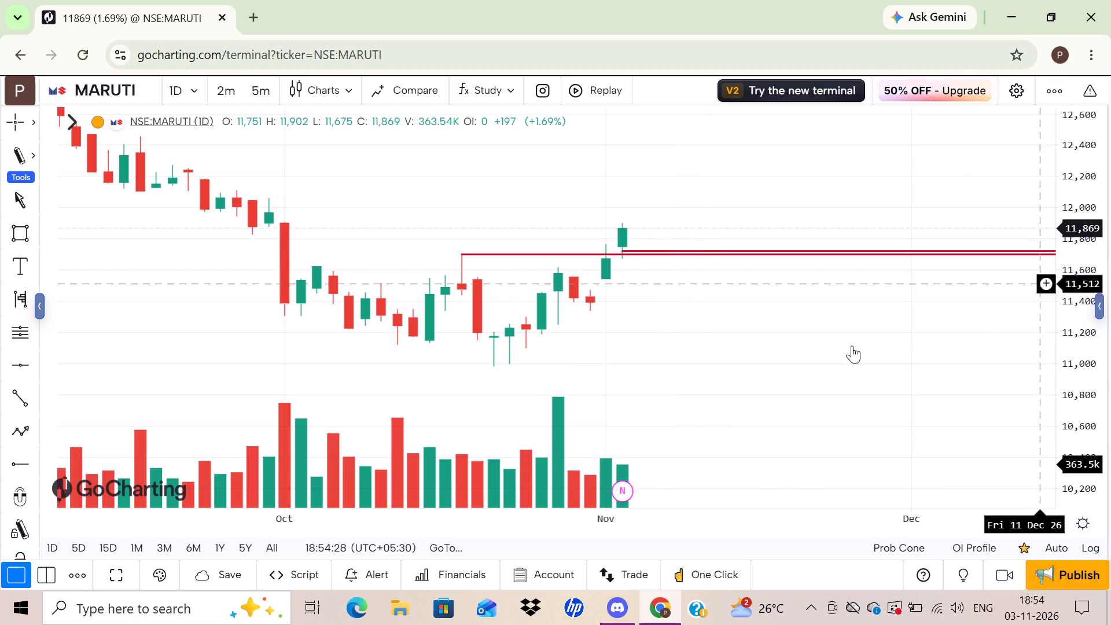
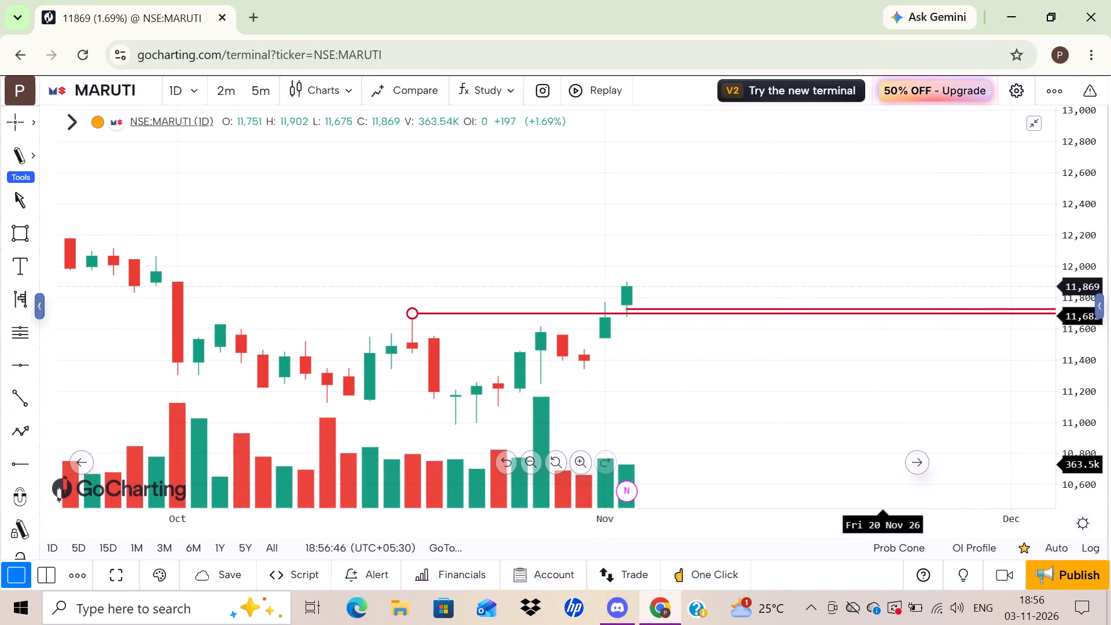
Draw a horizontal ray from the 29 September daily candle at about 11,888 and deselect it.
drag(740, 376, 729, 283)
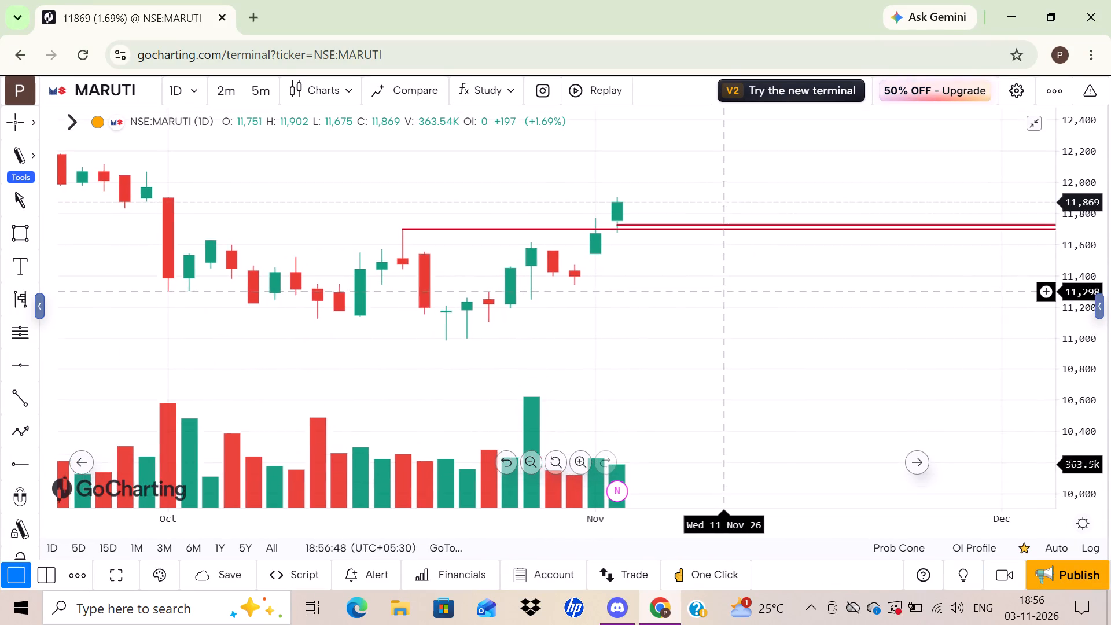
drag(729, 283, 729, 281)
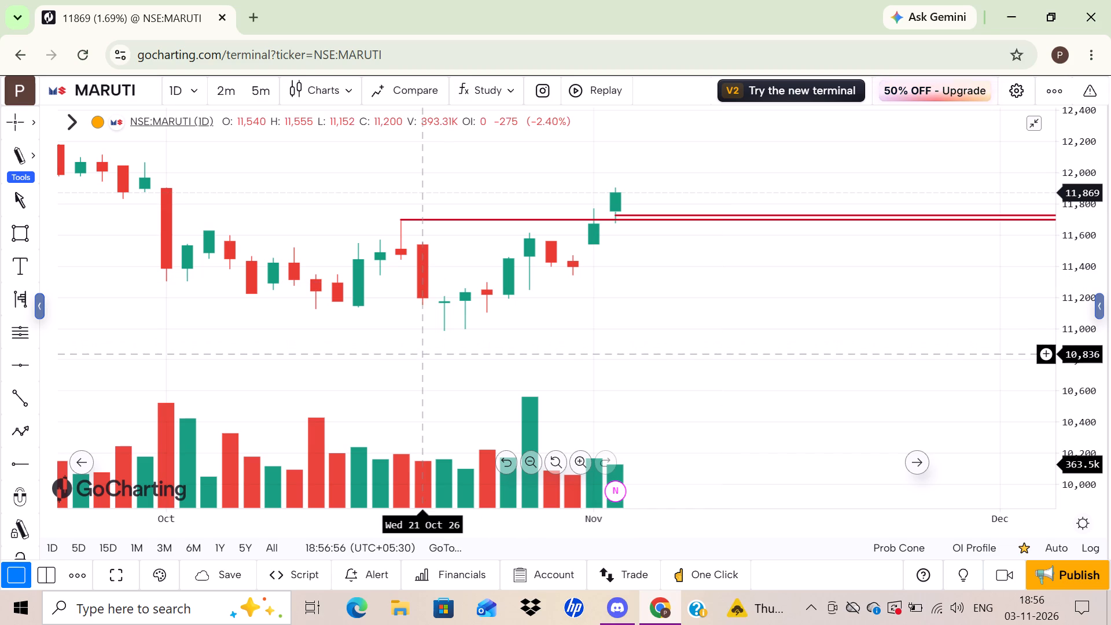
drag(426, 354, 345, 356)
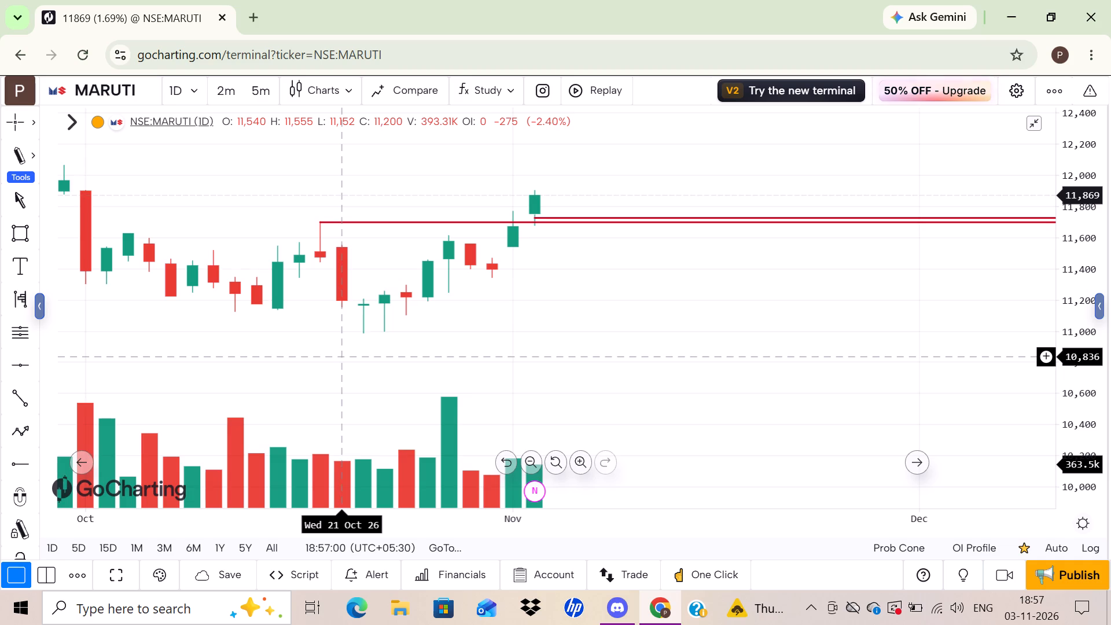
drag(345, 356, 482, 265)
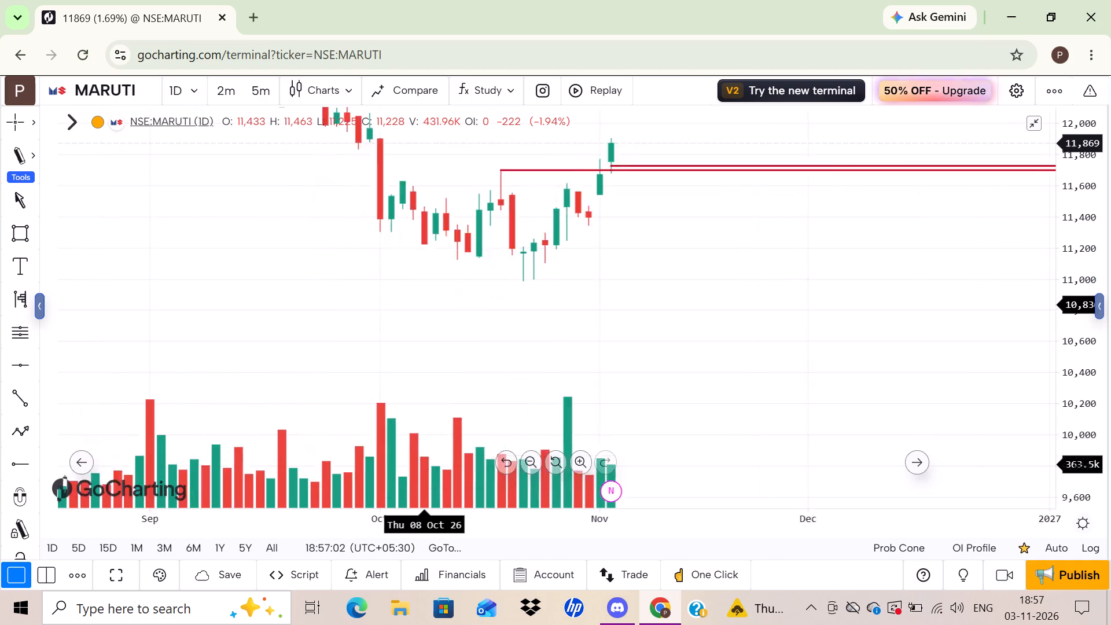
drag(482, 265, 475, 369)
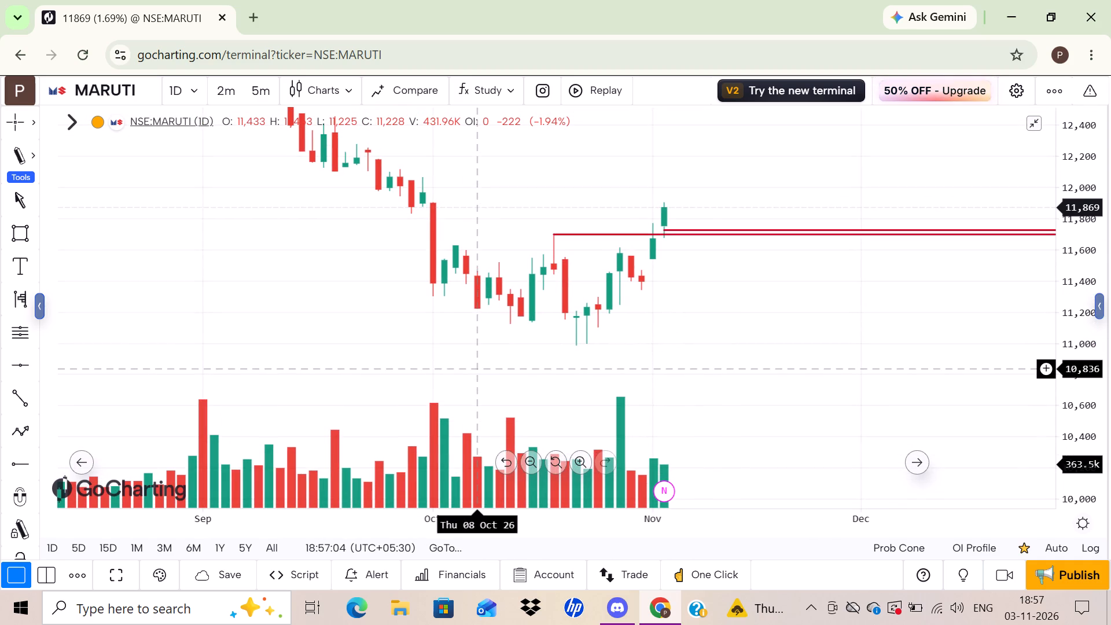
click(16, 465)
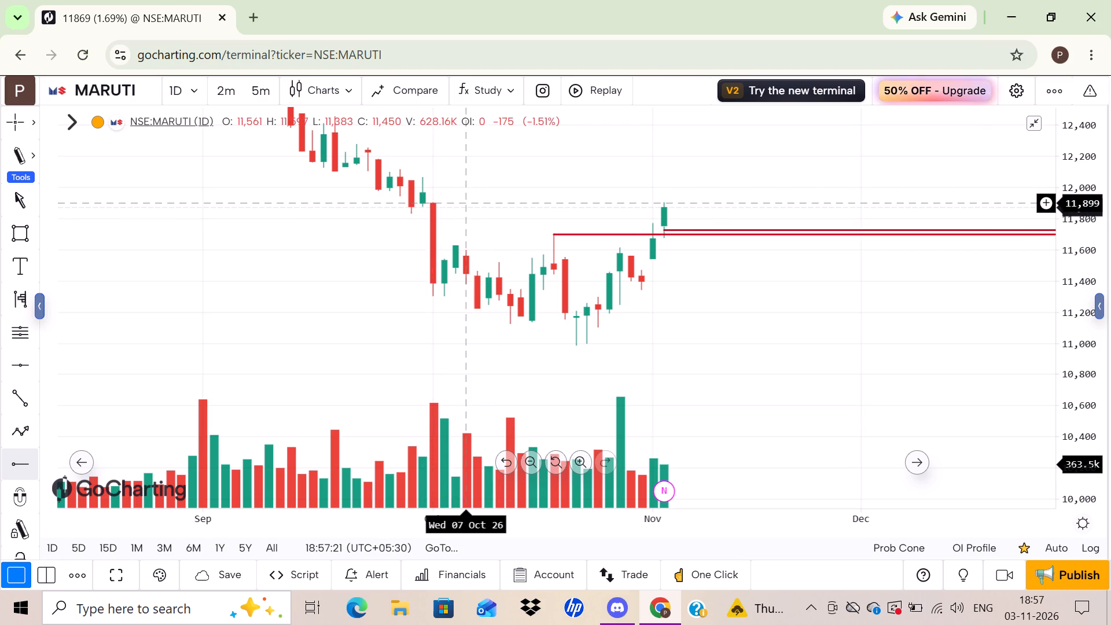
click(413, 204)
click(358, 257)
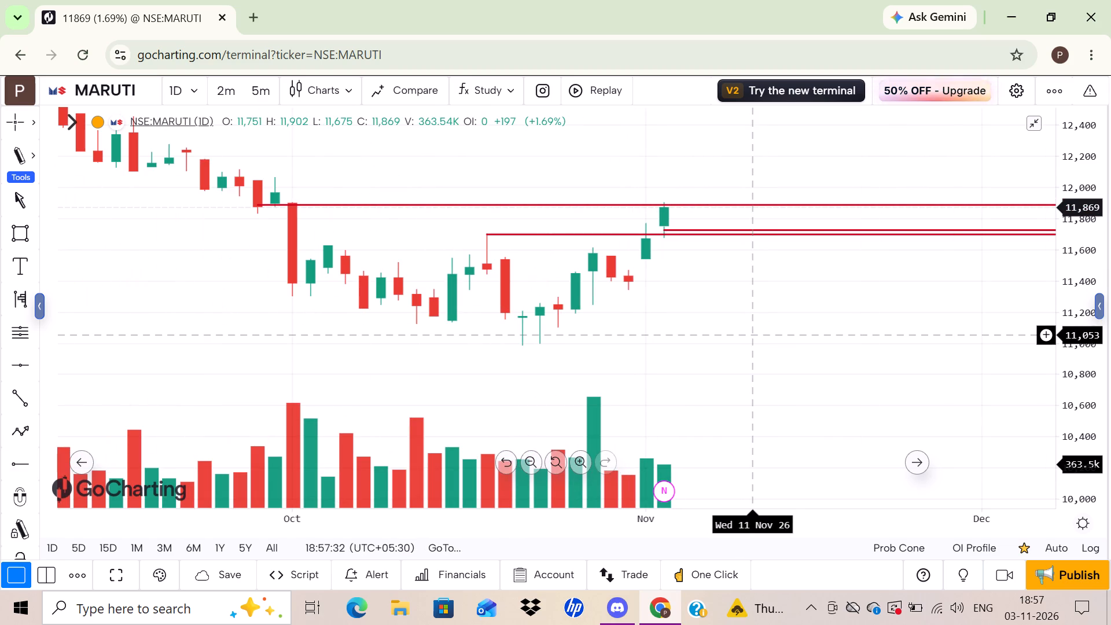
Draw a horizontal ray from the high of the 15 October daily candle at 11,549 and deselect it.
click(14, 466)
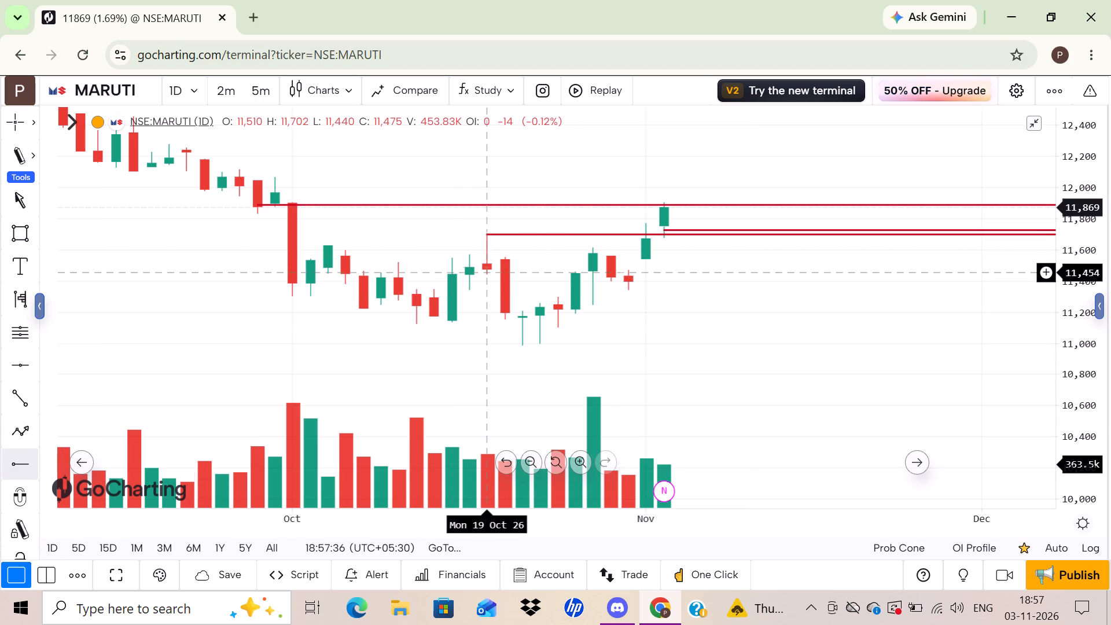
click(450, 258)
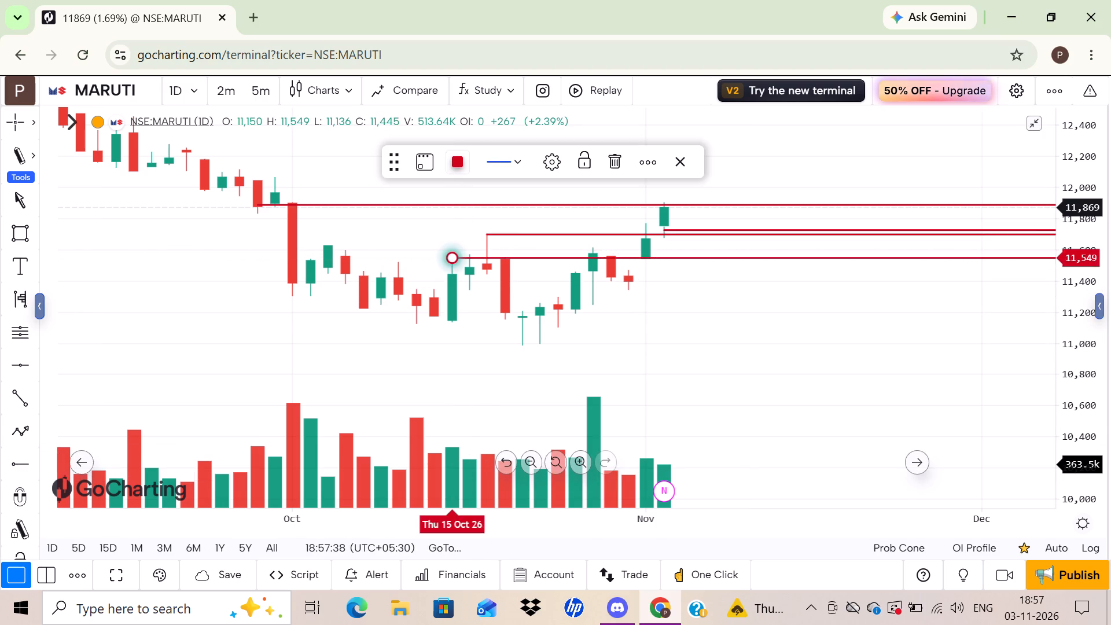
click(776, 381)
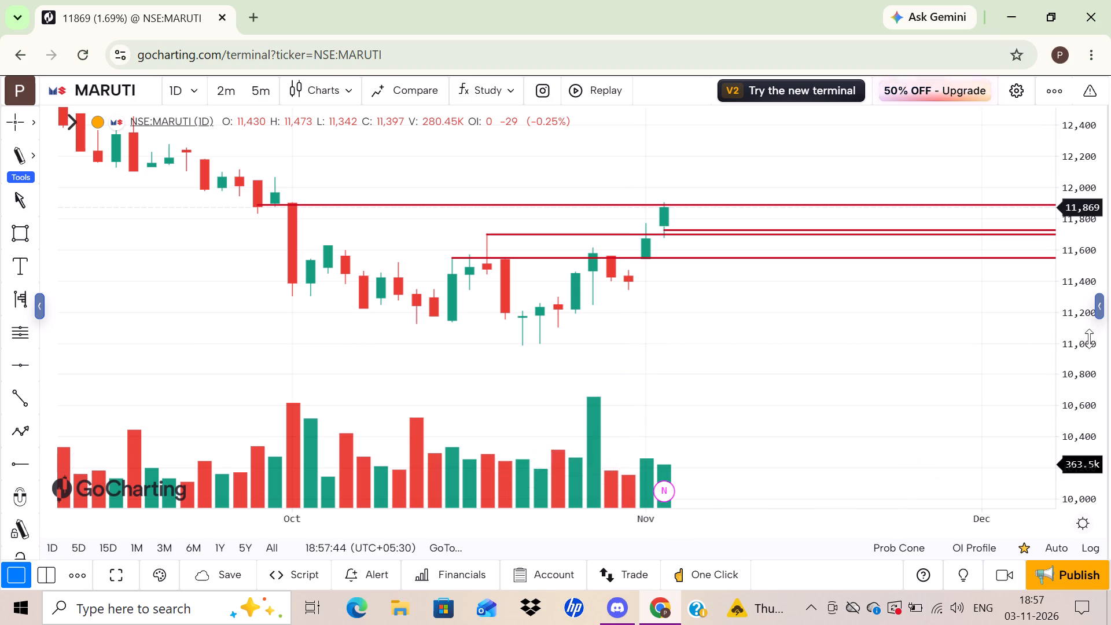
Switch MARUTI to the 5-minute chart and examine the 3 November candles around the drawn rays.
drag(1087, 347, 1082, 323)
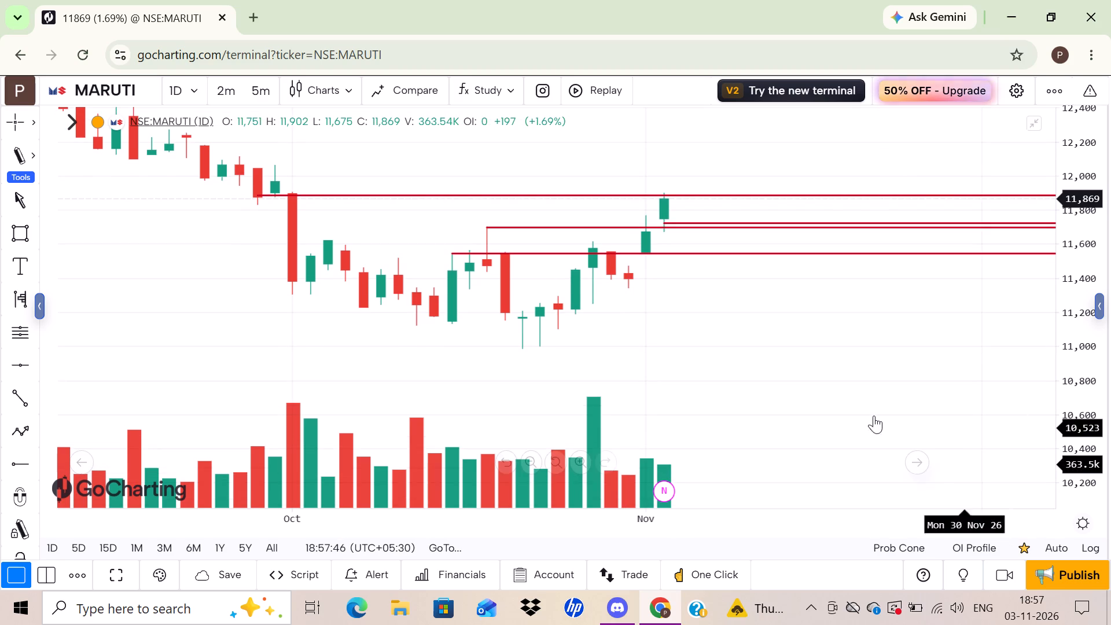
drag(870, 414, 870, 447)
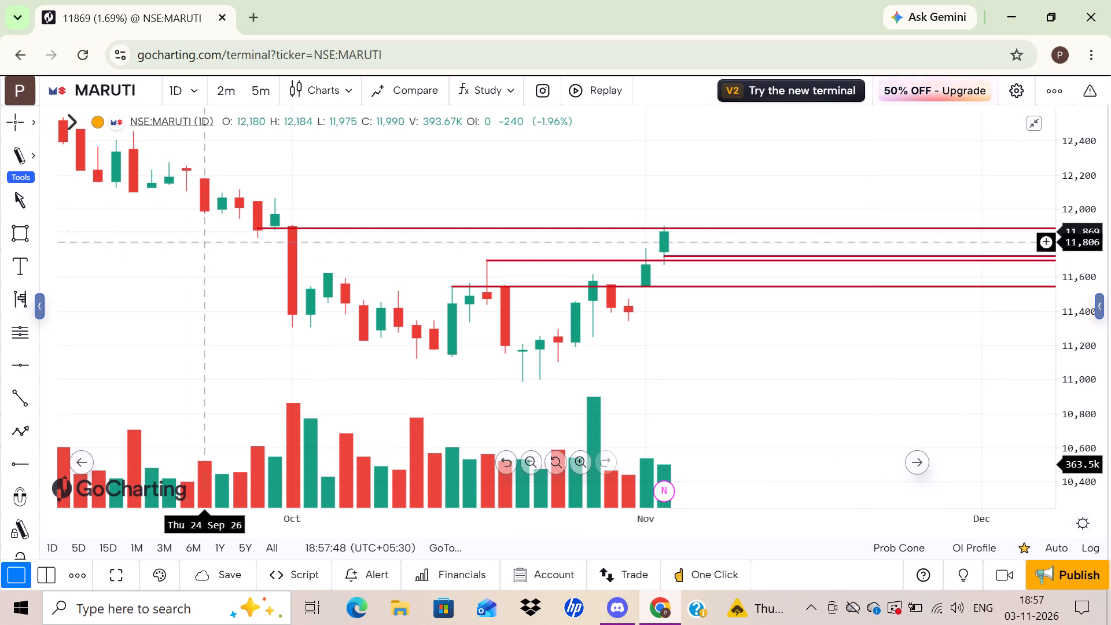
click(260, 98)
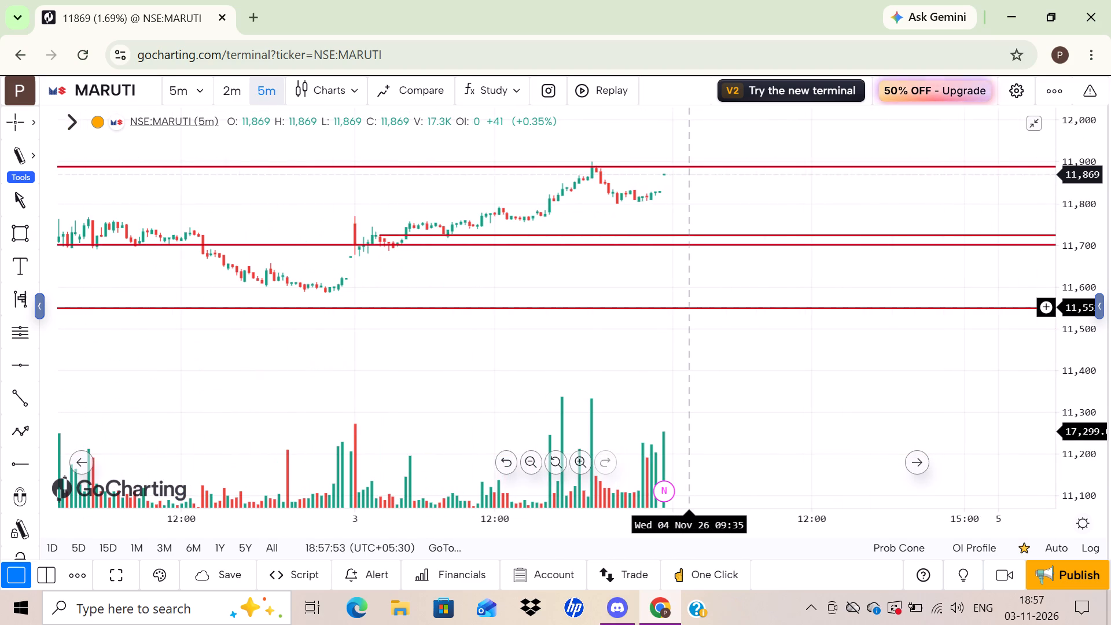
drag(1091, 339, 1053, 234)
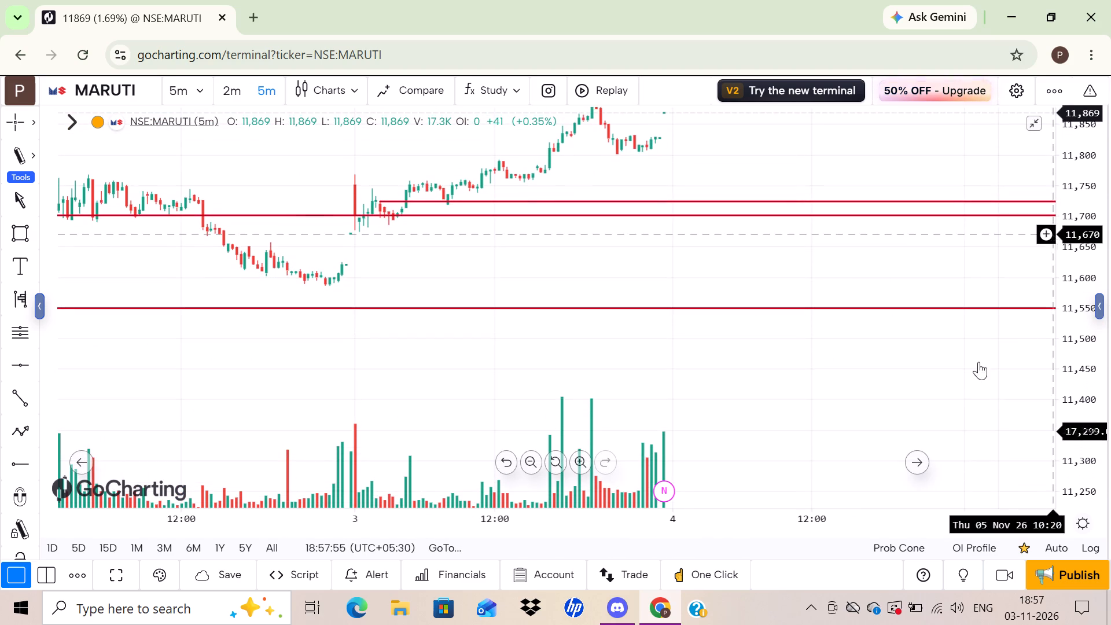
drag(512, 392, 539, 433)
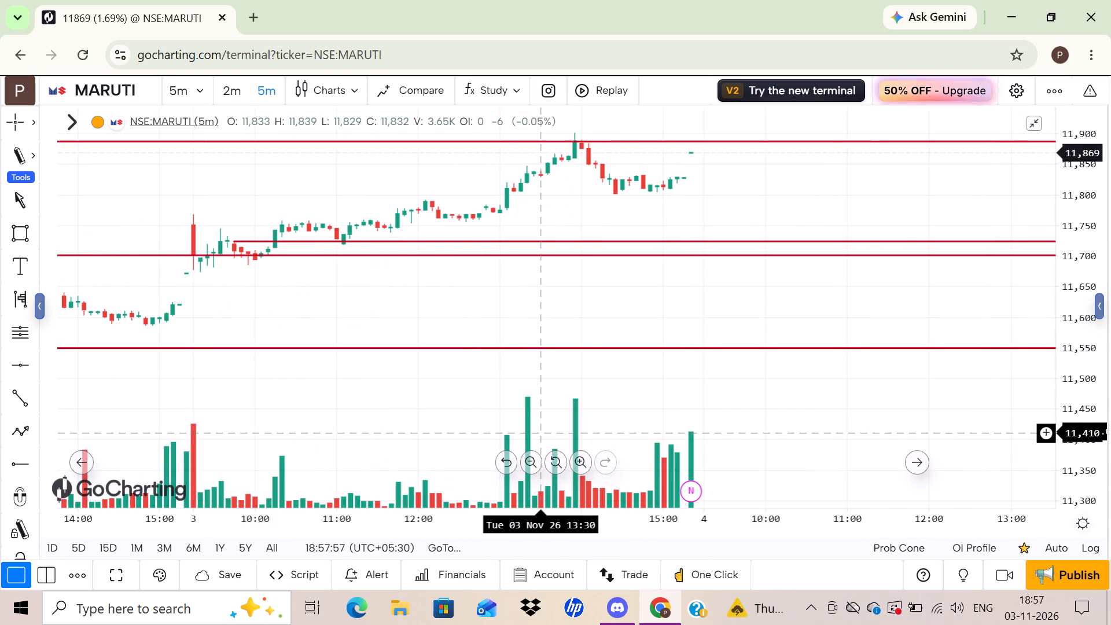
drag(1075, 367, 1033, 212)
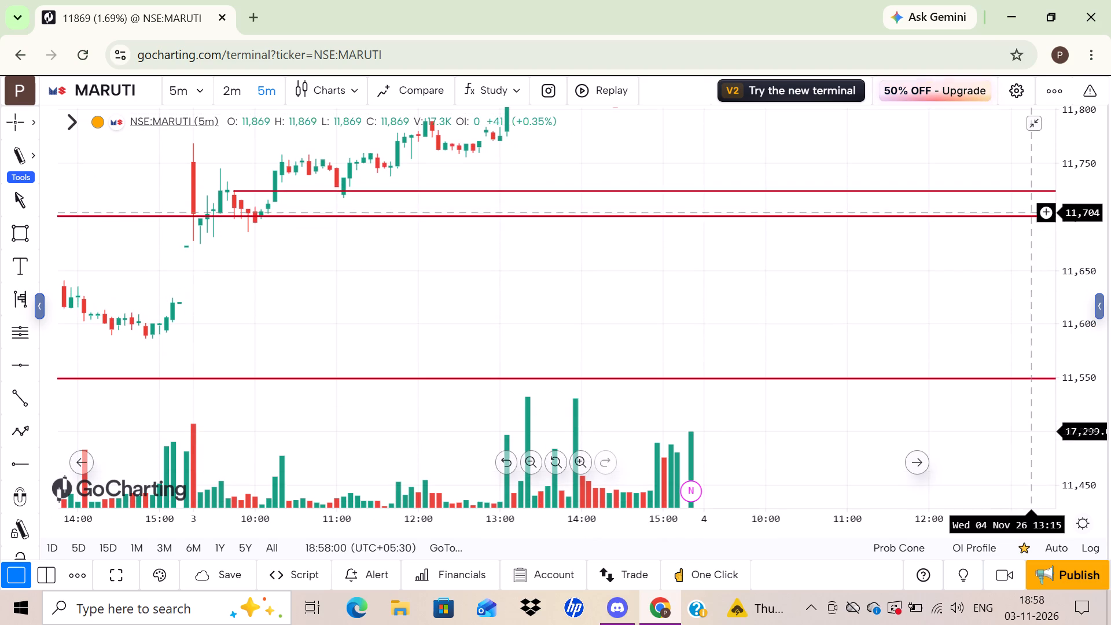
drag(329, 311, 404, 343)
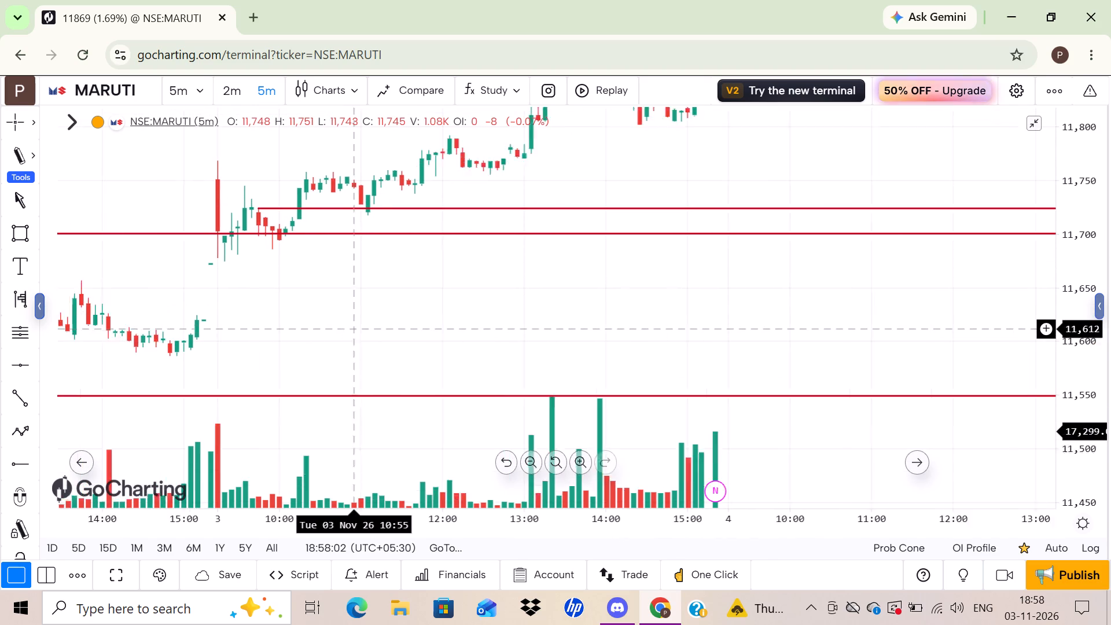
drag(404, 343, 411, 344)
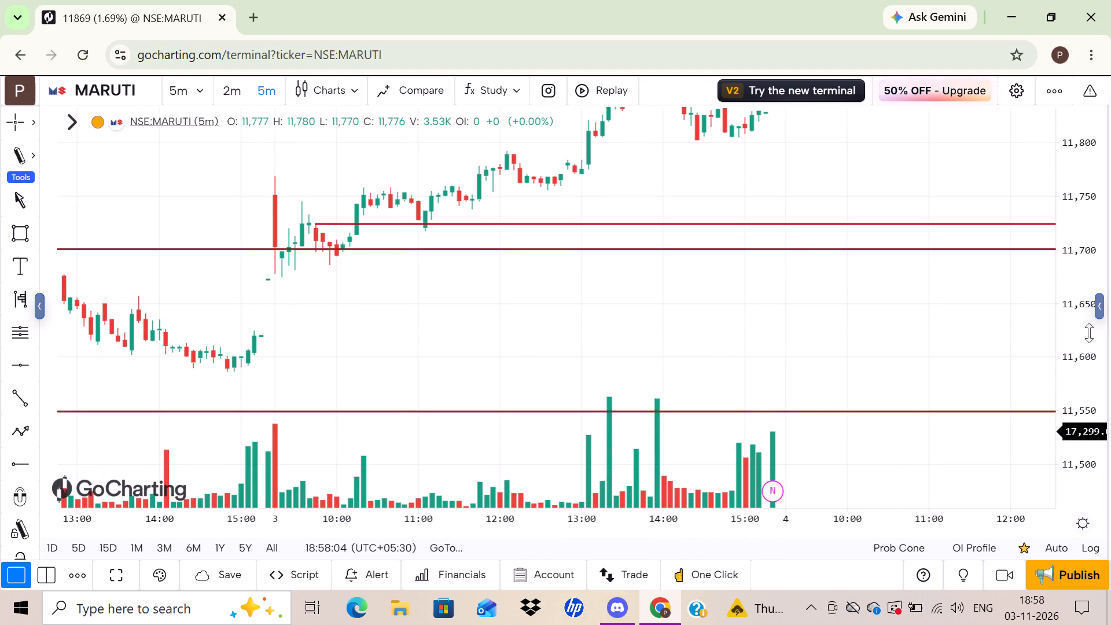
drag(1089, 333, 1065, 218)
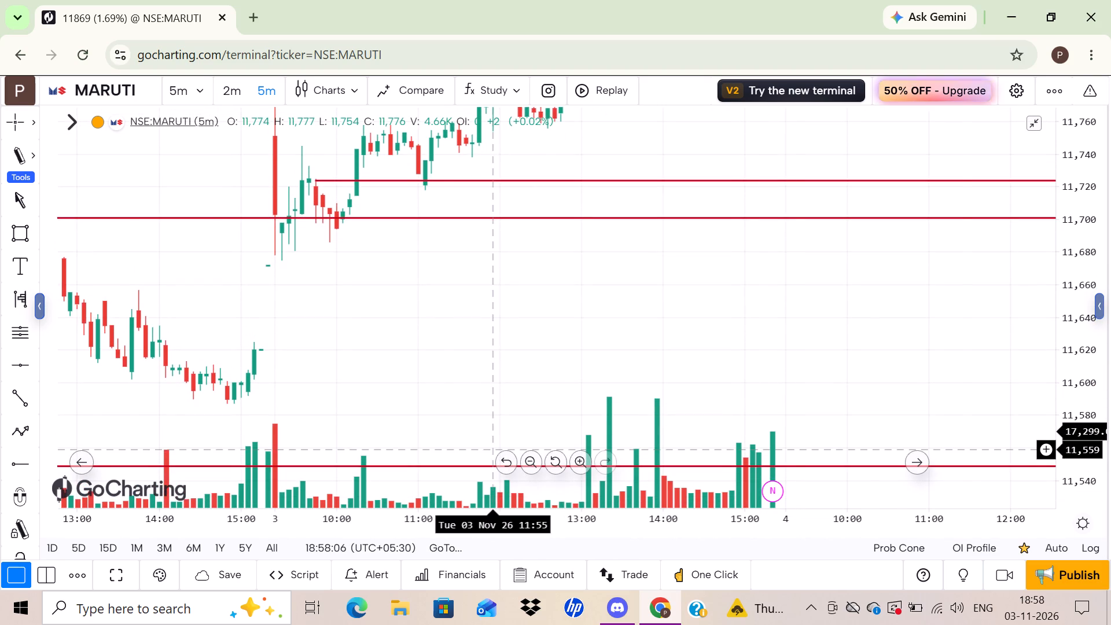
drag(225, 362, 315, 395)
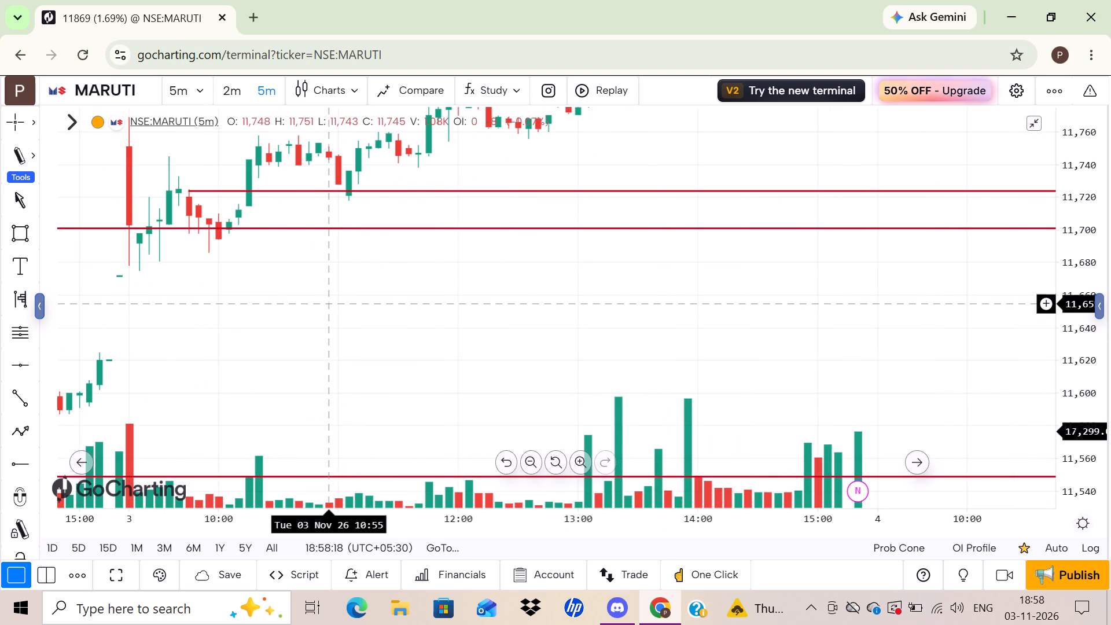
drag(326, 302, 332, 311)
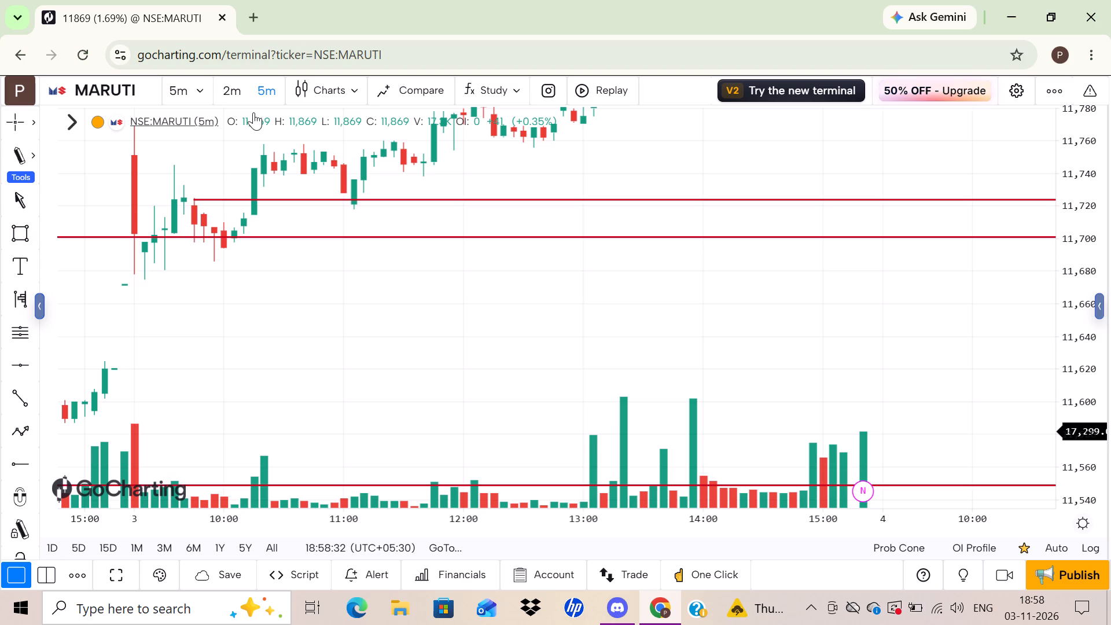
Search the symbols for GRAS and load the NSE GRASIM INDUSTRIES LTD chart.
click(104, 84)
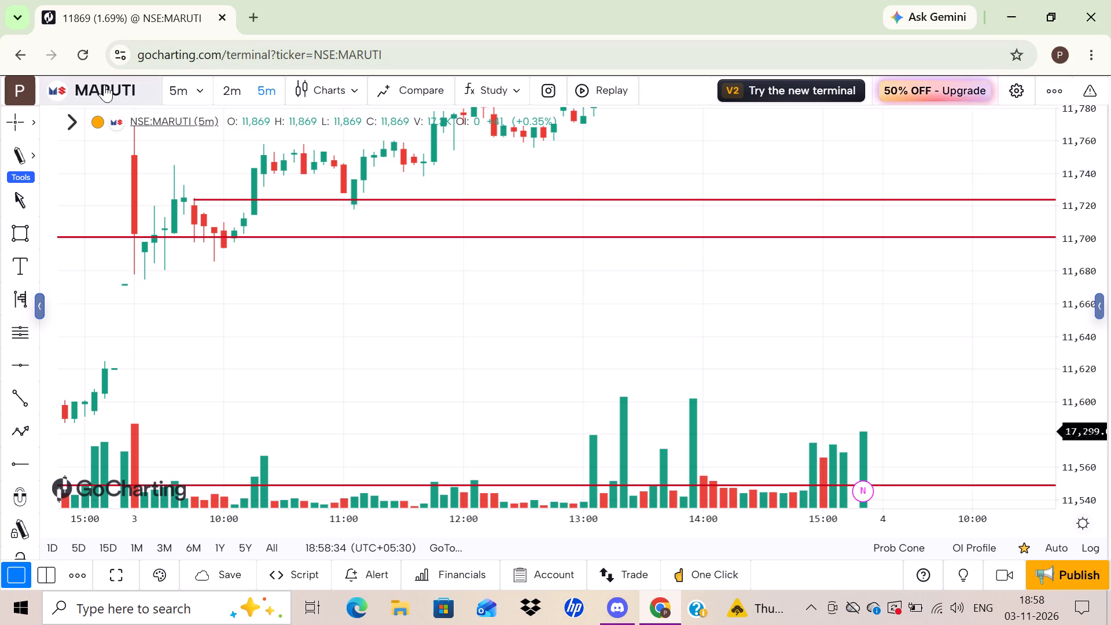
click(307, 144)
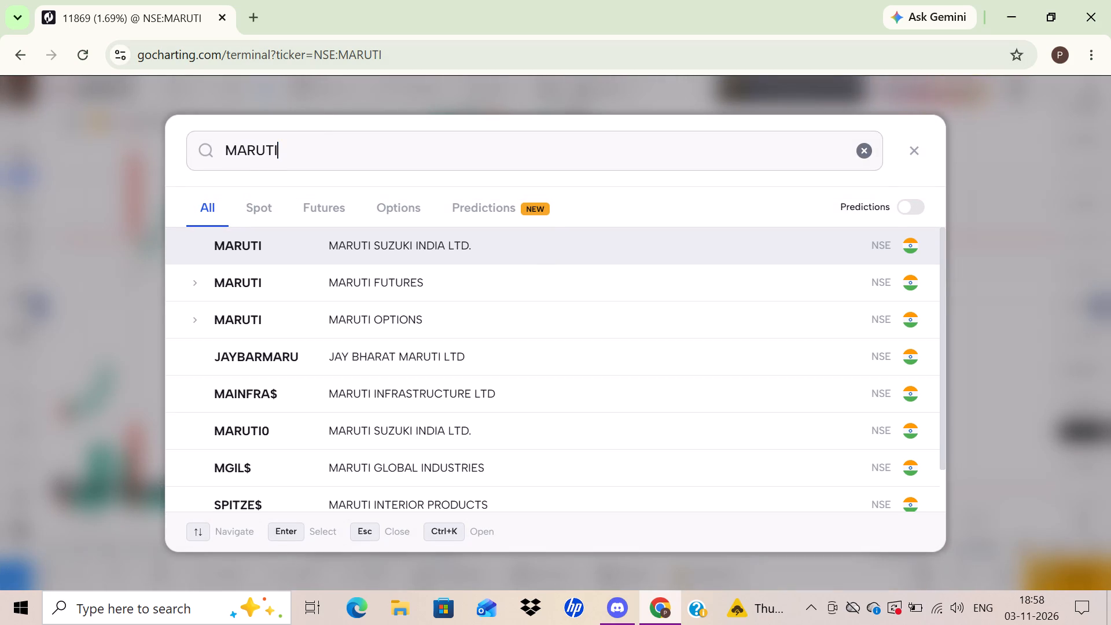
key(BackSpace)
key(BackSpace)
key(BackSpace)
key(BackSpace)
key(BackSpace)
key(BackSpace)
key(BackSpace)
key(BackSpace)
key(BackSpace)
key(BackSpace)
key(BackSpace)
key(BackSpace)
key(BackSpace)
key(BackSpace)
key(BackSpace)
key(BackSpace)
key(BackSpace)
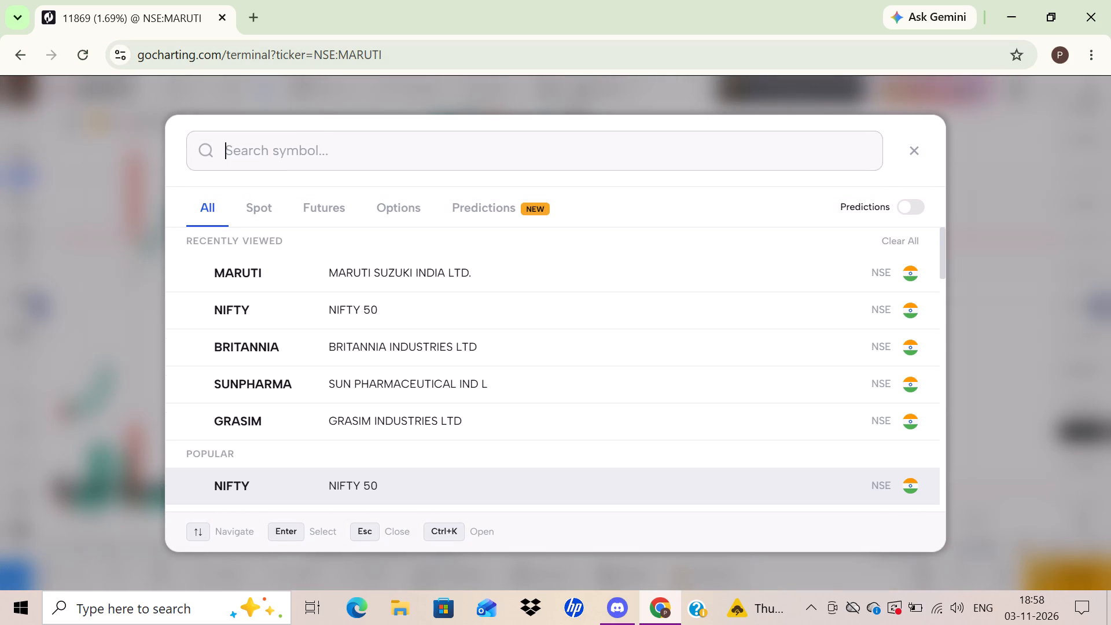
text(GRA)
key(s)
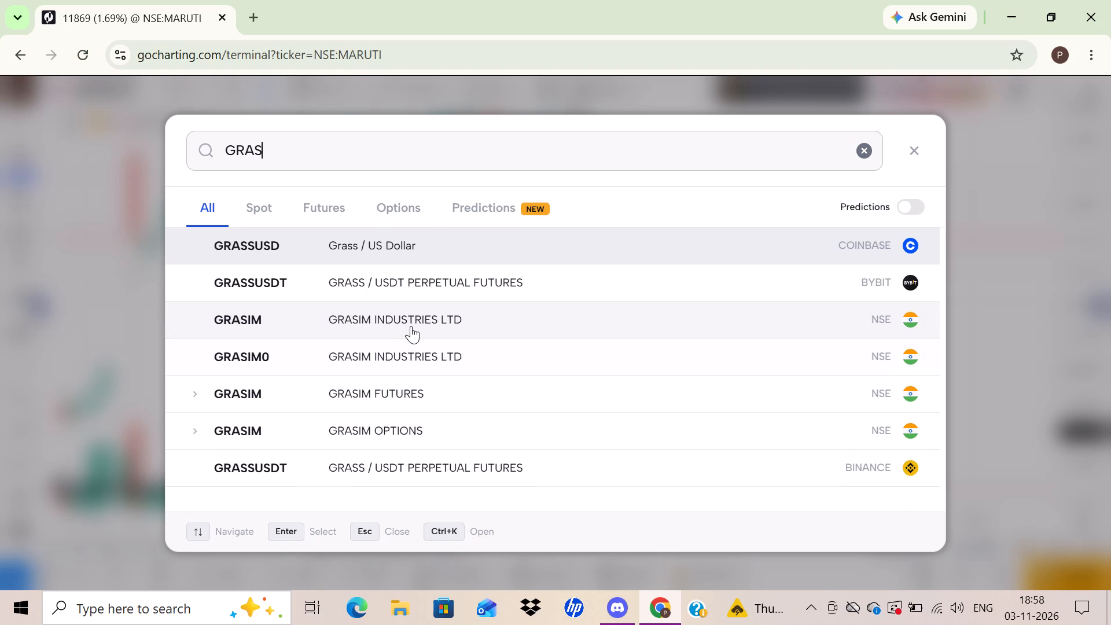
click(411, 326)
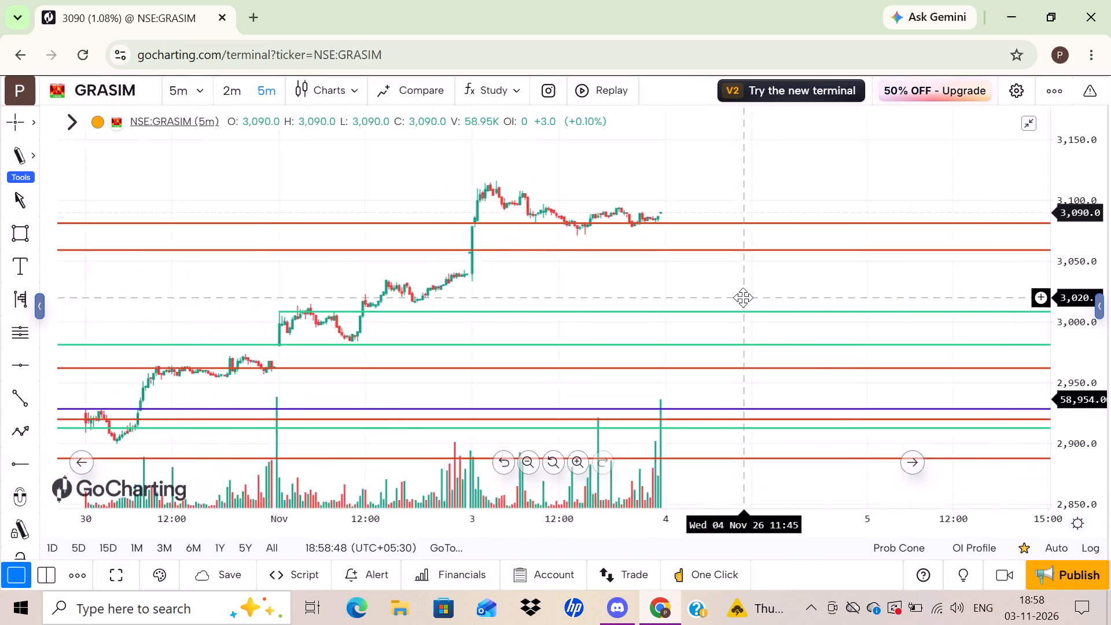
Examine GRASIM's 3 November 5-minute candles around the existing horizontal levels near 3,080 and 3,060.
drag(1068, 295, 1050, 146)
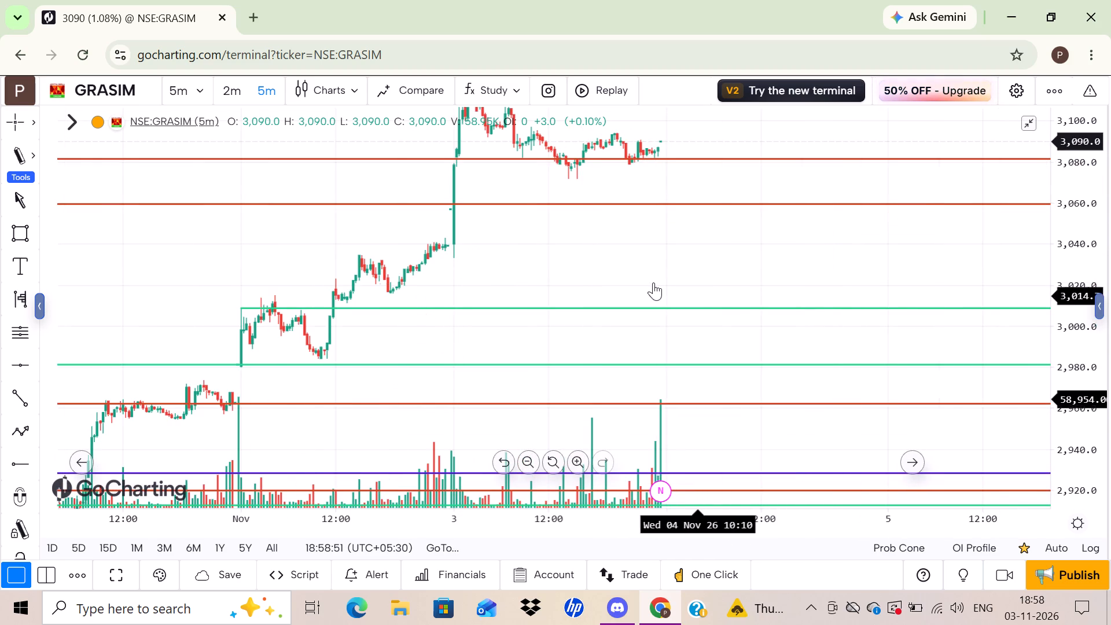
drag(653, 282, 647, 341)
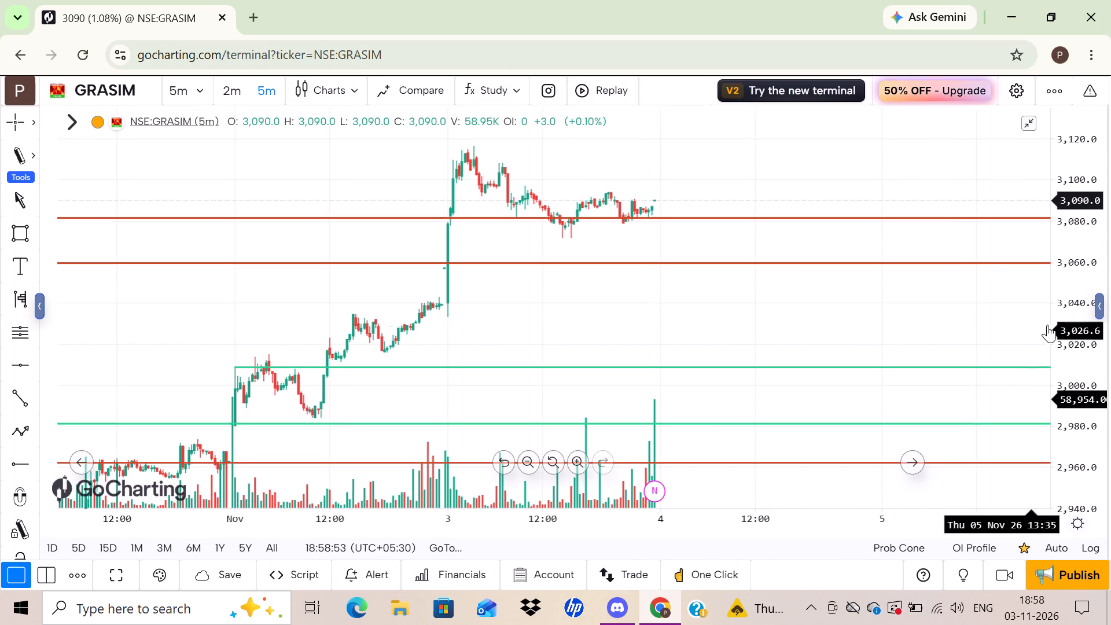
drag(1055, 310, 1051, 275)
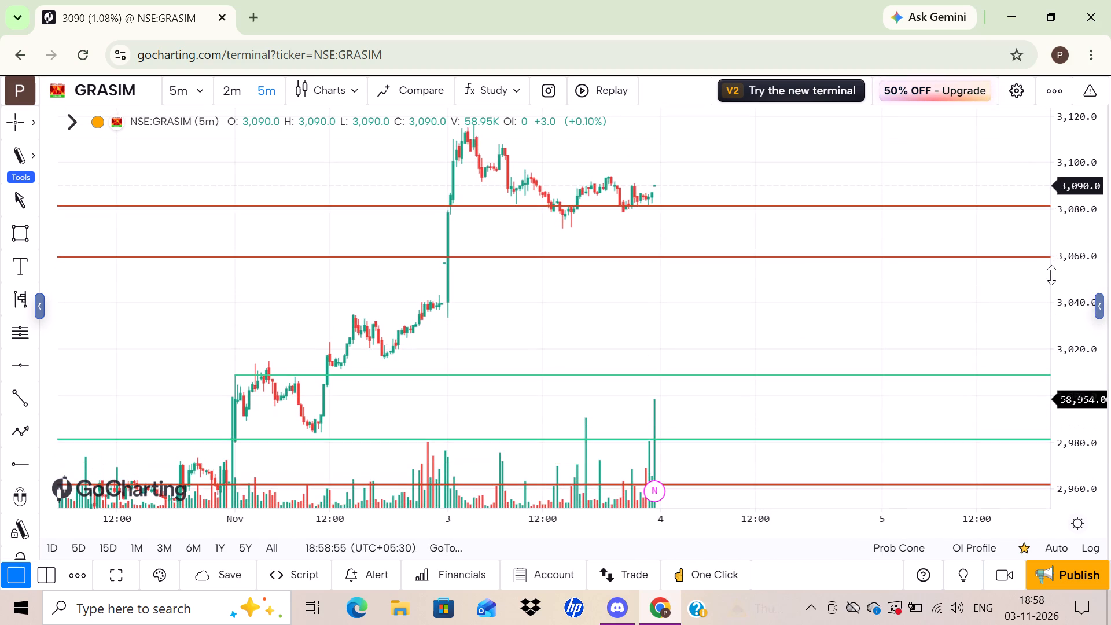
drag(392, 330, 487, 326)
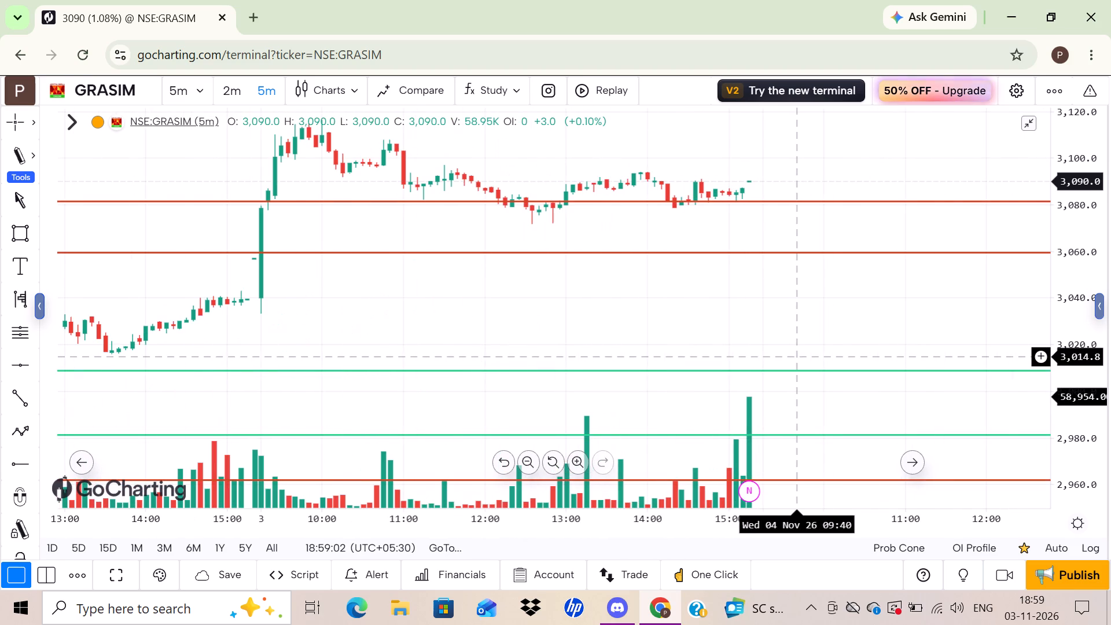
drag(399, 352, 403, 403)
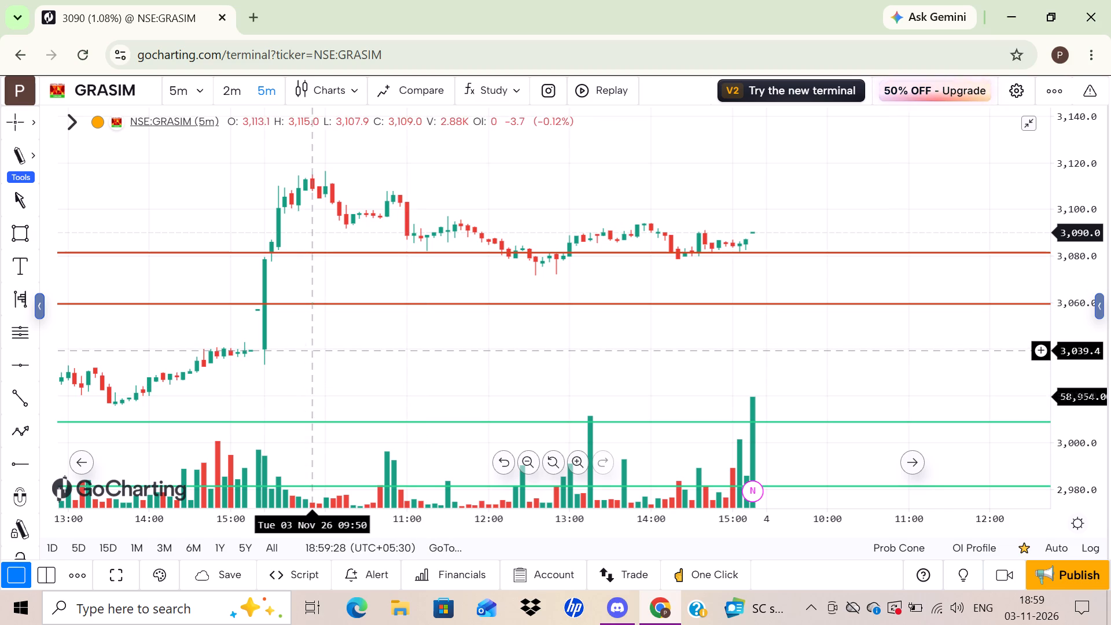
drag(1081, 284, 1059, 168)
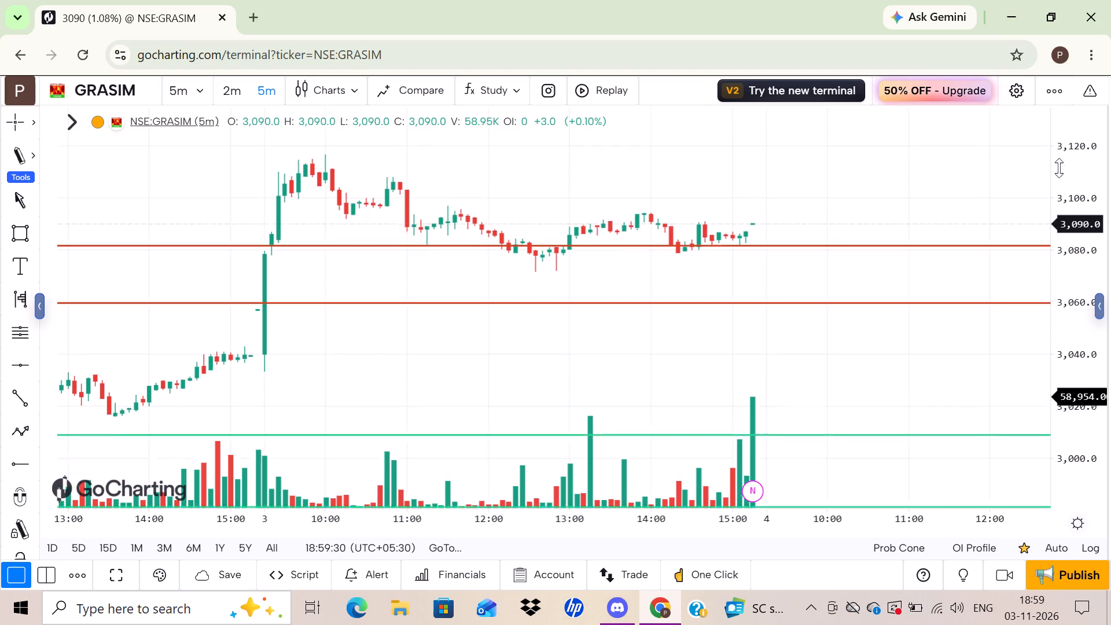
drag(1059, 168, 1057, 157)
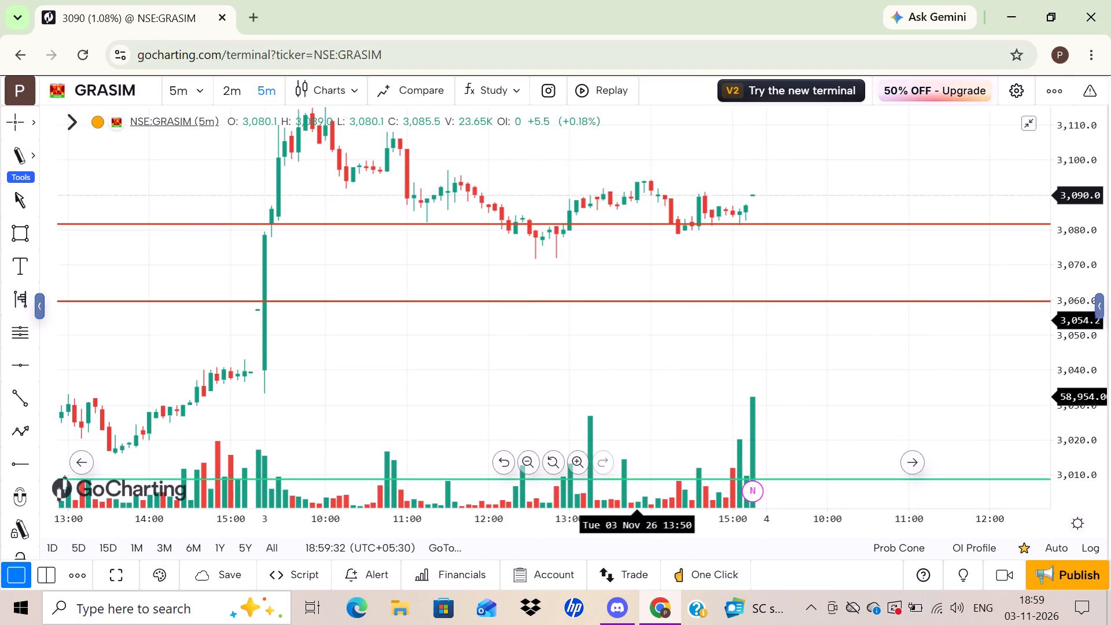
drag(485, 350, 549, 458)
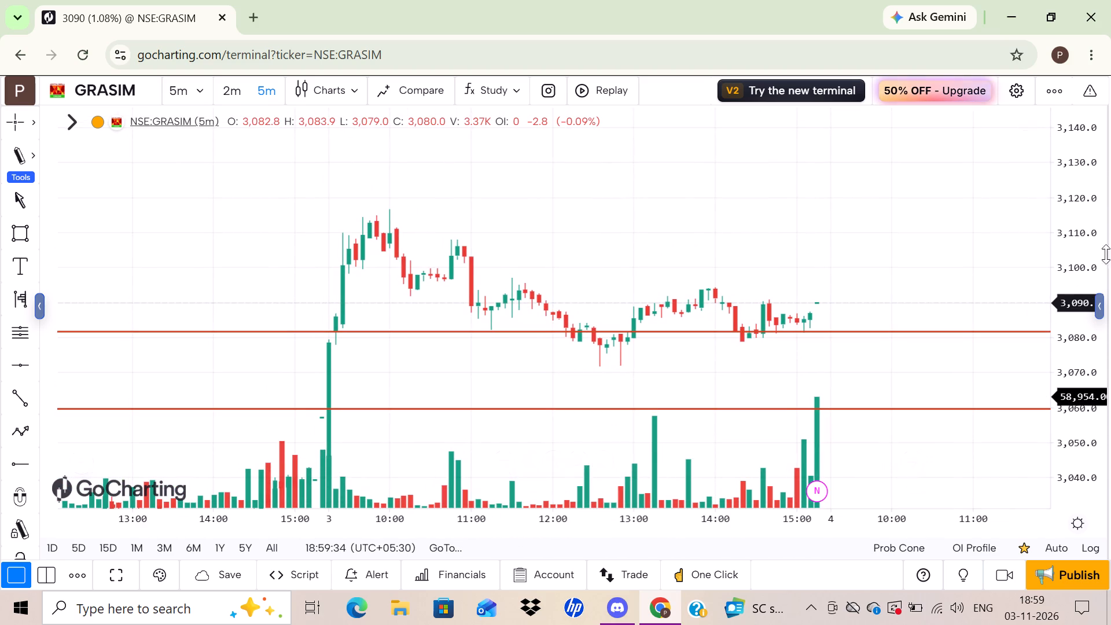
drag(1081, 243, 1058, 87)
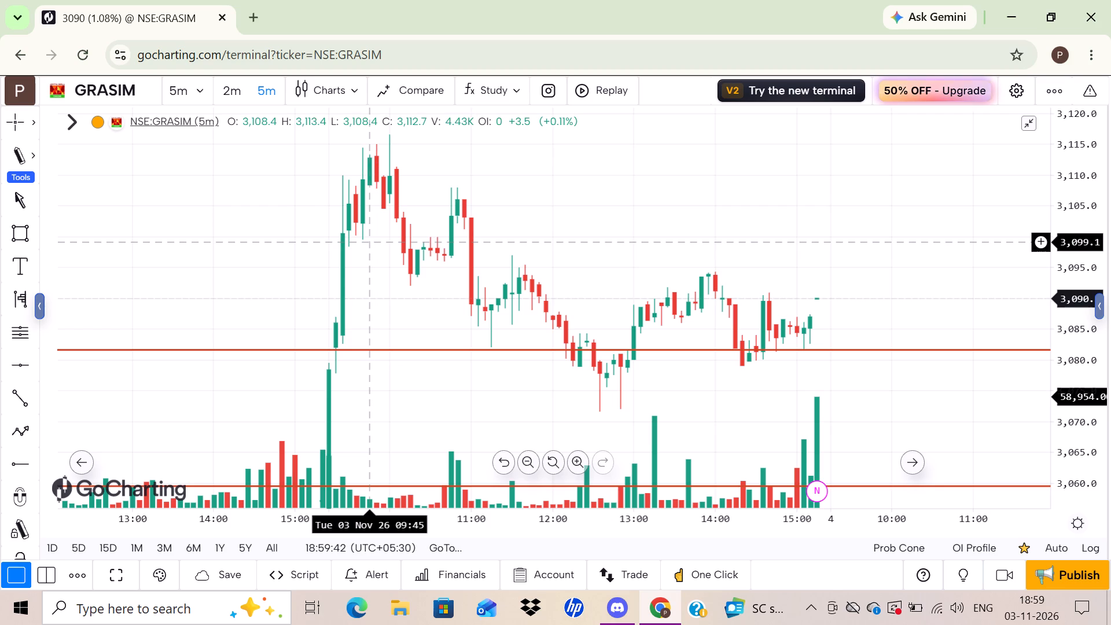
Draw a horizontal ray on GRASIM's 5-minute chart from the 3 November 09:45 candle at about 3,108.5 and deselect it.
drag(1083, 211, 1088, 280)
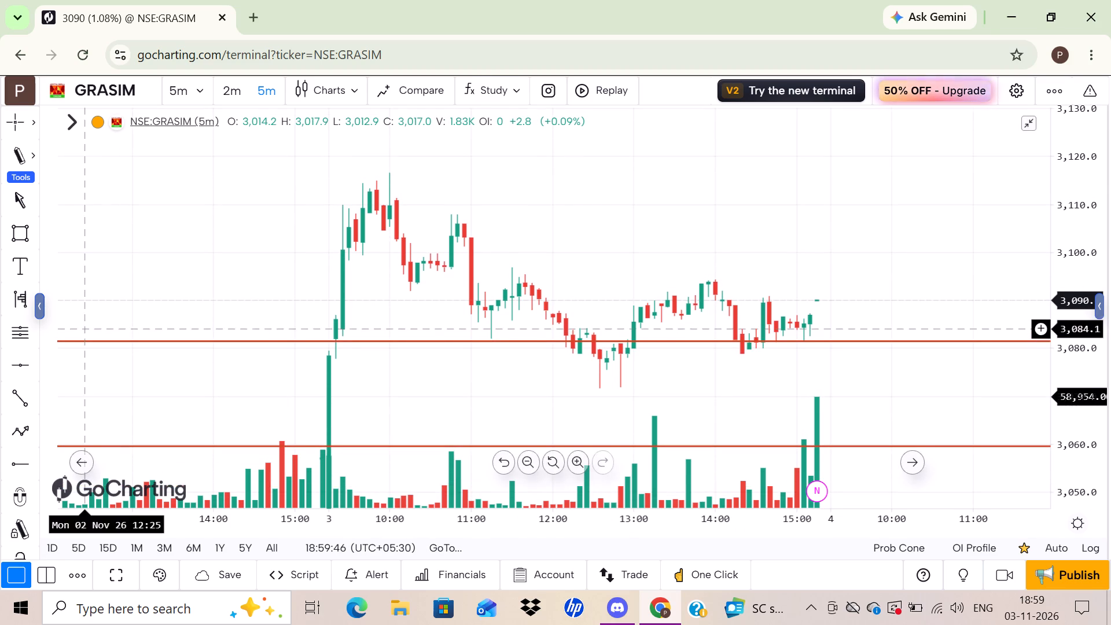
click(21, 469)
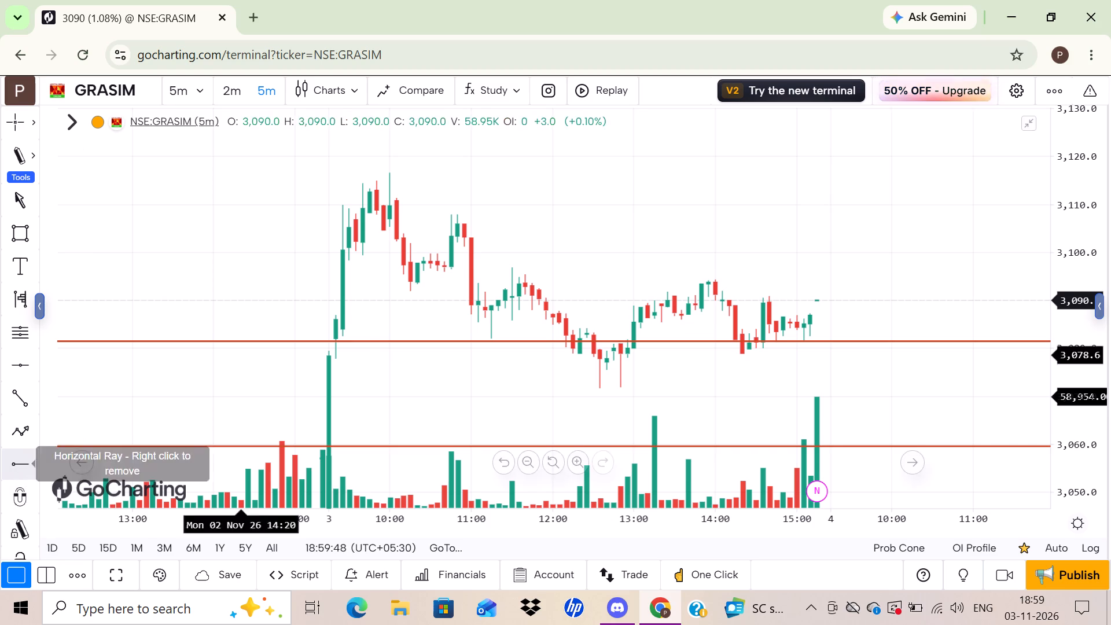
click(371, 211)
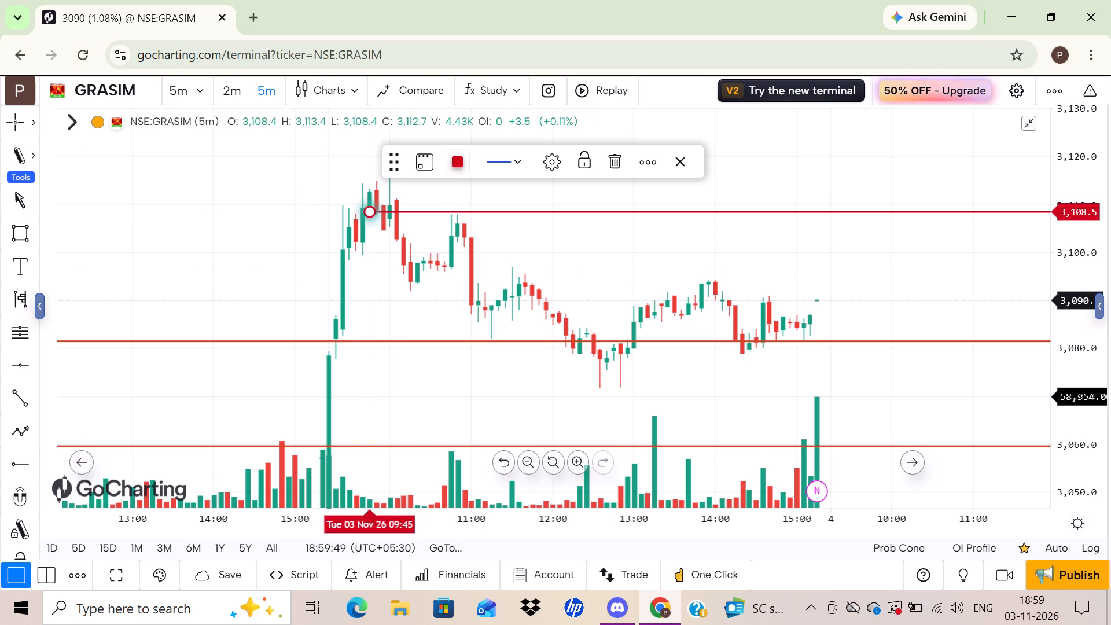
click(383, 325)
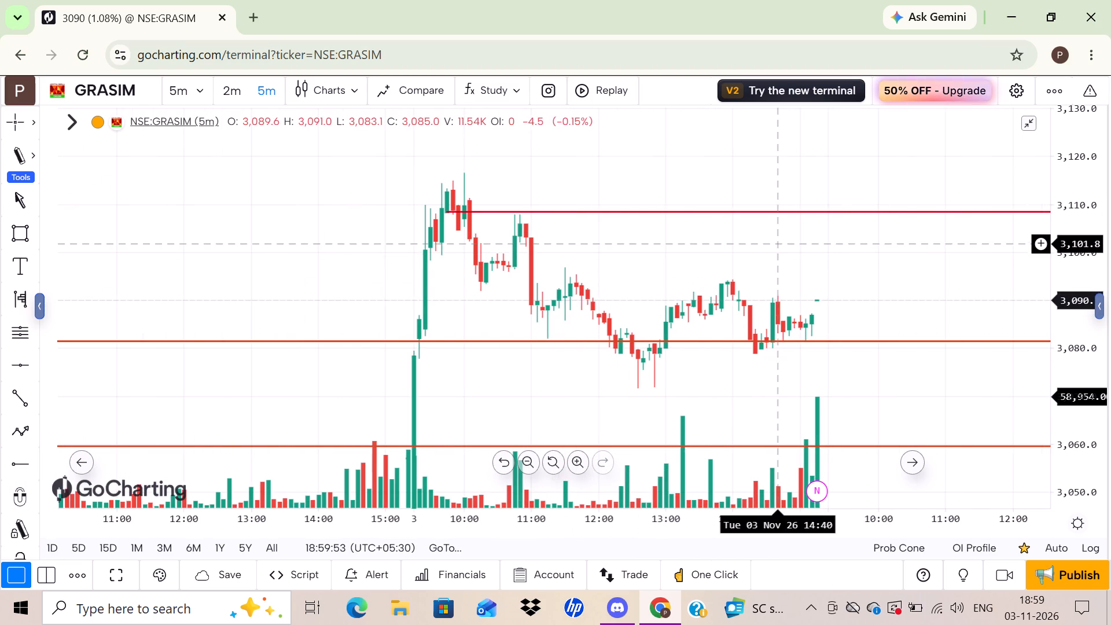
Examine GRASIM's 3 November 5-minute candles between the new ray near 3,108.5 and the lower horizontal levels.
drag(1061, 282, 1061, 220)
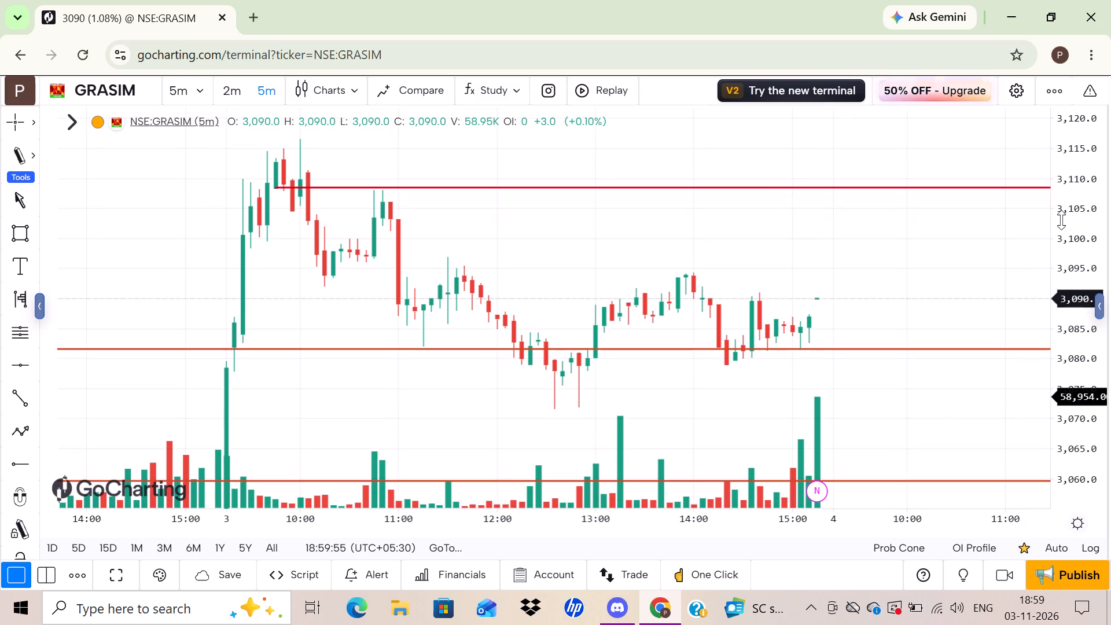
drag(540, 270, 545, 325)
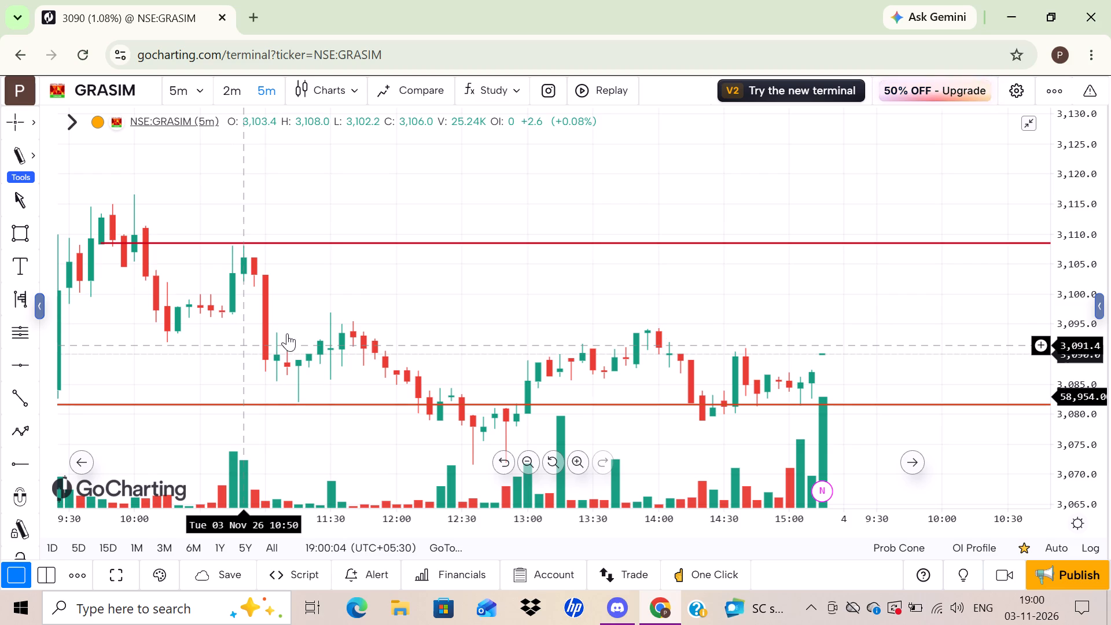
drag(355, 311, 420, 291)
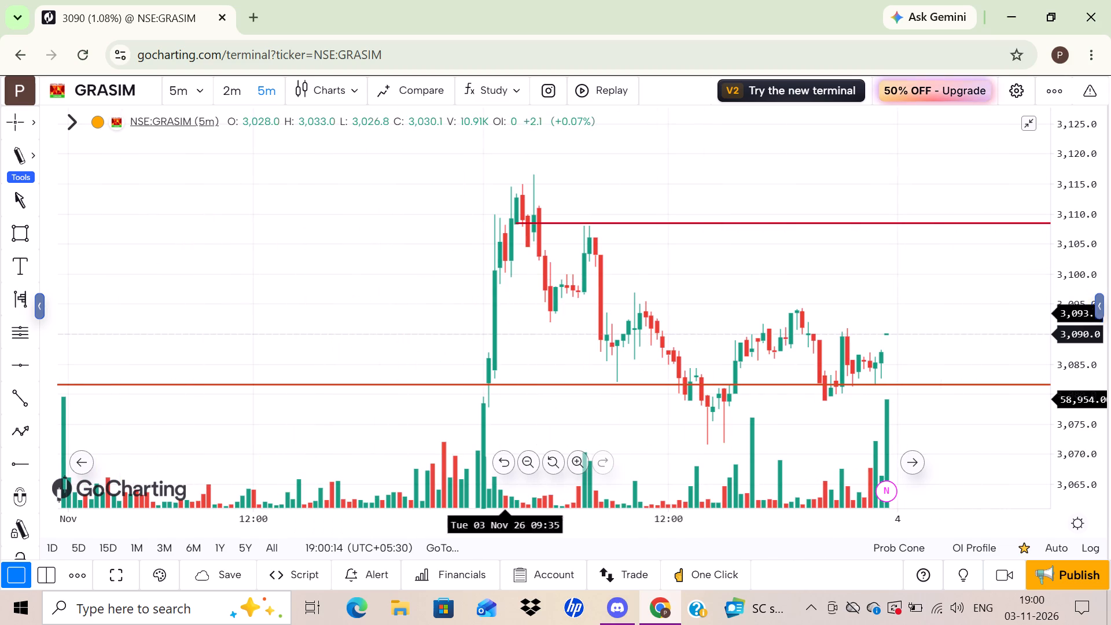
drag(766, 262, 657, 201)
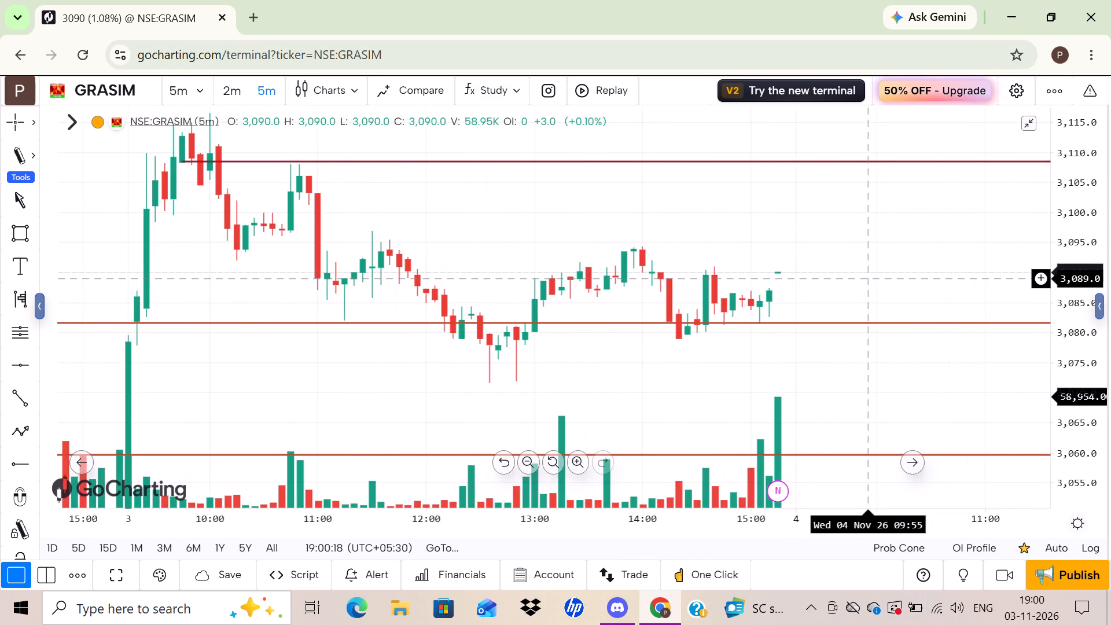
drag(1077, 237, 1088, 419)
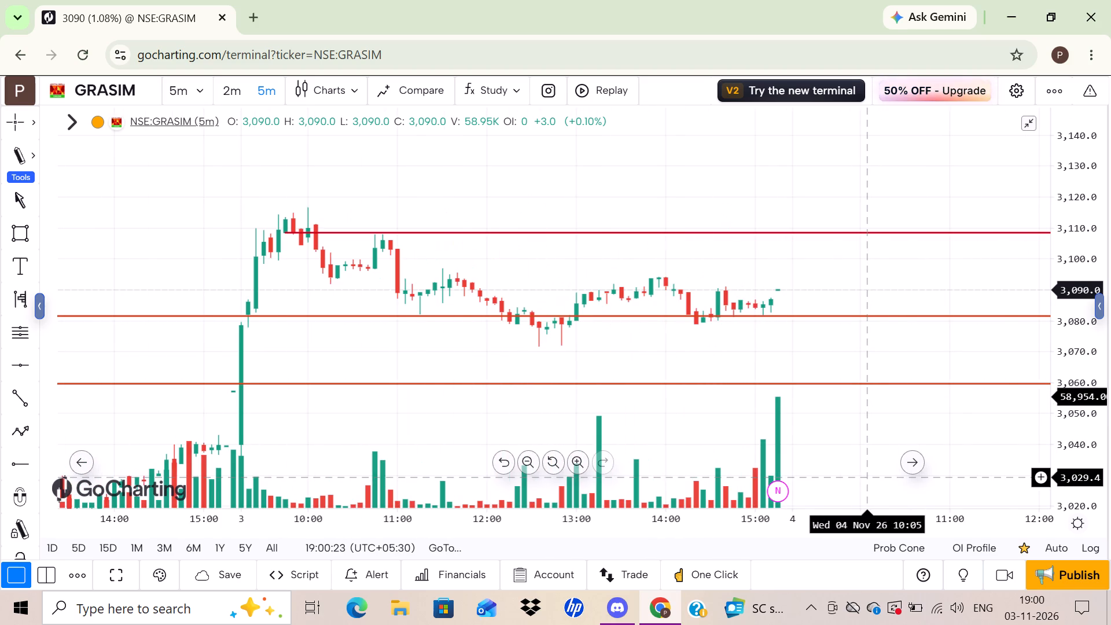
drag(1086, 334, 1072, 197)
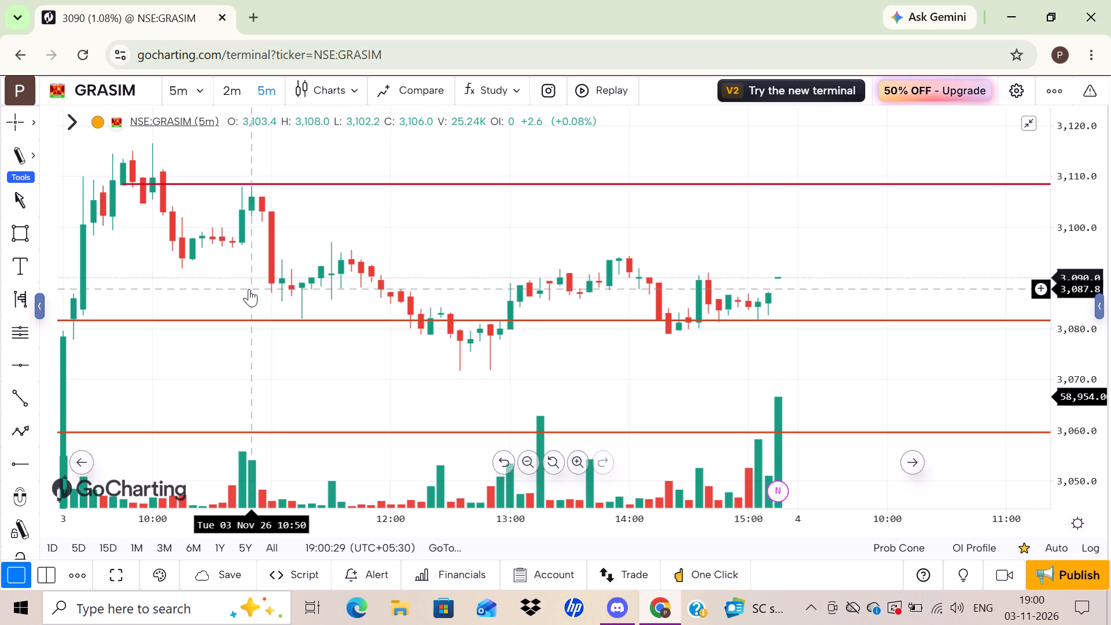
Search the symbols for ZEN and load the NSE ZENTEC chart of ZEN TECHNOLOGIES LIMITED.
click(138, 88)
click(312, 153)
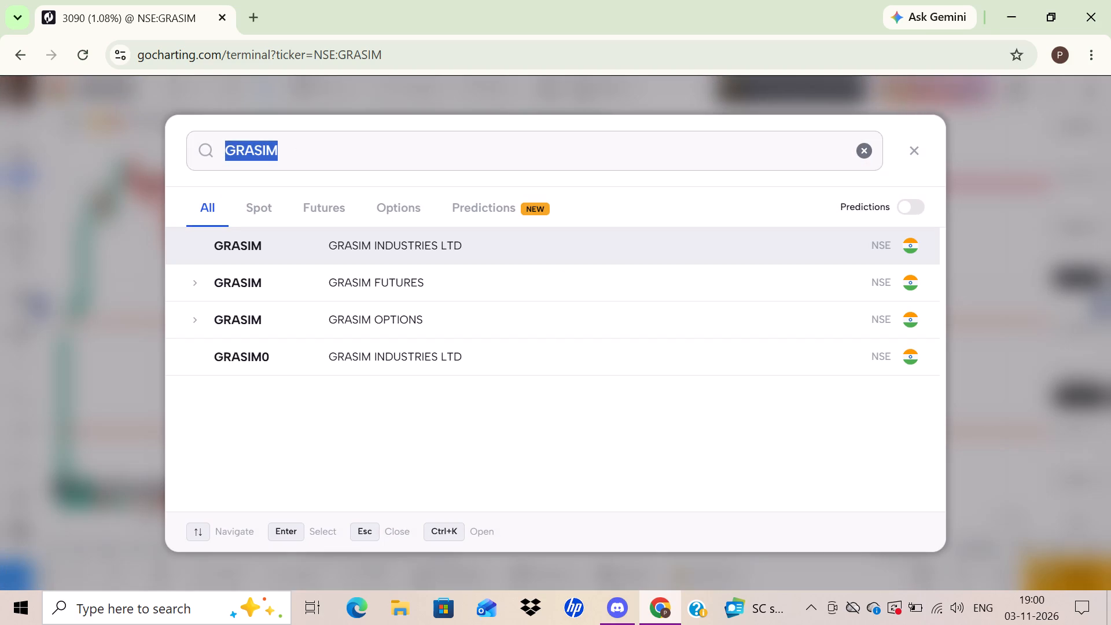
key(BackSpace)
key(BackSpace)
key(BackSpace)
key(BackSpace)
key(BackSpace)
key(BackSpace)
key(BackSpace)
key(BackSpace)
key(BackSpace)
key(BackSpace)
key(BackSpace)
key(BackSpace)
key(BackSpace)
key(BackSpace)
key(BackSpace)
key(BackSpace)
key(BackSpace)
key(BackSpace)
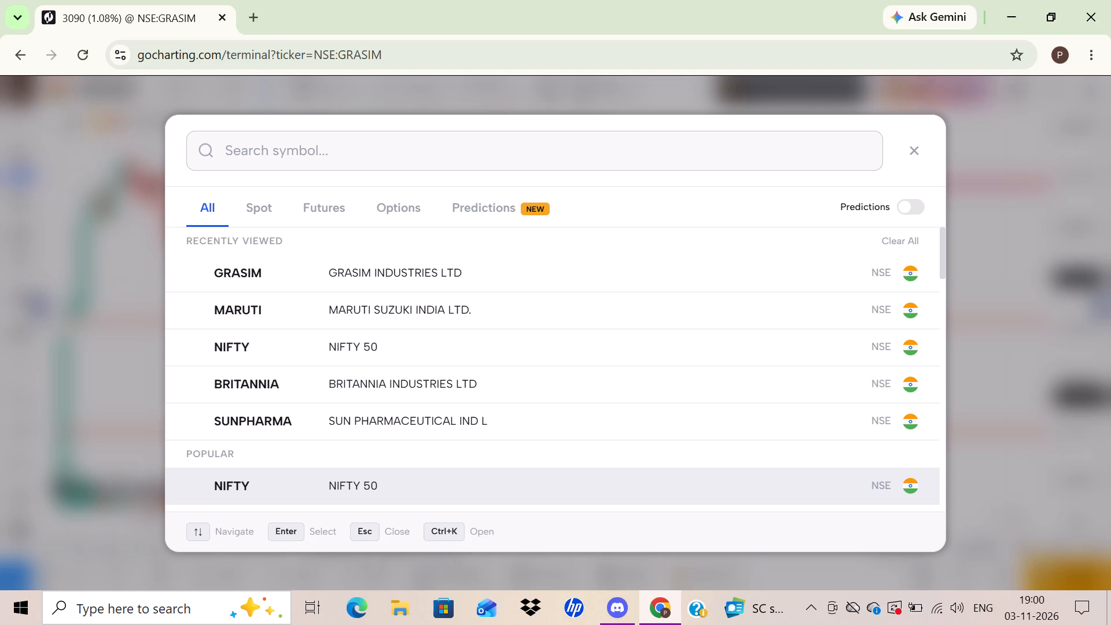
text(ZEN)
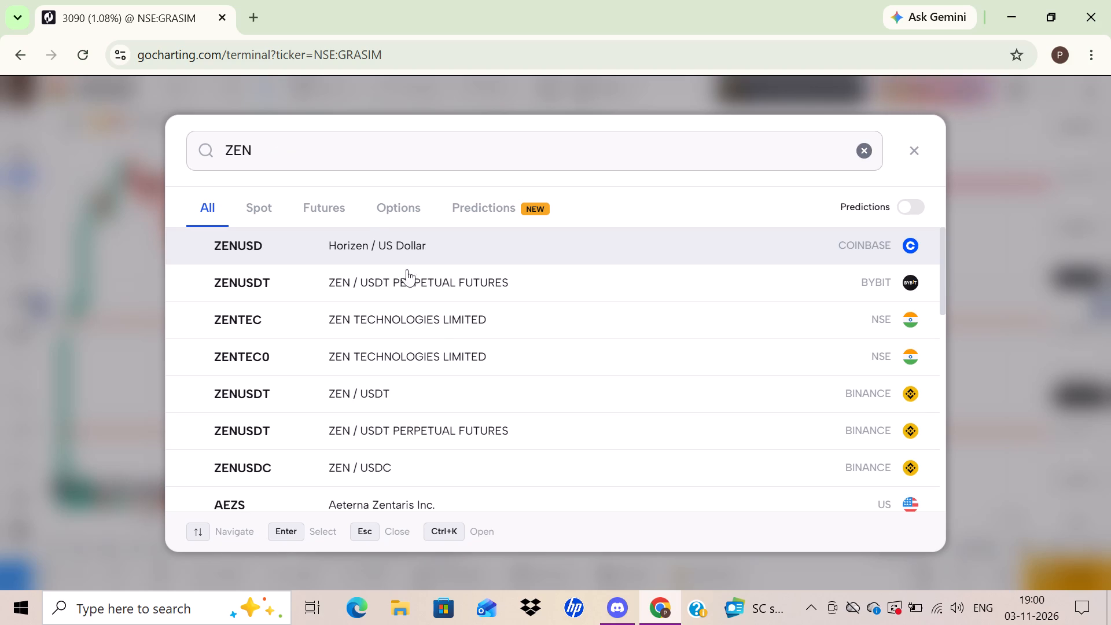
click(437, 321)
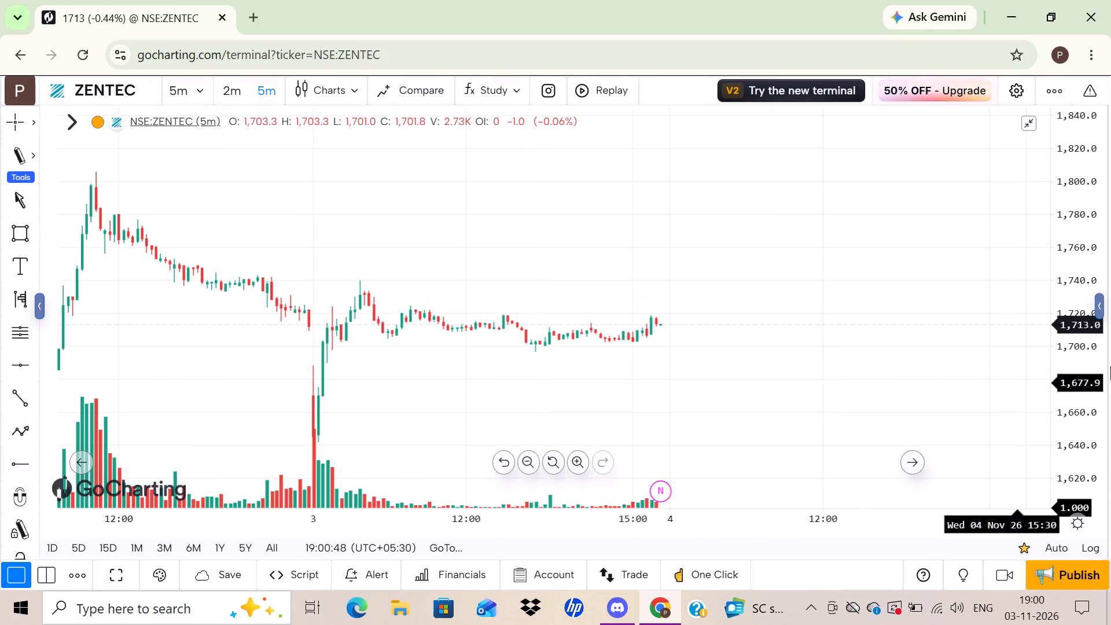
Draw a horizontal ray from the low of ZENTEC's 3 November 09:45 candle at about 1,702.3.
drag(1075, 407, 1042, 255)
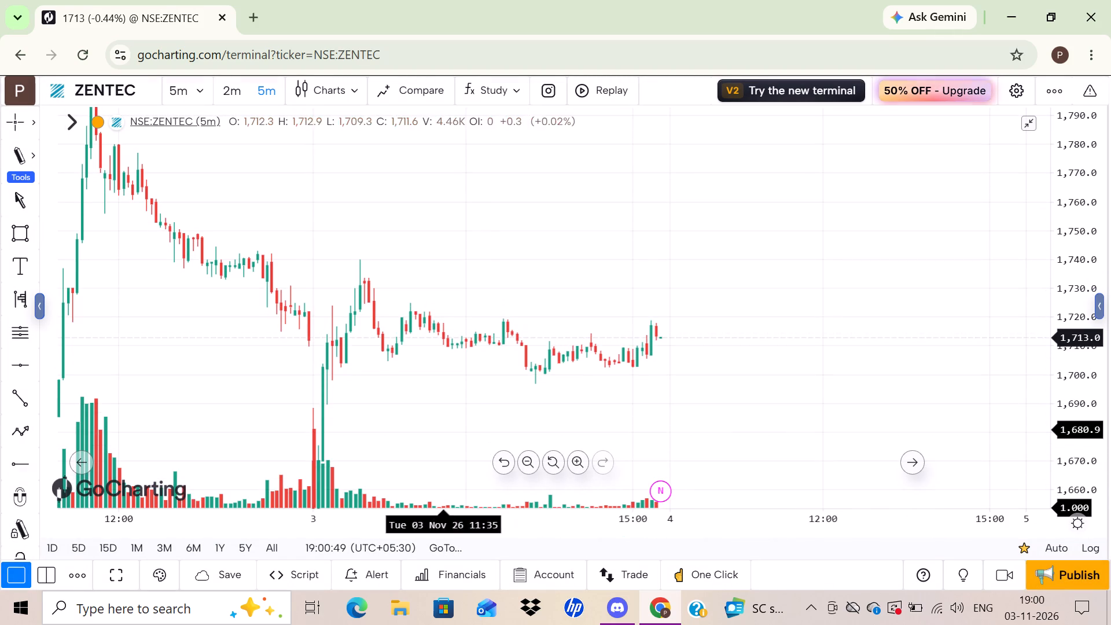
drag(390, 415, 664, 304)
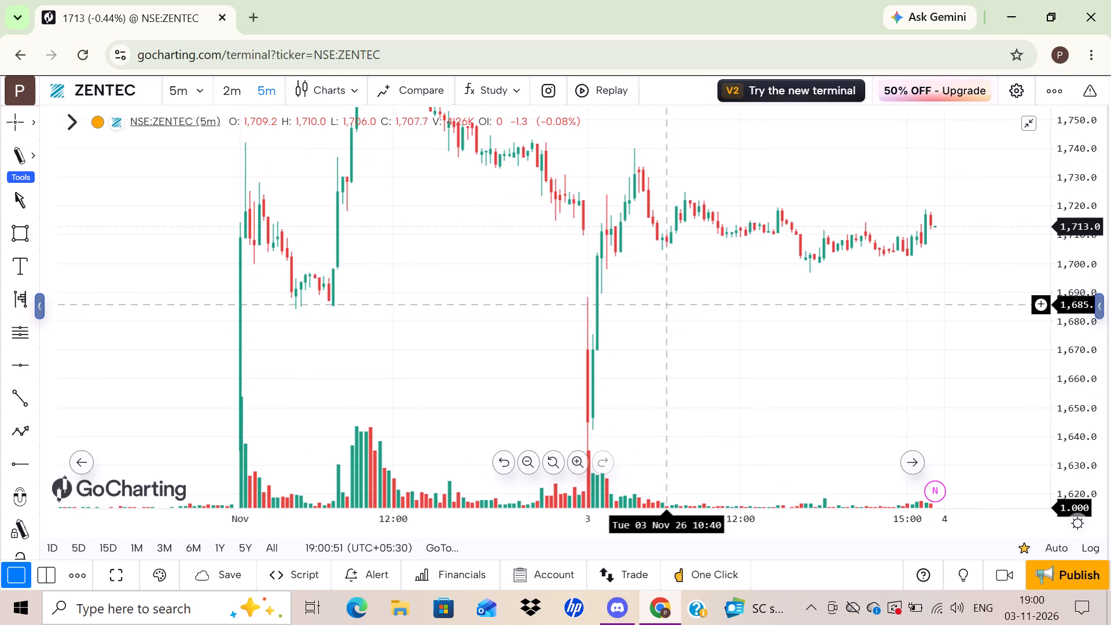
drag(664, 304, 664, 305)
drag(553, 419, 629, 293)
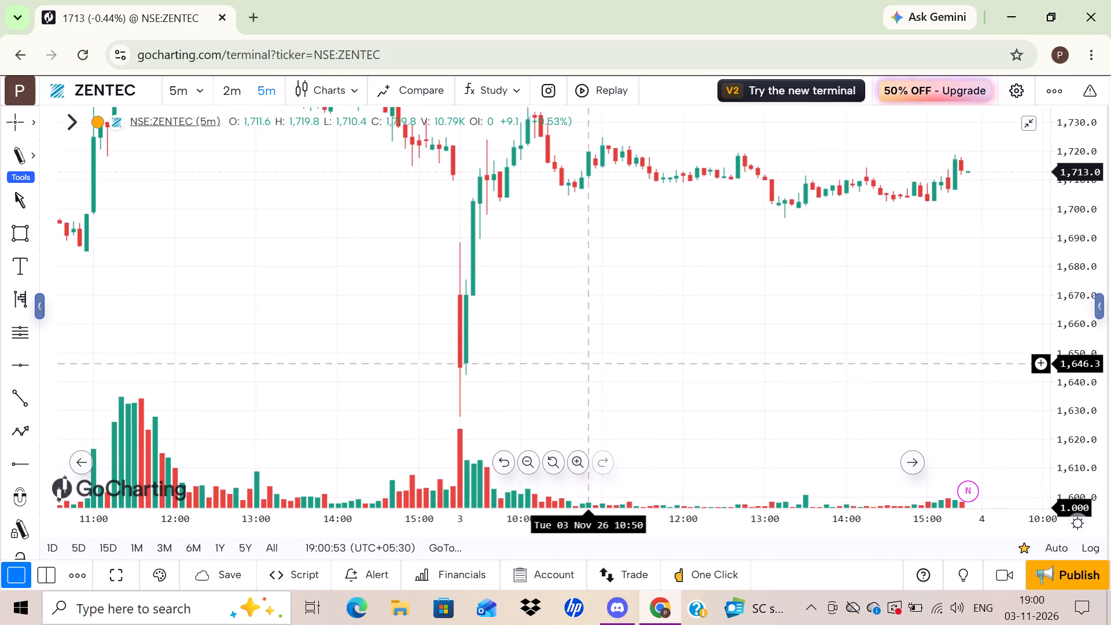
drag(629, 293, 606, 395)
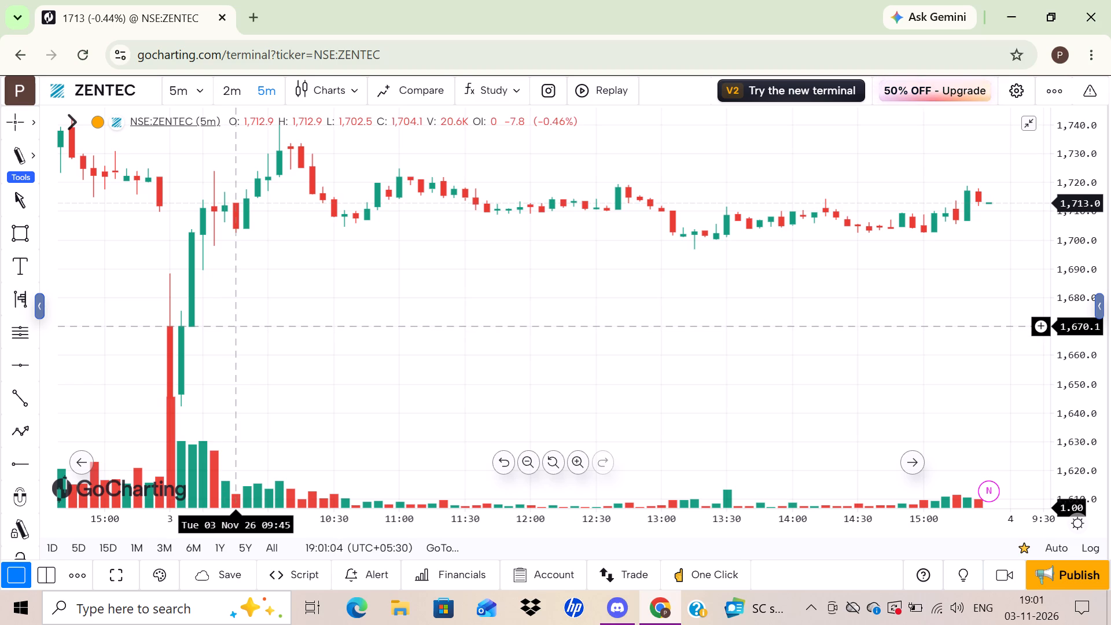
click(15, 469)
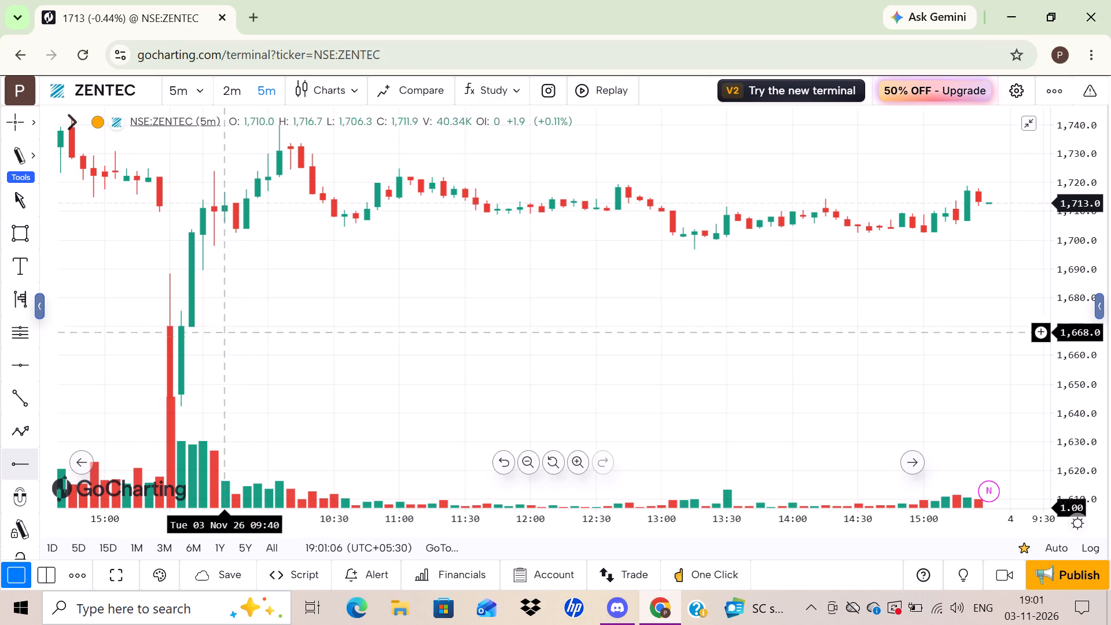
click(233, 233)
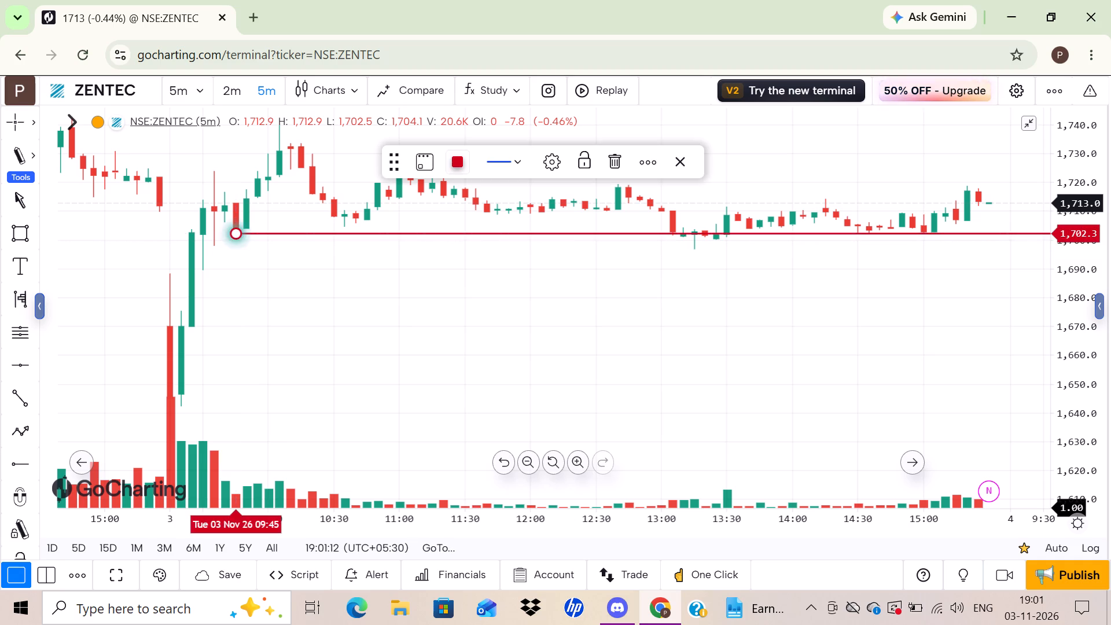
Draw a second horizontal ray above the same 09:45 candle at about 1,714.7 and deselect it.
click(20, 469)
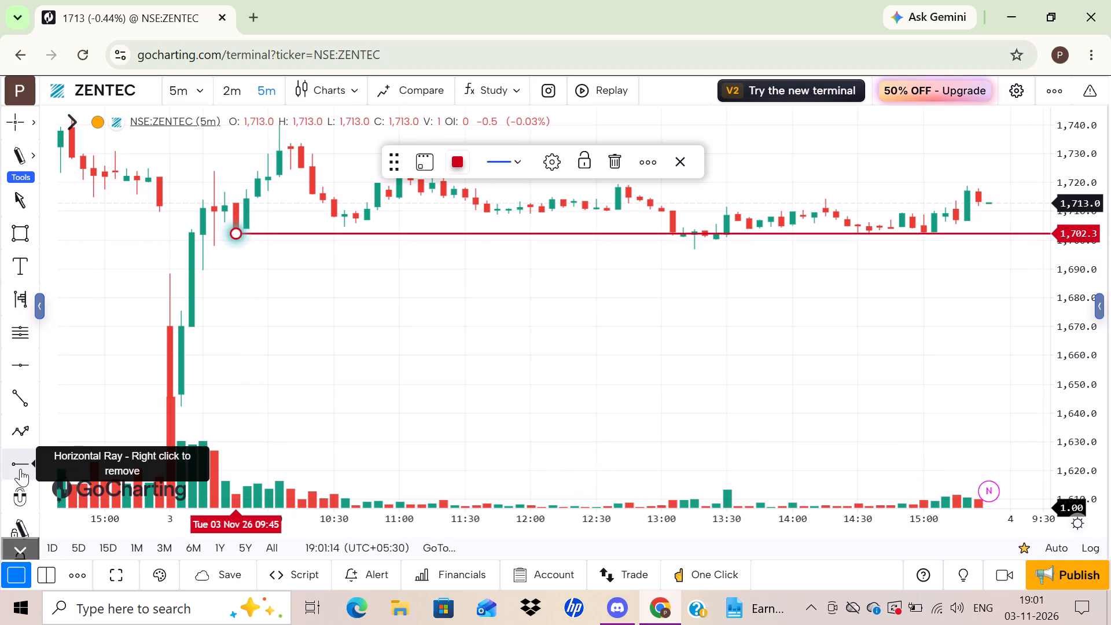
click(231, 197)
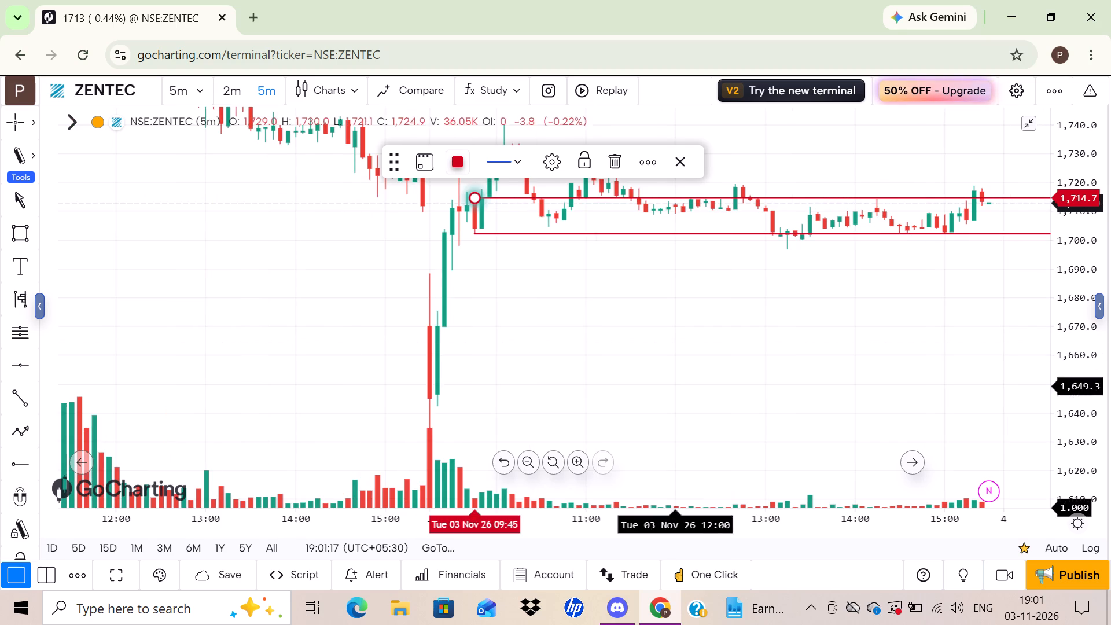
drag(752, 344, 637, 374)
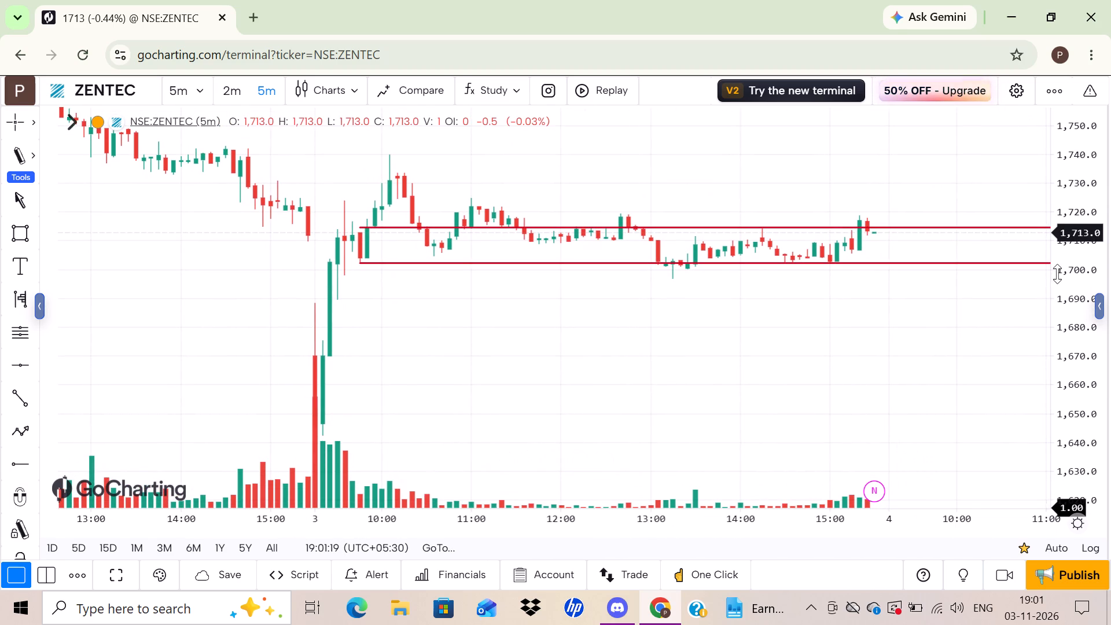
drag(1072, 277, 1077, 419)
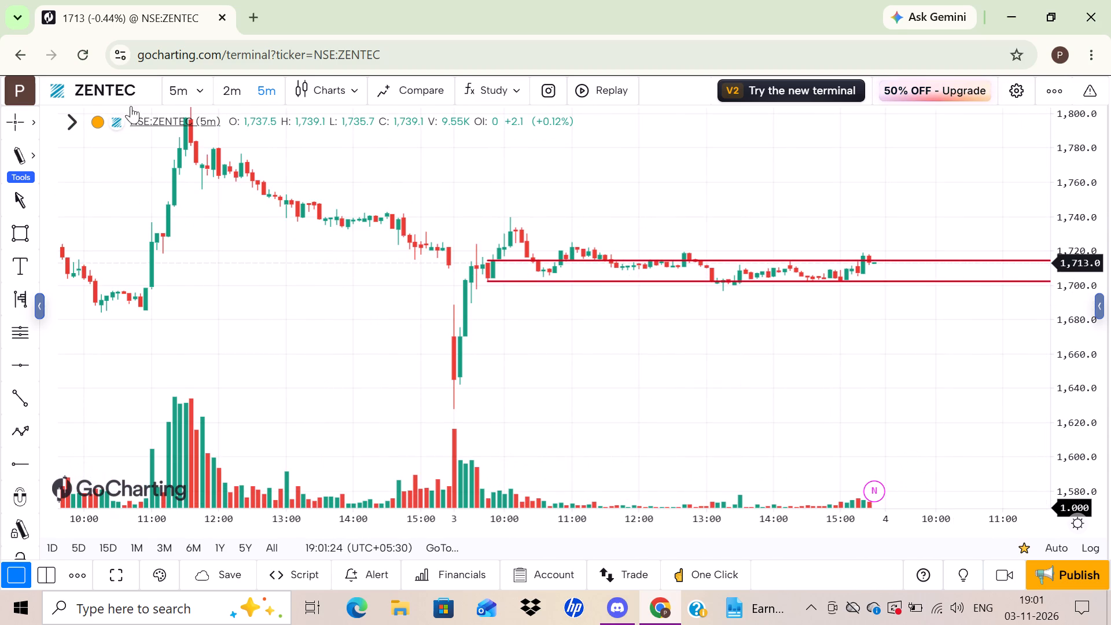
Switch ZENTEC to the daily chart and draw a horizontal ray from the 15 October candle at about 1,696.
click(182, 91)
scroll(142, 217, down, 2)
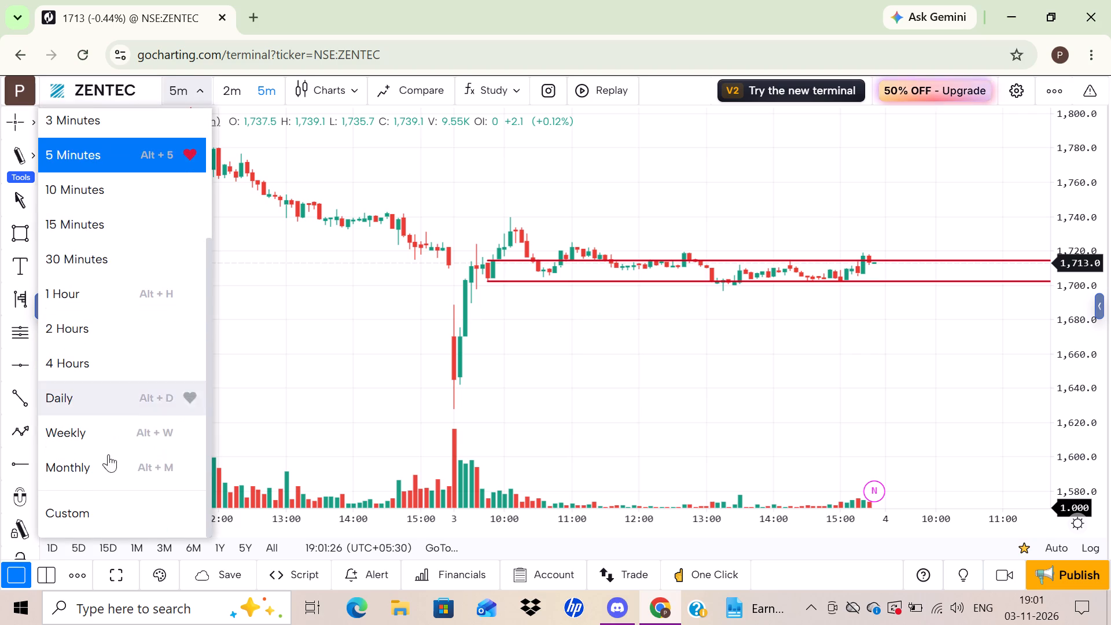
click(78, 402)
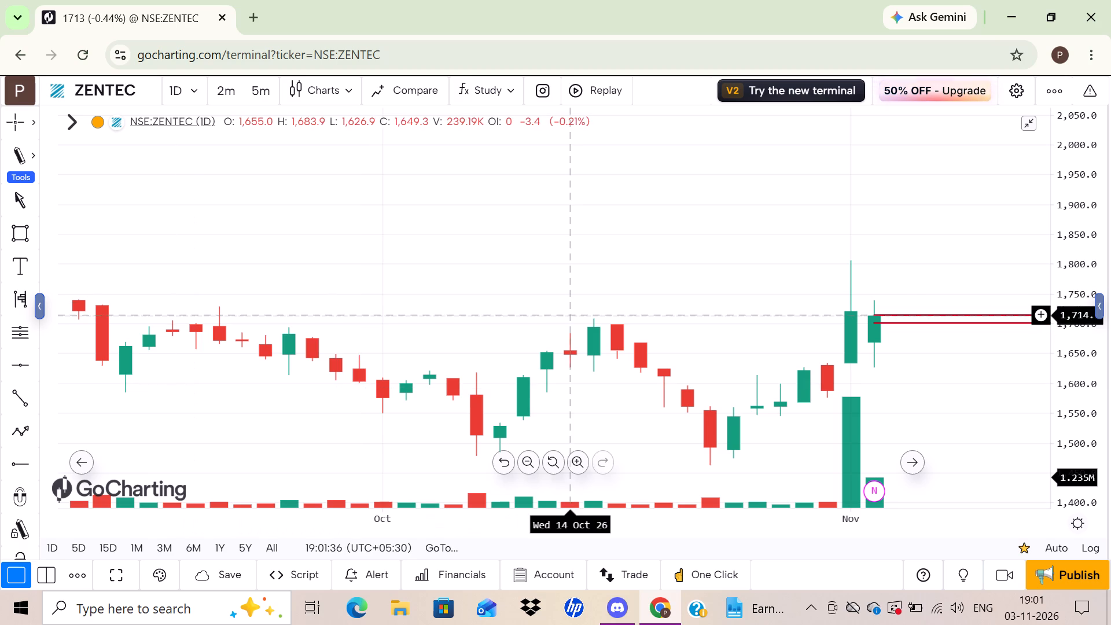
click(19, 469)
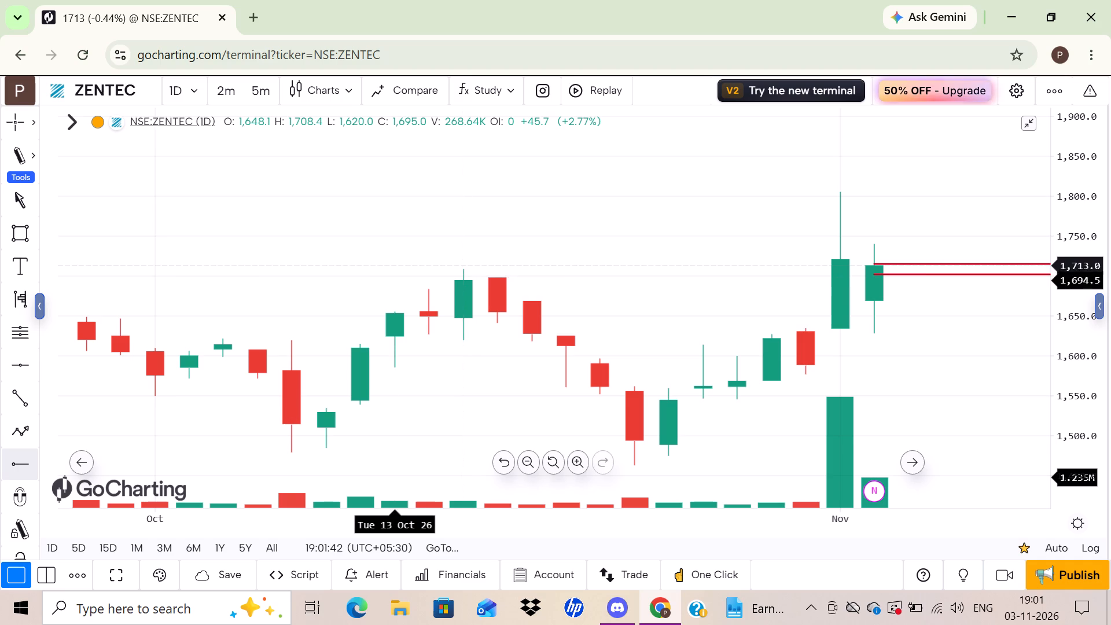
click(458, 279)
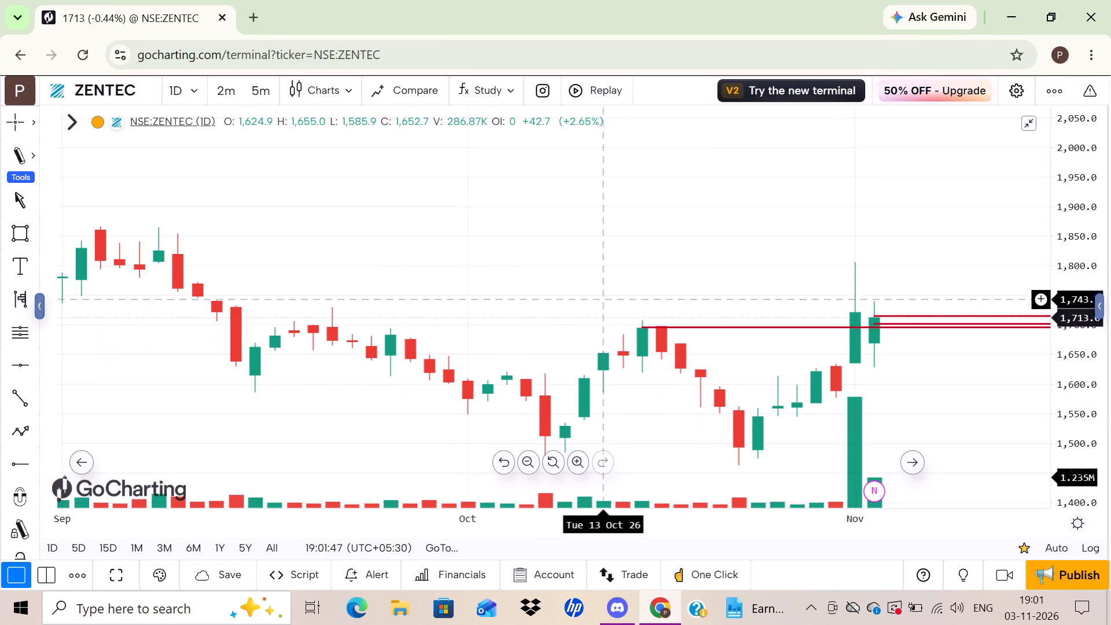
Move the daily ray's start back to 16 September at about 1,702, recolour it green and deselect it.
drag(640, 331, 251, 323)
click(251, 323)
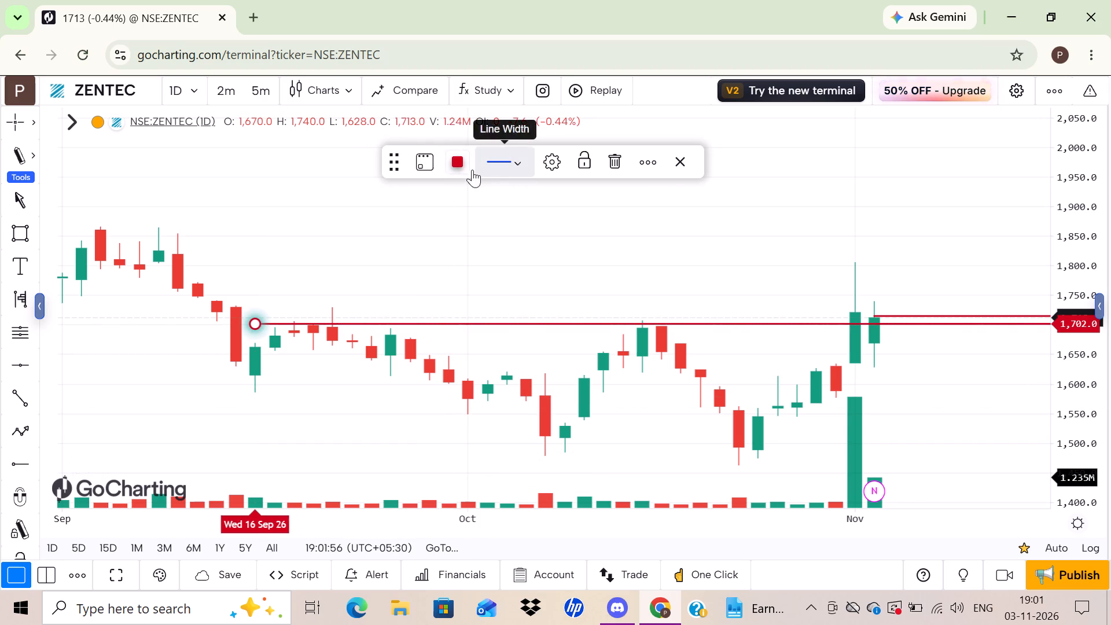
click(460, 161)
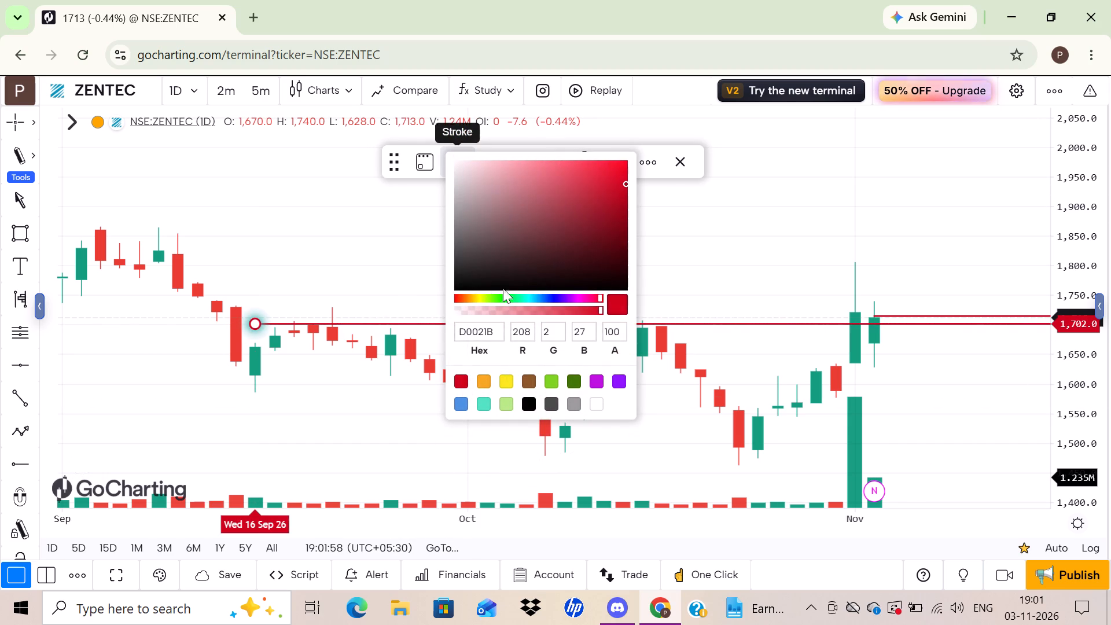
click(507, 297)
click(325, 238)
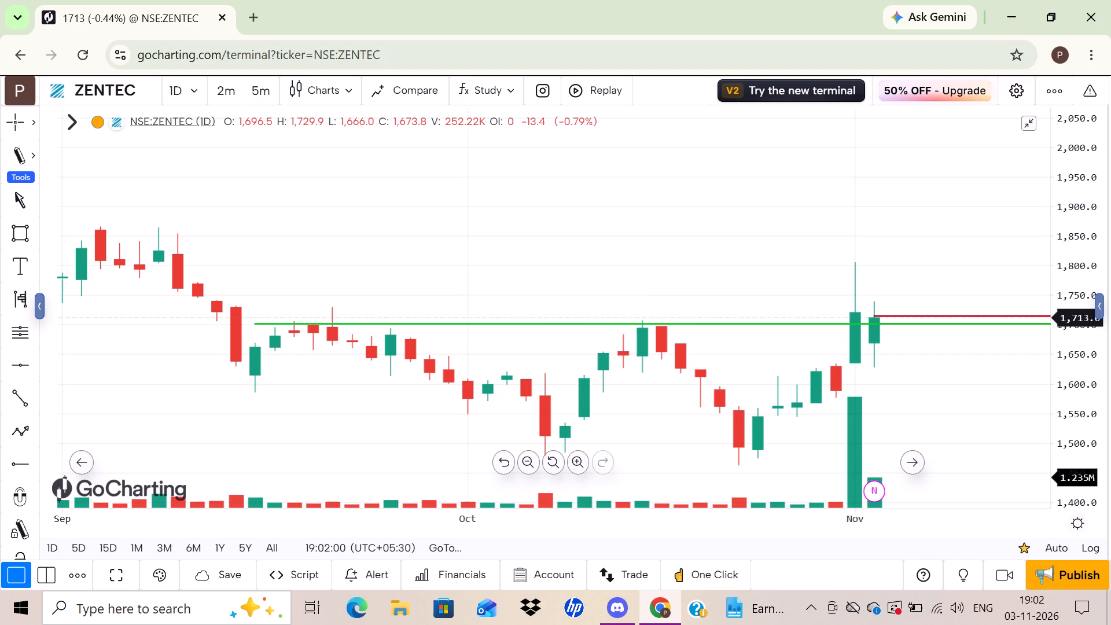
Switch ZENTEC to the 5-minute chart and examine the 3 November candles around the red rays and the green ray.
click(178, 97)
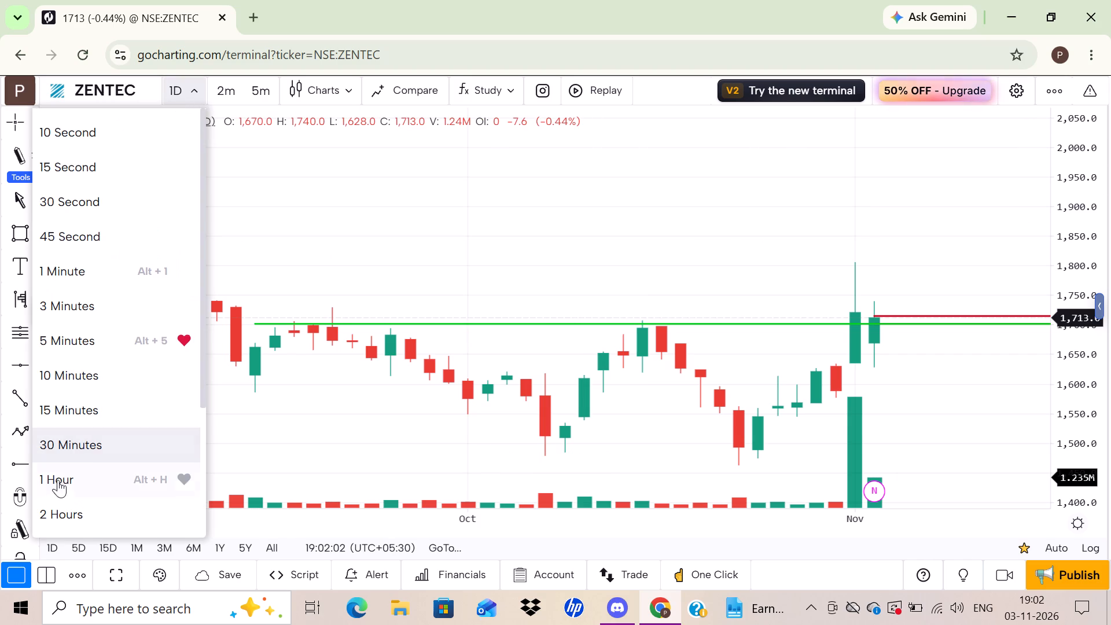
click(64, 350)
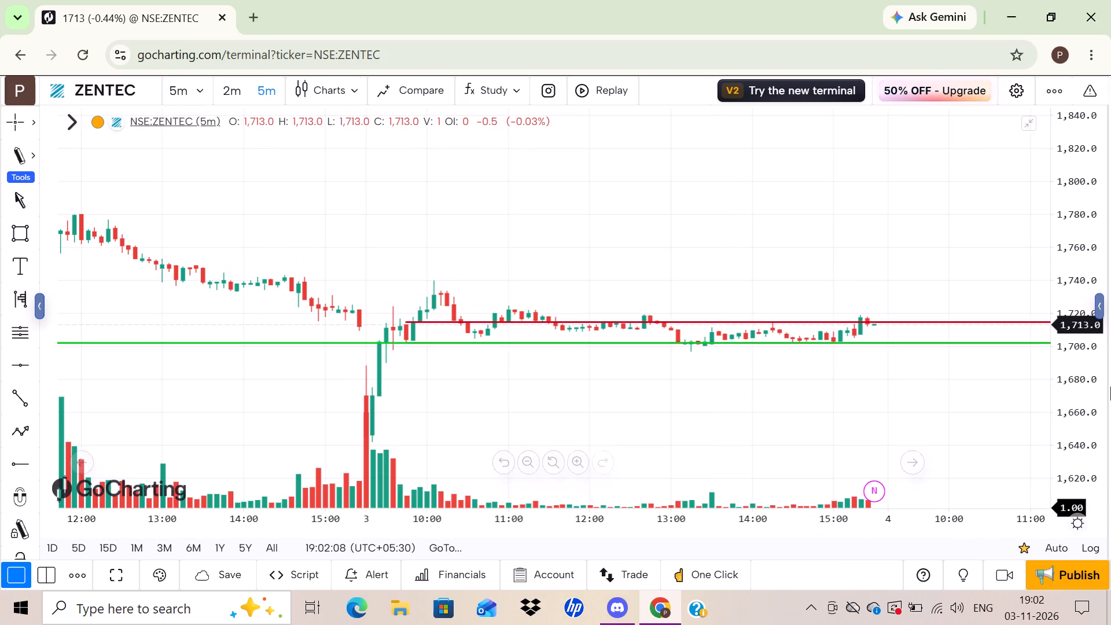
drag(1070, 381, 1070, 242)
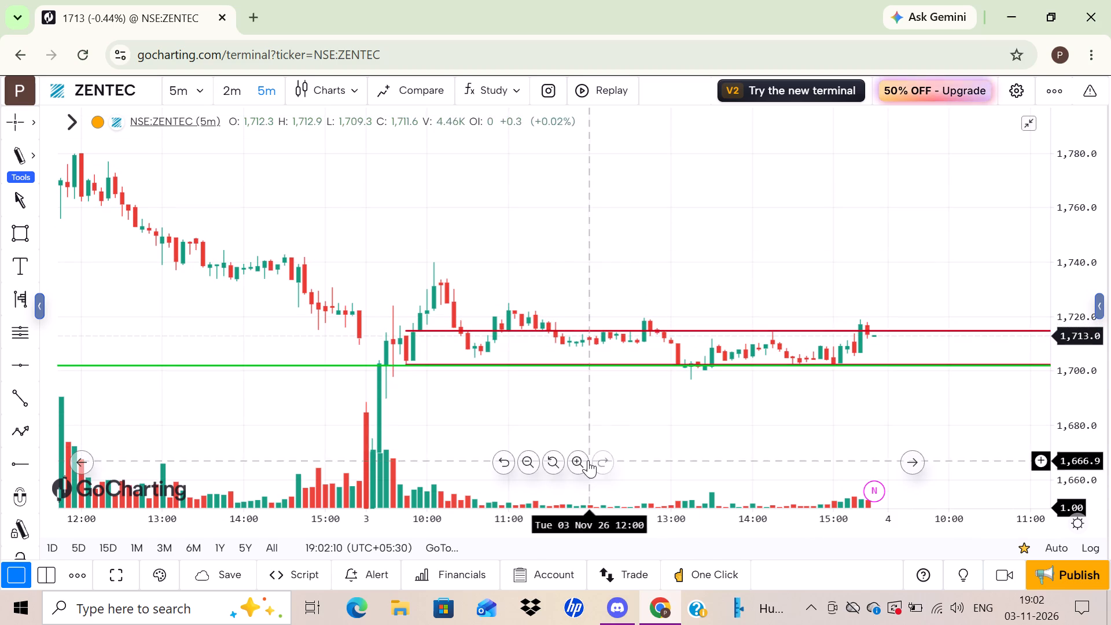
drag(740, 429, 740, 326)
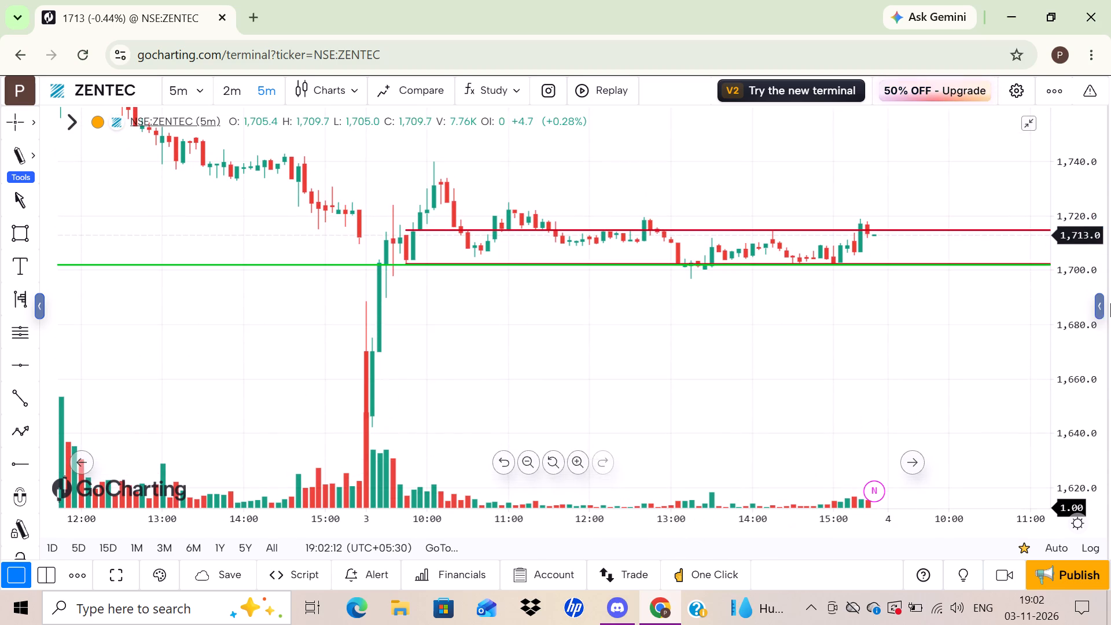
drag(1091, 343, 1064, 224)
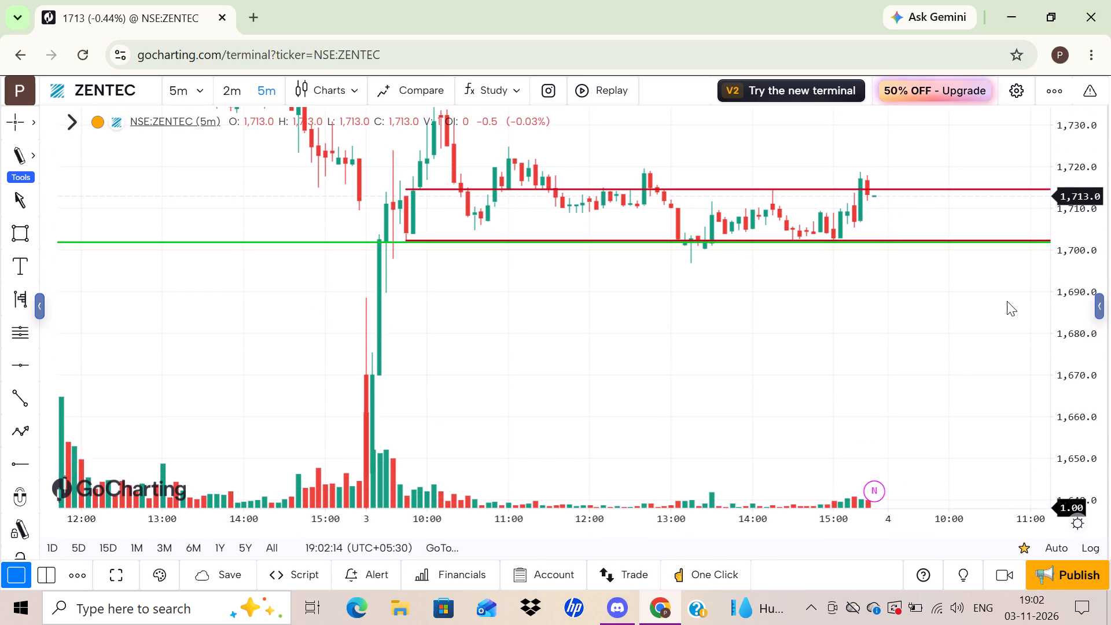
drag(293, 377, 341, 414)
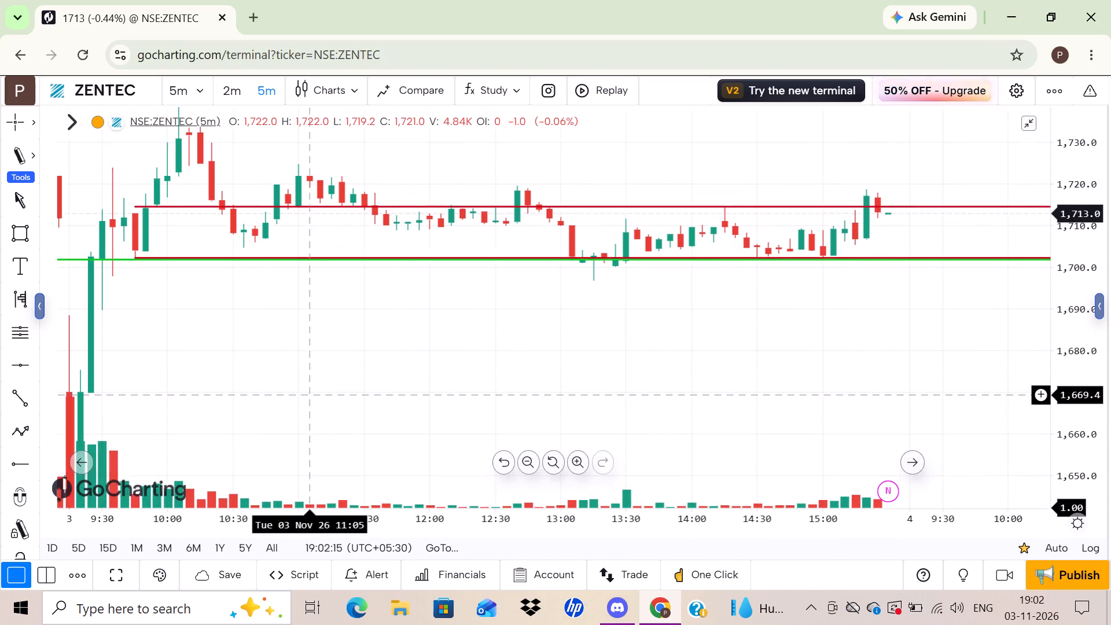
drag(341, 414, 541, 443)
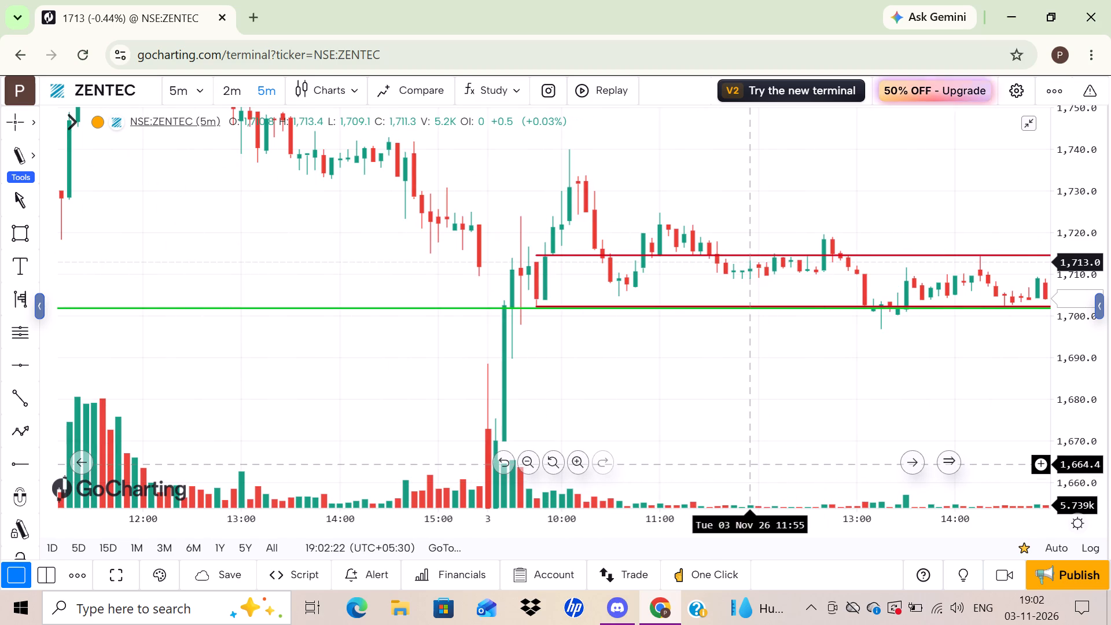
drag(630, 374, 611, 395)
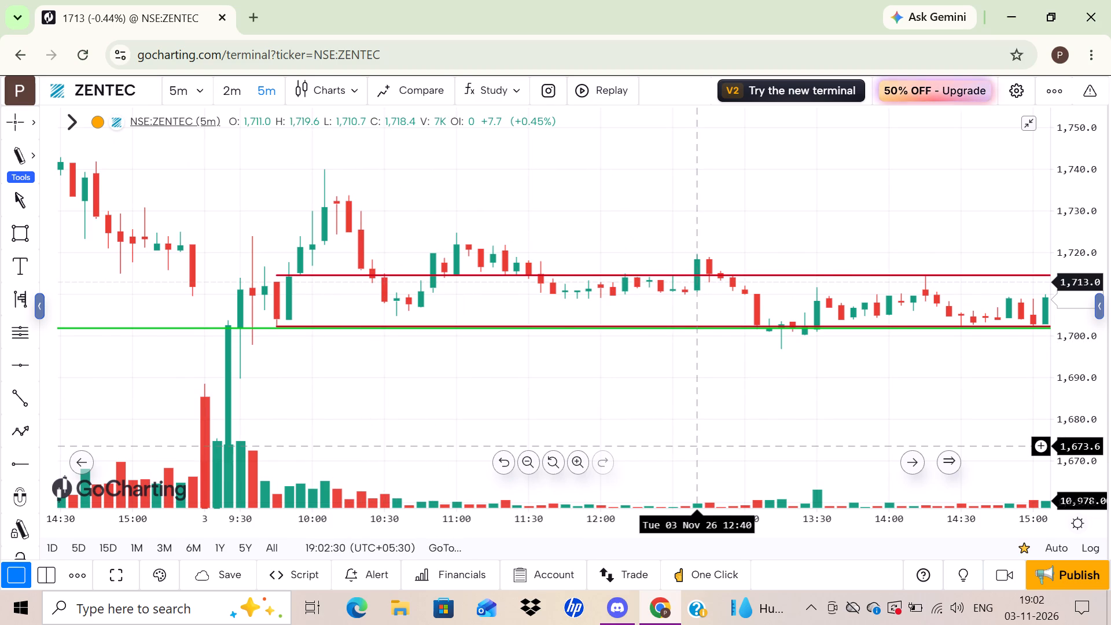
drag(874, 431, 704, 432)
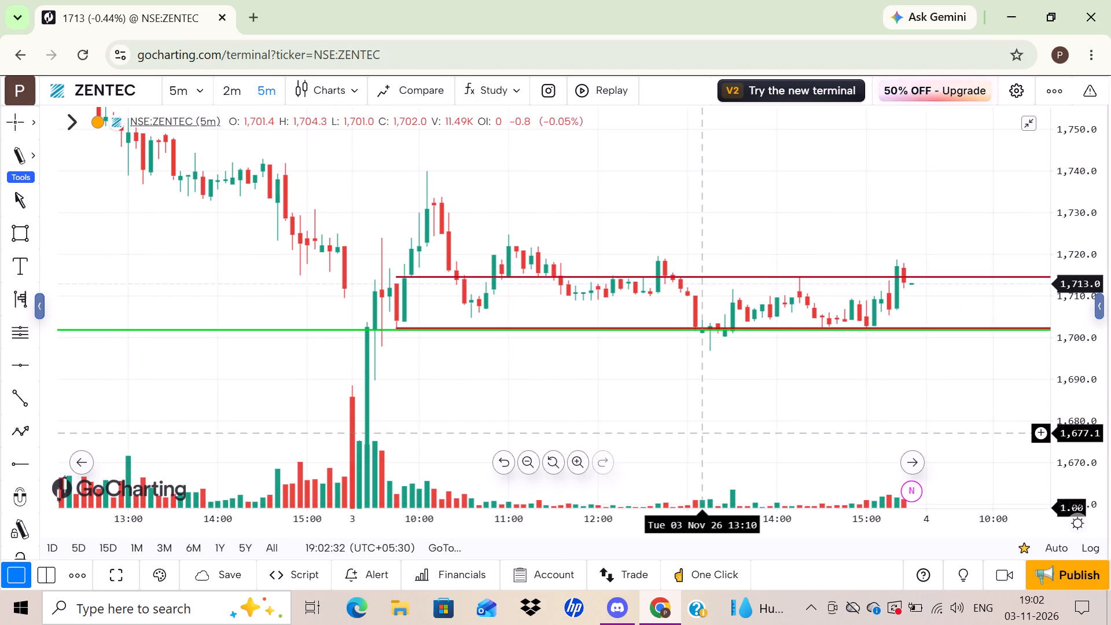
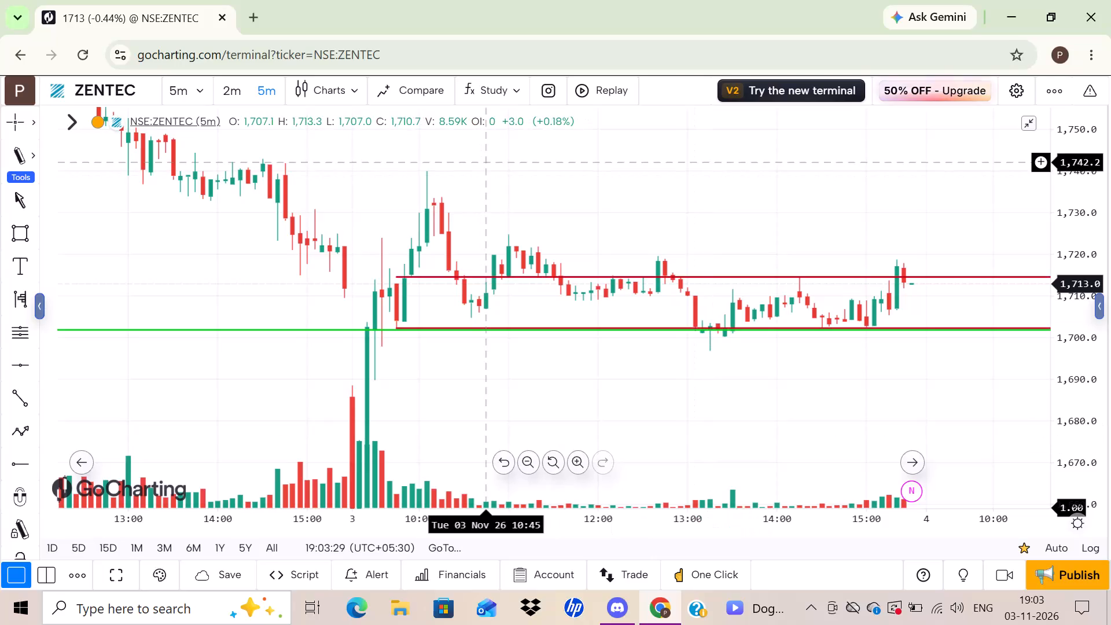
Search the symbols for HBL and open the HBLENGINE chart in place of ZENTEC.
click(123, 91)
click(291, 154)
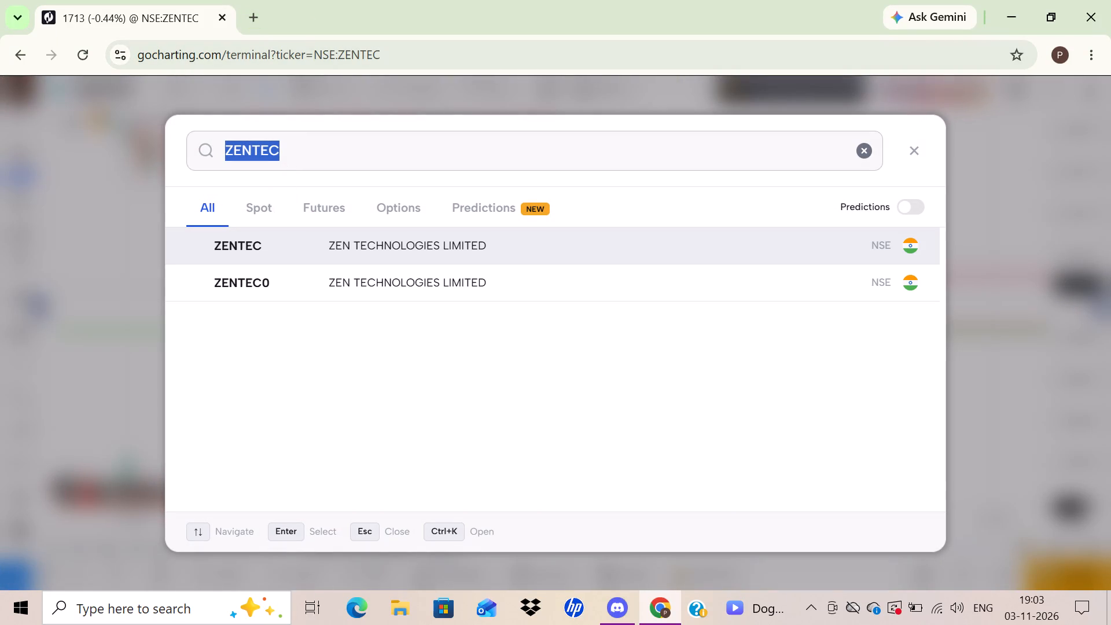
key(BackSpace)
key(BackSpace)
key(BackSpace)
key(BackSpace)
key(BackSpace)
key(BackSpace)
key(BackSpace)
key(BackSpace)
key(BackSpace)
key(BackSpace)
key(BackSpace)
key(BackSpace)
key(BackSpace)
key(BackSpace)
key(BackSpace)
key(BackSpace)
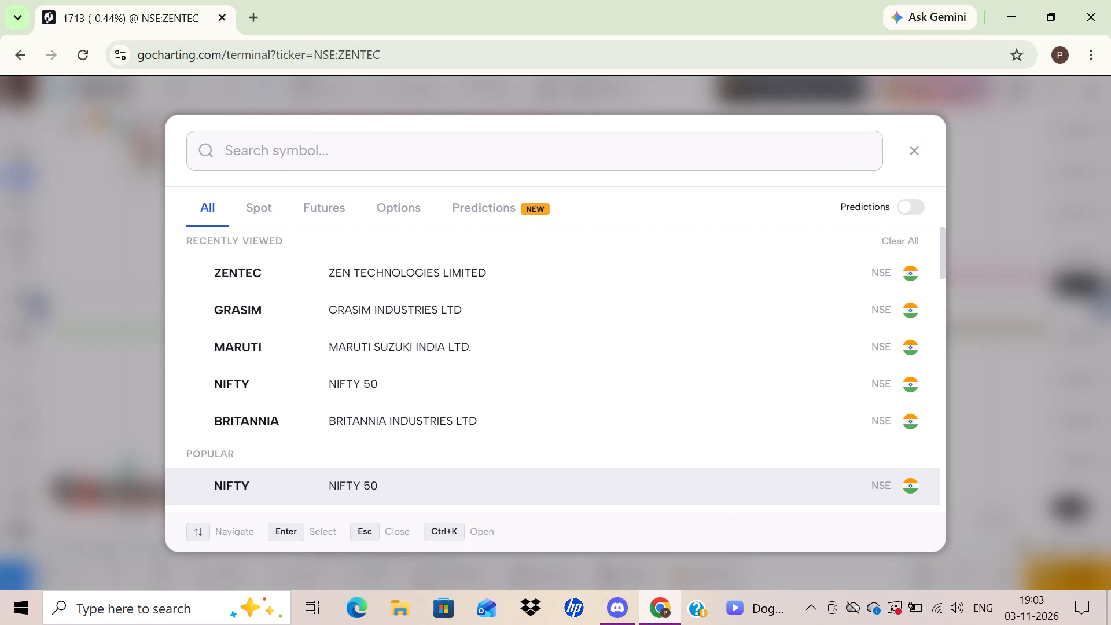
text(HBL)
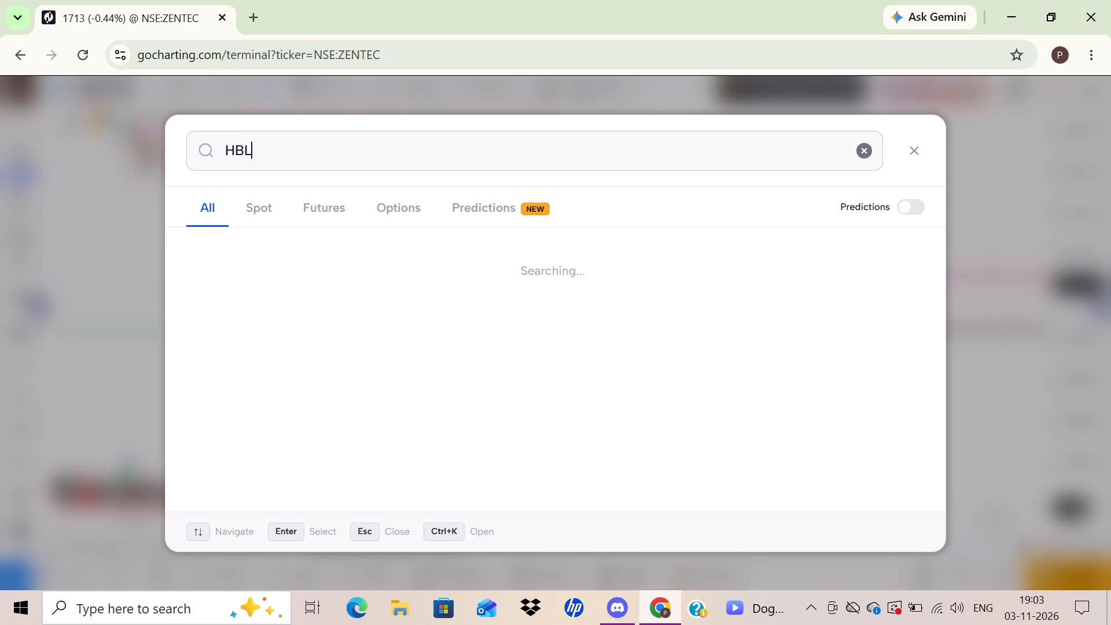
click(339, 234)
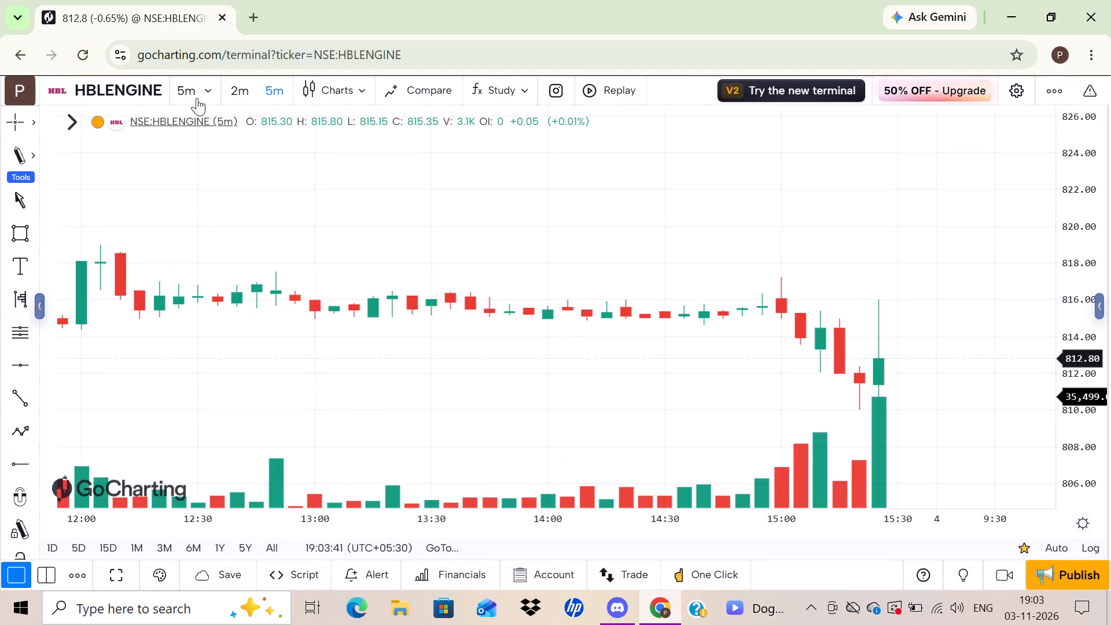
Switch HBLENGINE to the daily chart and draw a horizontal ray from the 28 October candle at about 818.3.
click(190, 97)
scroll(165, 328, down, 3)
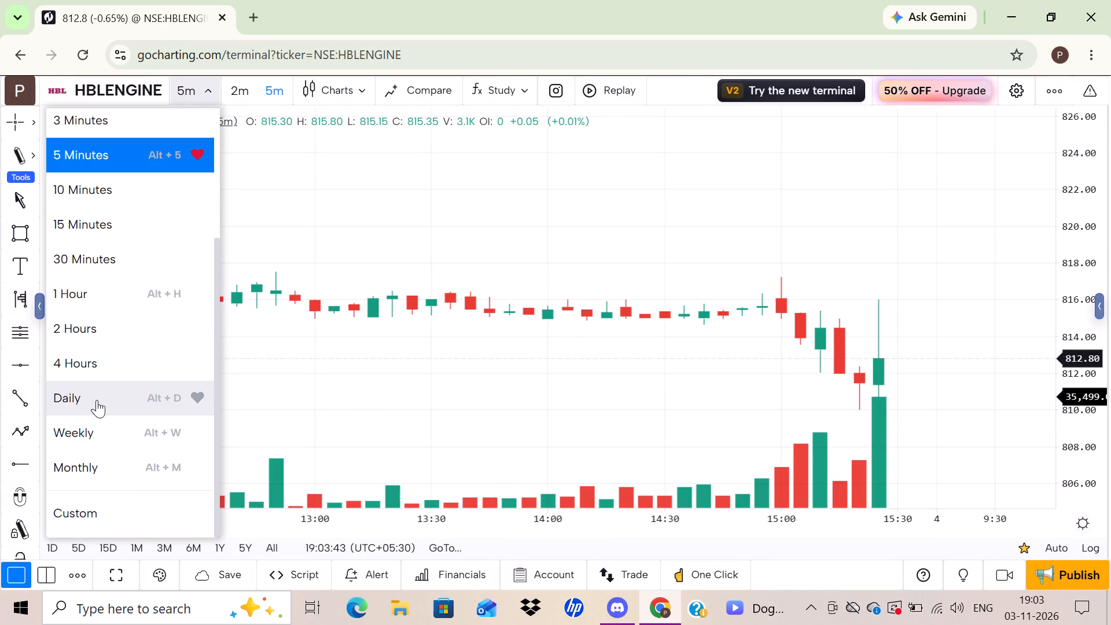
click(97, 400)
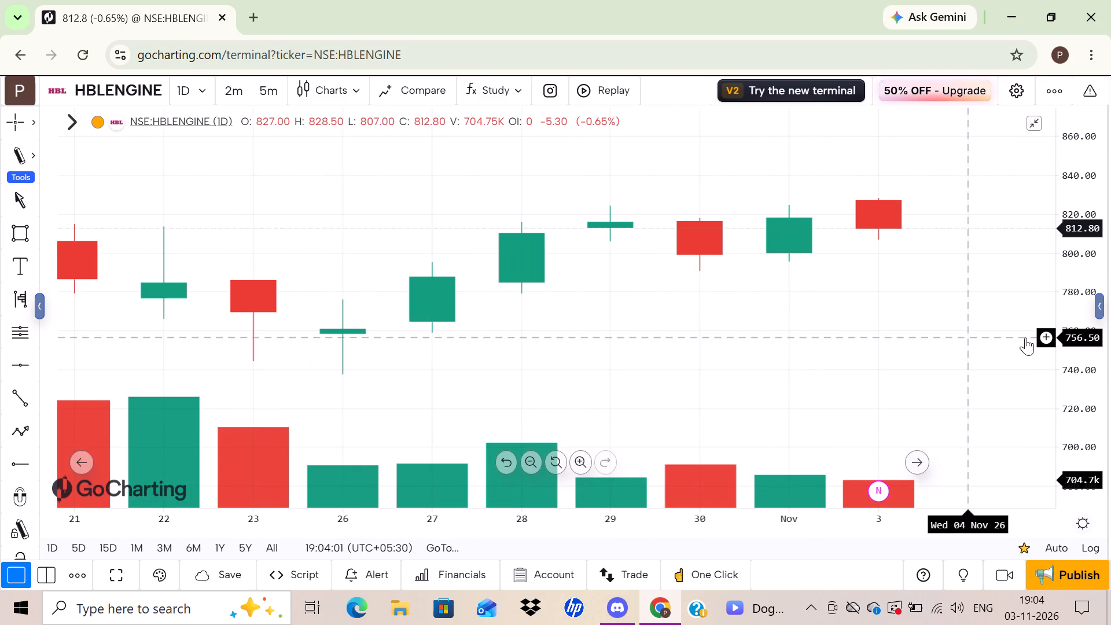
drag(1084, 356, 1110, 261)
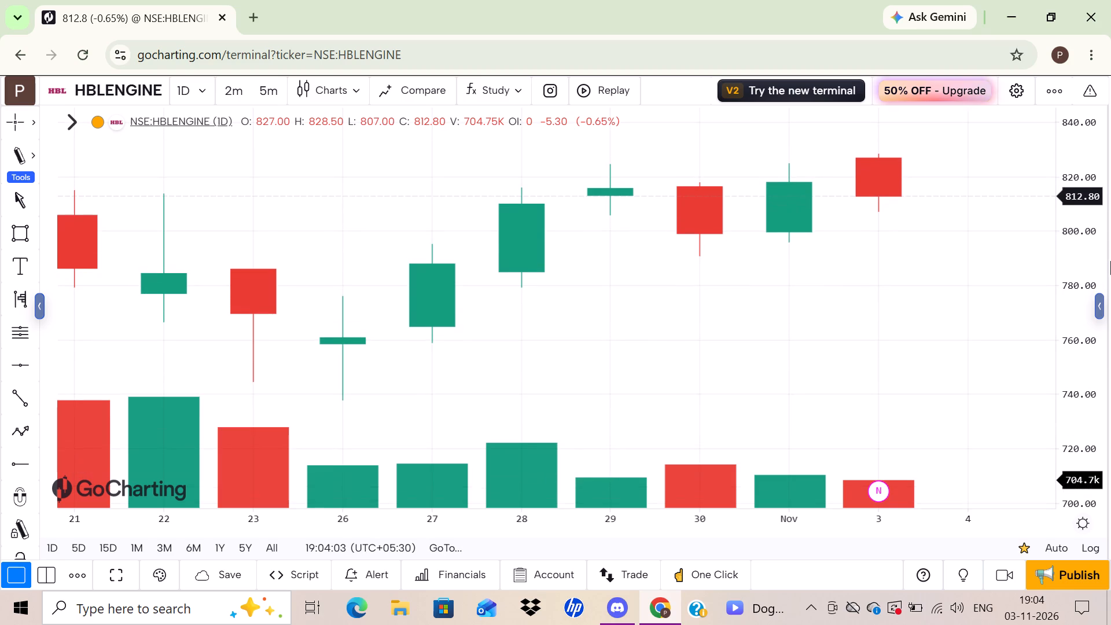
drag(707, 323, 691, 334)
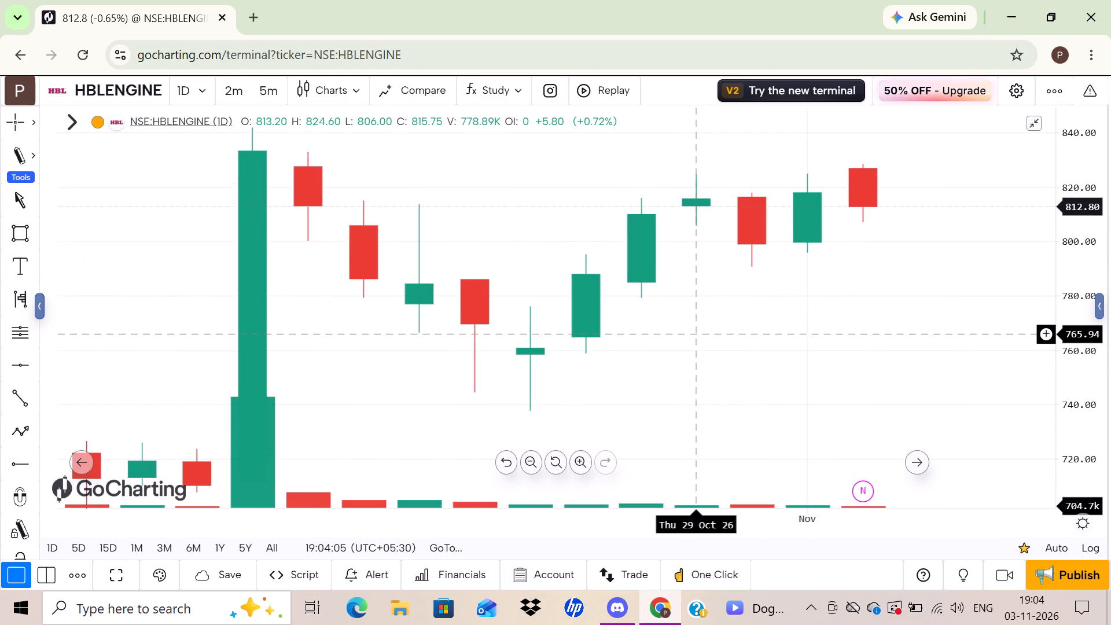
drag(691, 334, 690, 334)
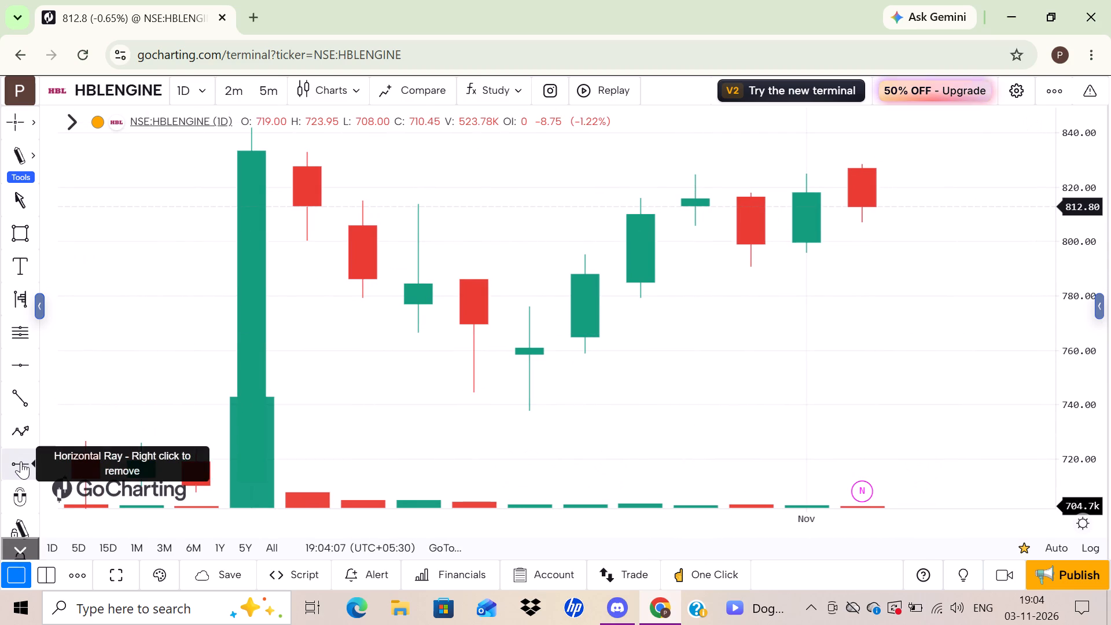
click(21, 461)
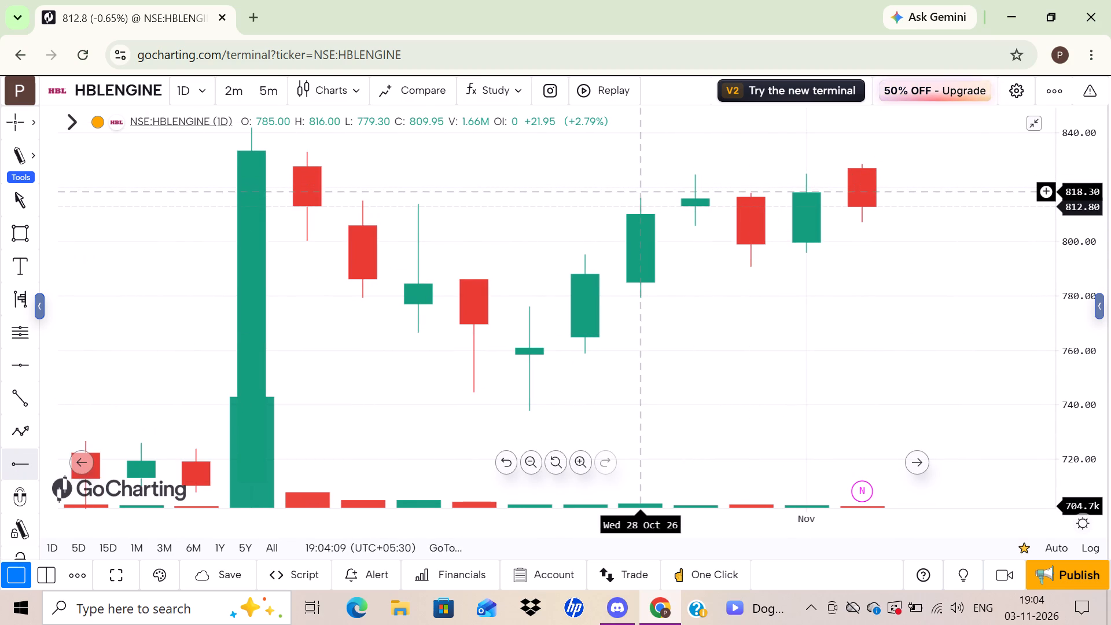
click(639, 191)
click(918, 317)
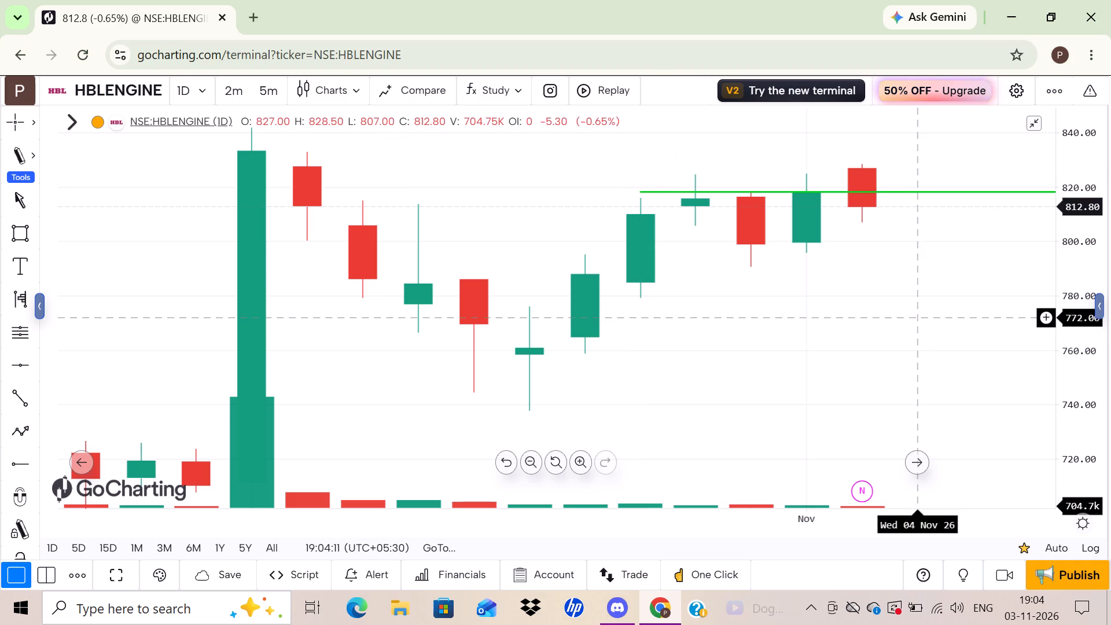
Move the daily ray's start back to 27 October at about 816.5 and deselect it.
drag(728, 187, 727, 187)
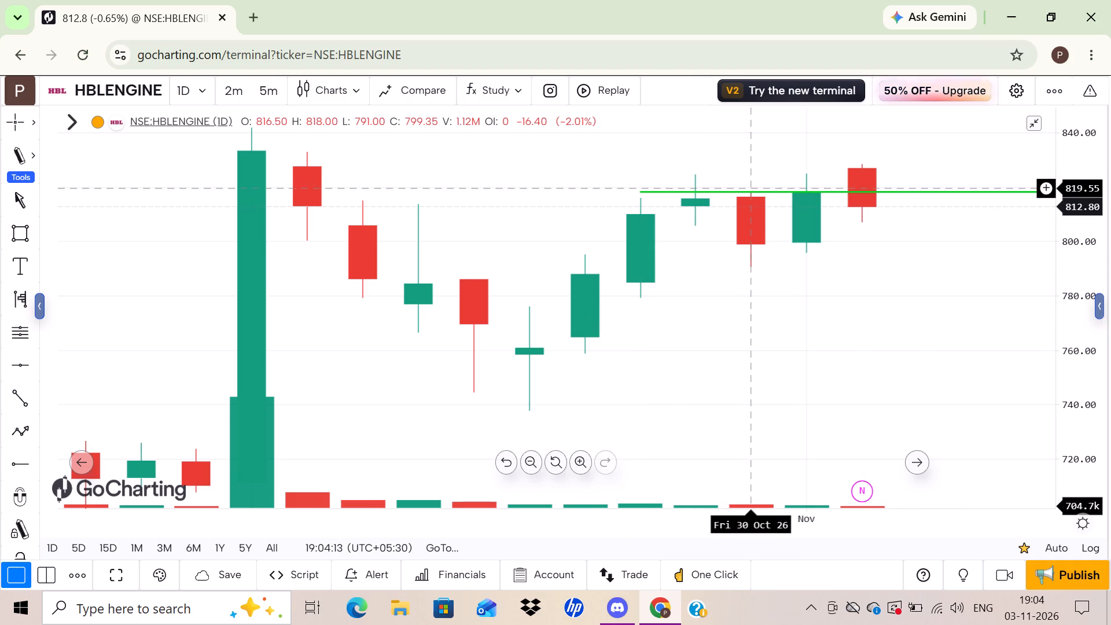
drag(727, 187, 694, 189)
drag(697, 192, 645, 197)
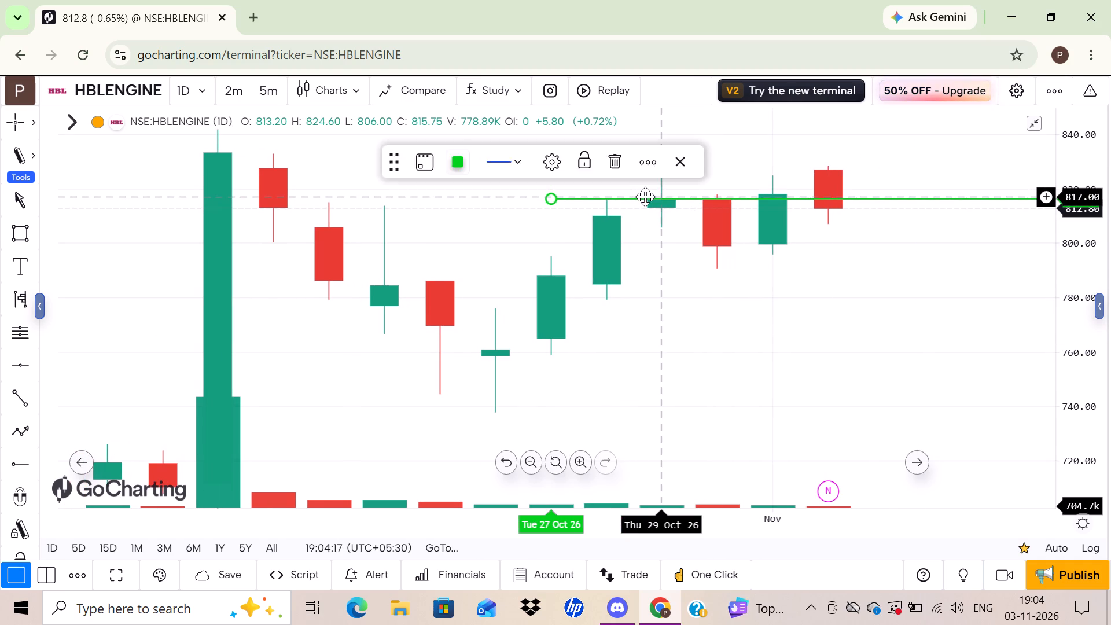
click(645, 197)
drag(970, 351, 844, 315)
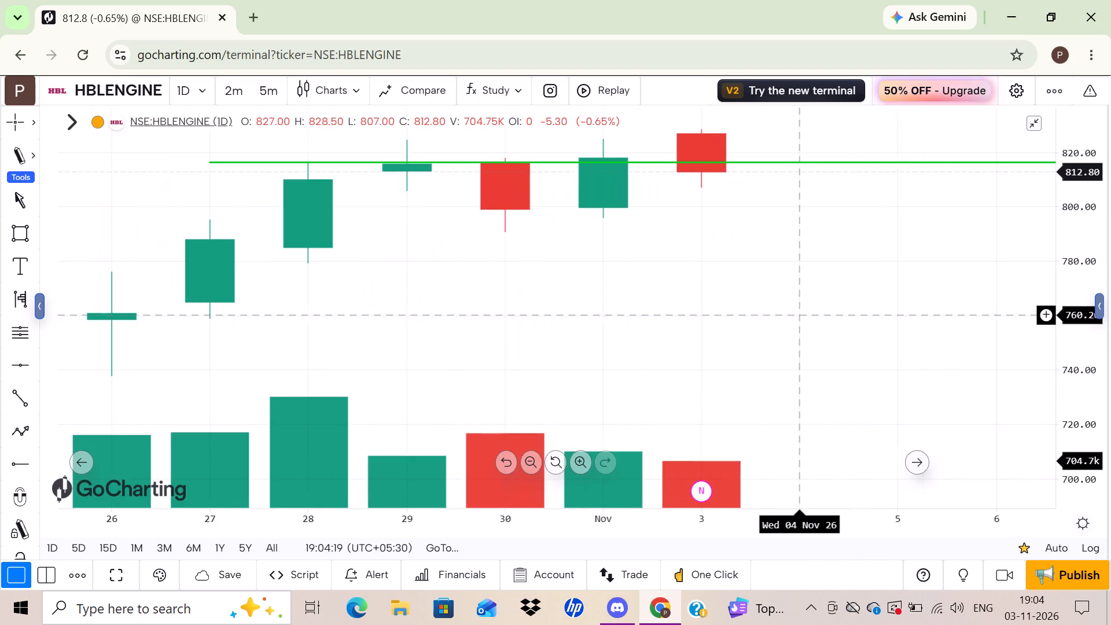
Switch HBLENGINE to the 5-minute chart and draw a horizontal ray below the 3 November 09:45 candle at about 819.05.
scroll(844, 315, left, 1)
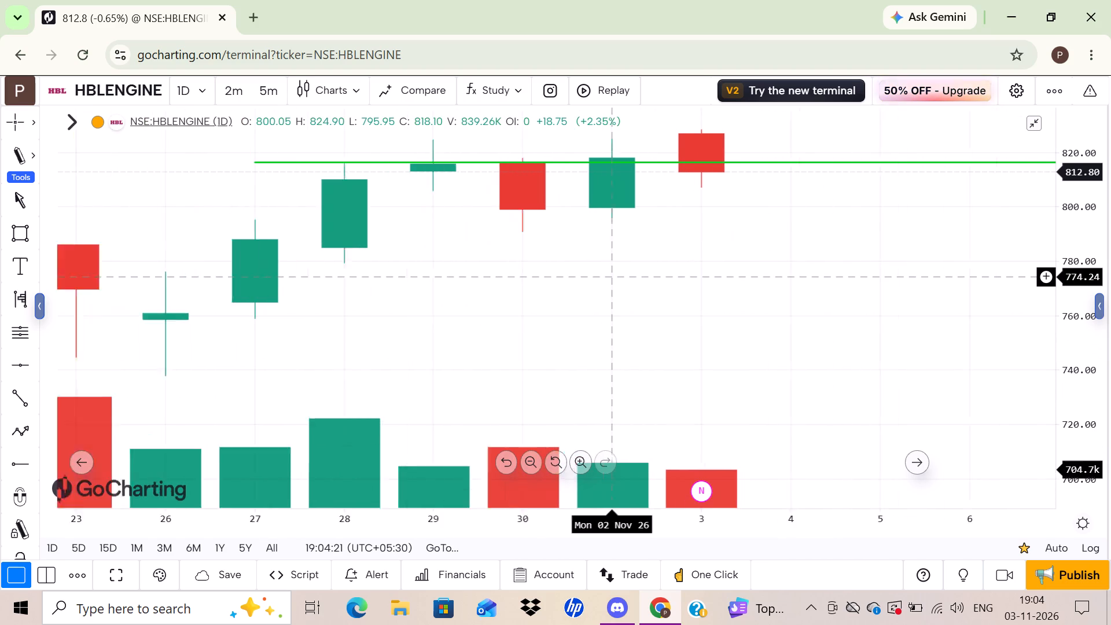
click(707, 282)
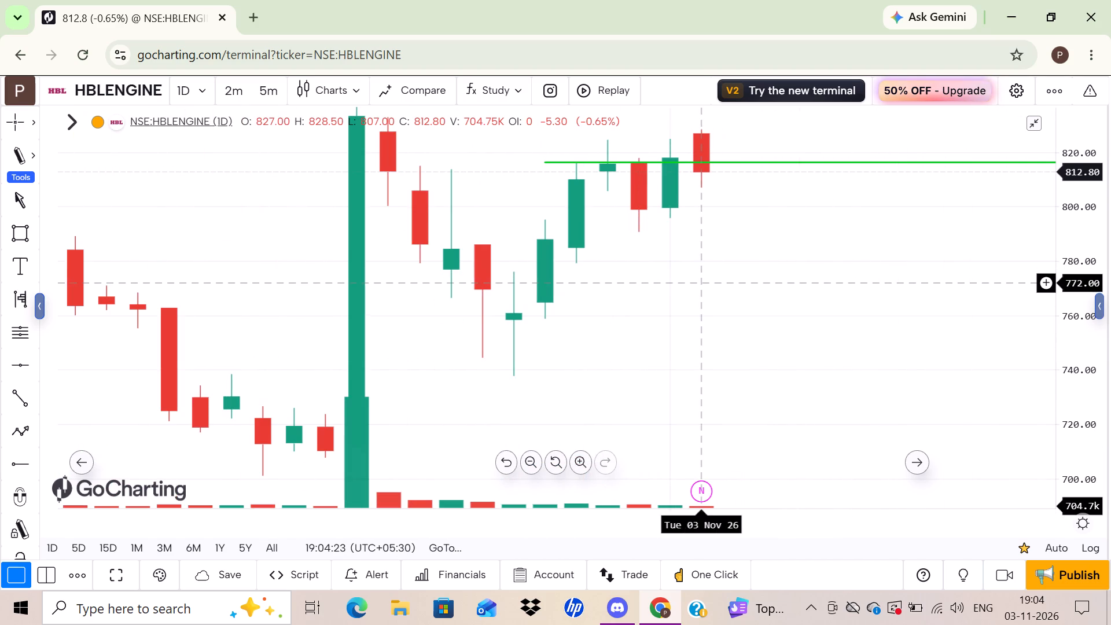
click(271, 91)
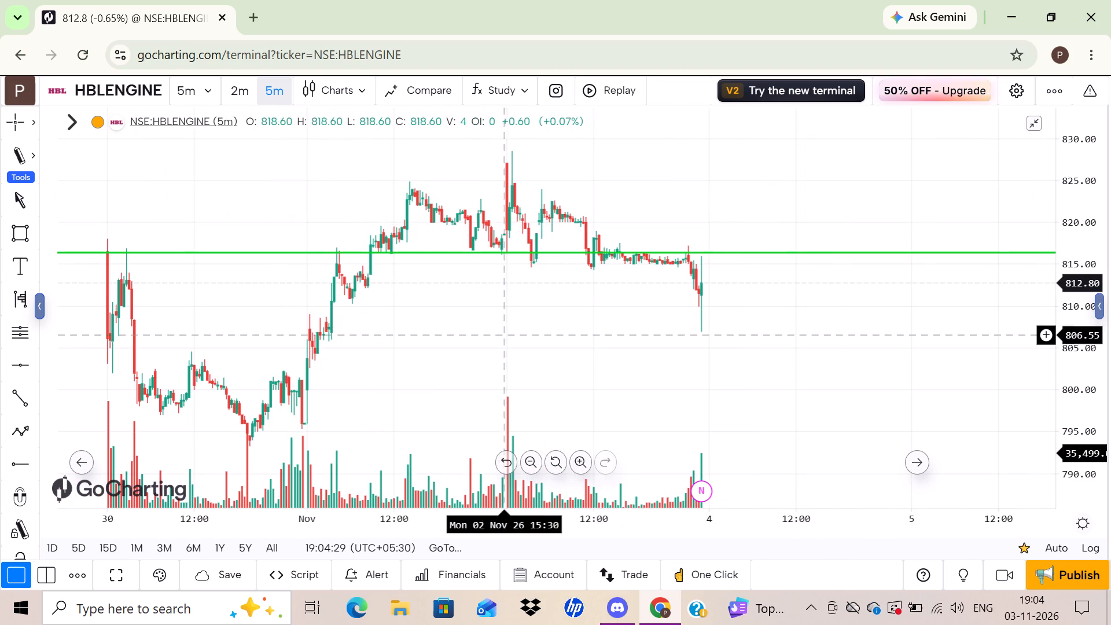
drag(499, 330, 783, 293)
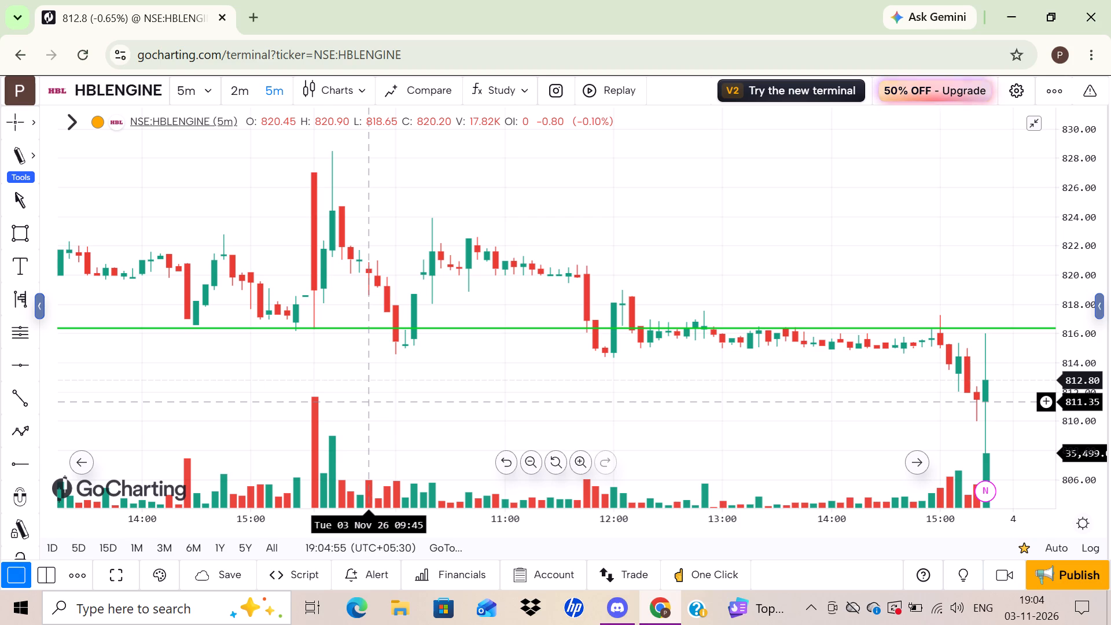
click(17, 462)
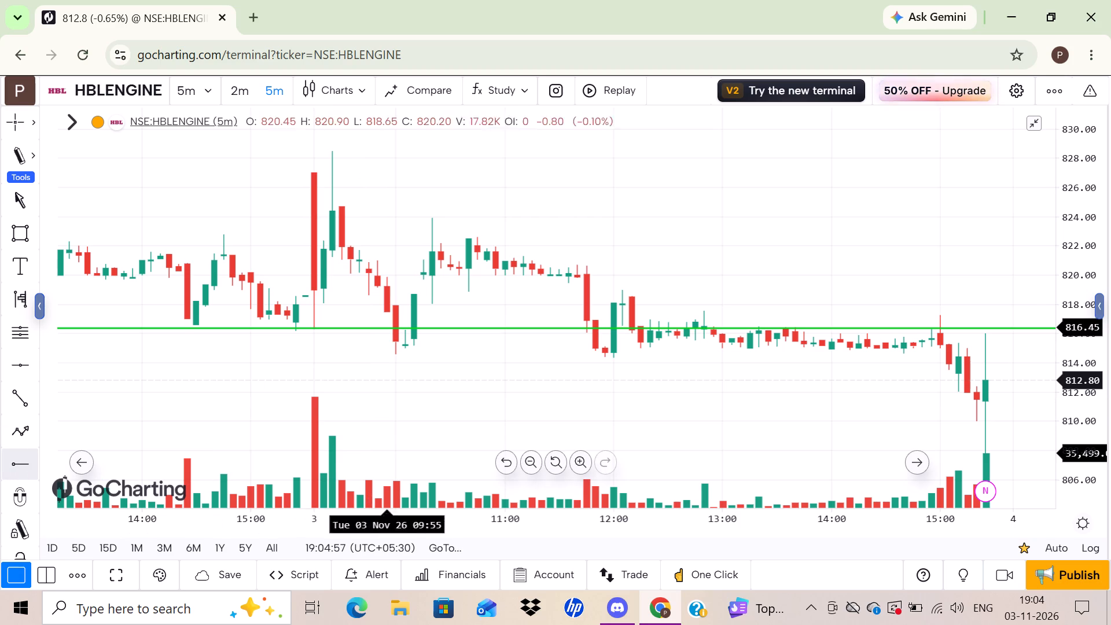
click(370, 289)
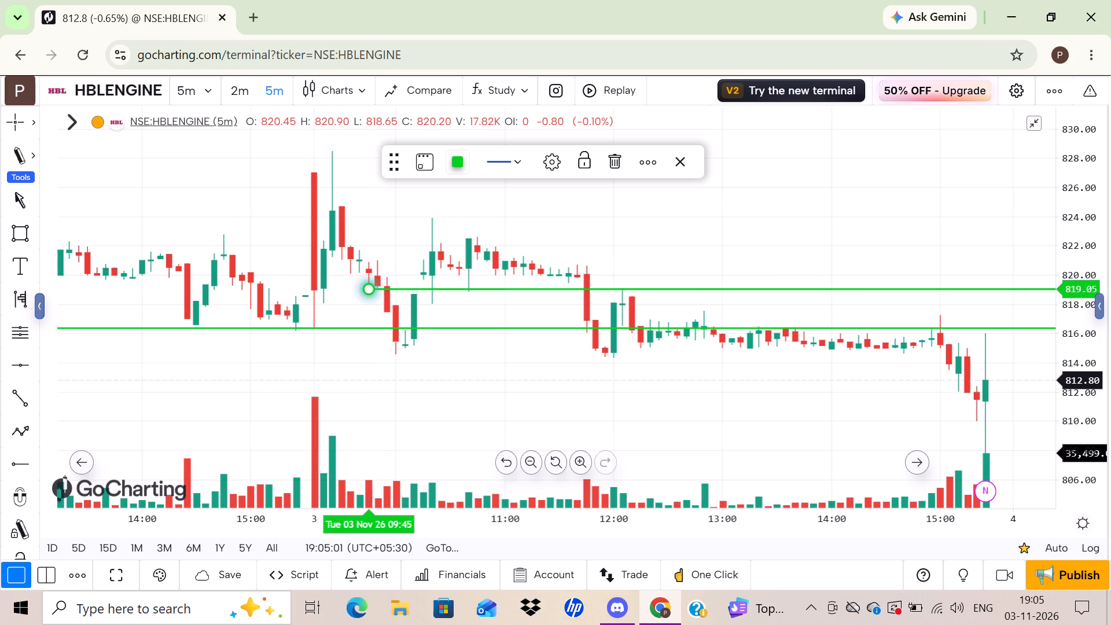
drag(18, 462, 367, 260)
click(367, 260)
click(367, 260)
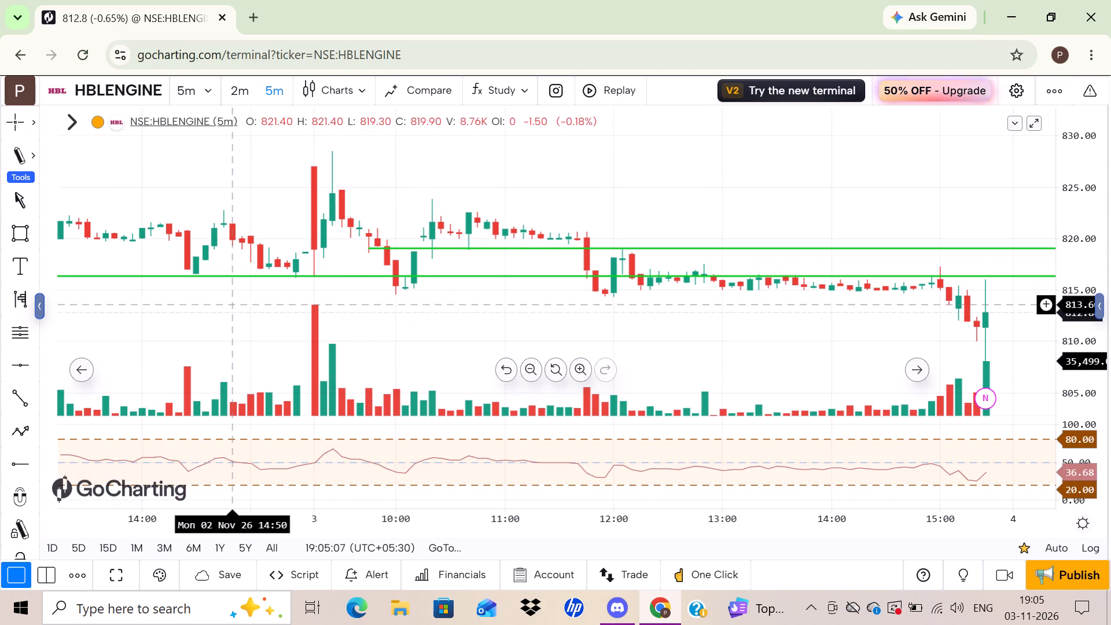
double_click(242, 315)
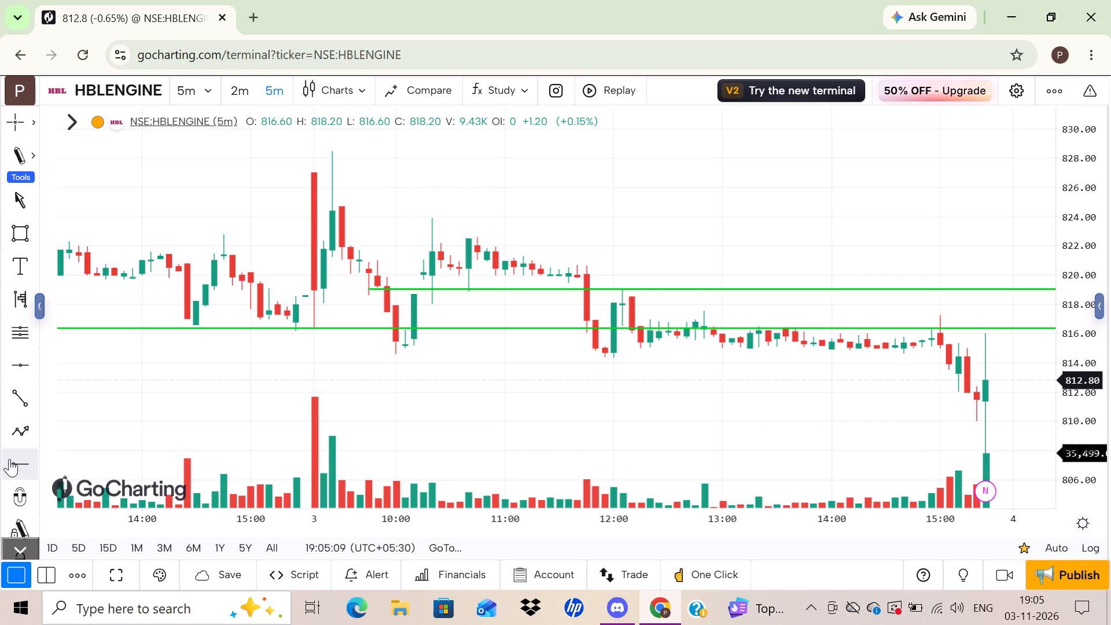
Draw a second horizontal ray above the same 09:45 candle at about 820.9 and deselect it.
click(12, 464)
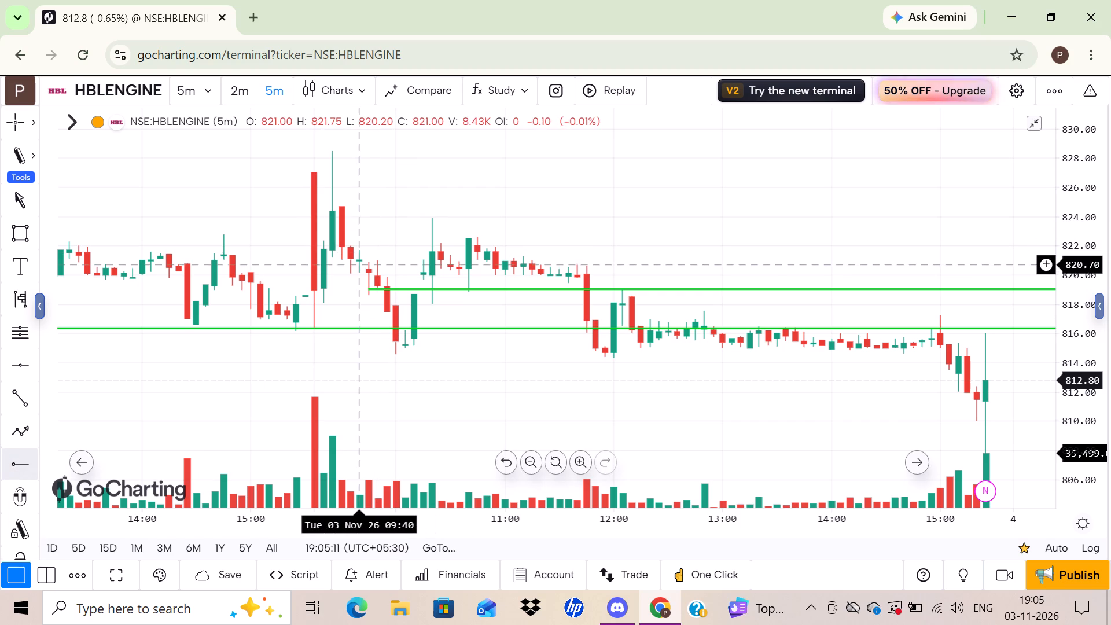
click(364, 262)
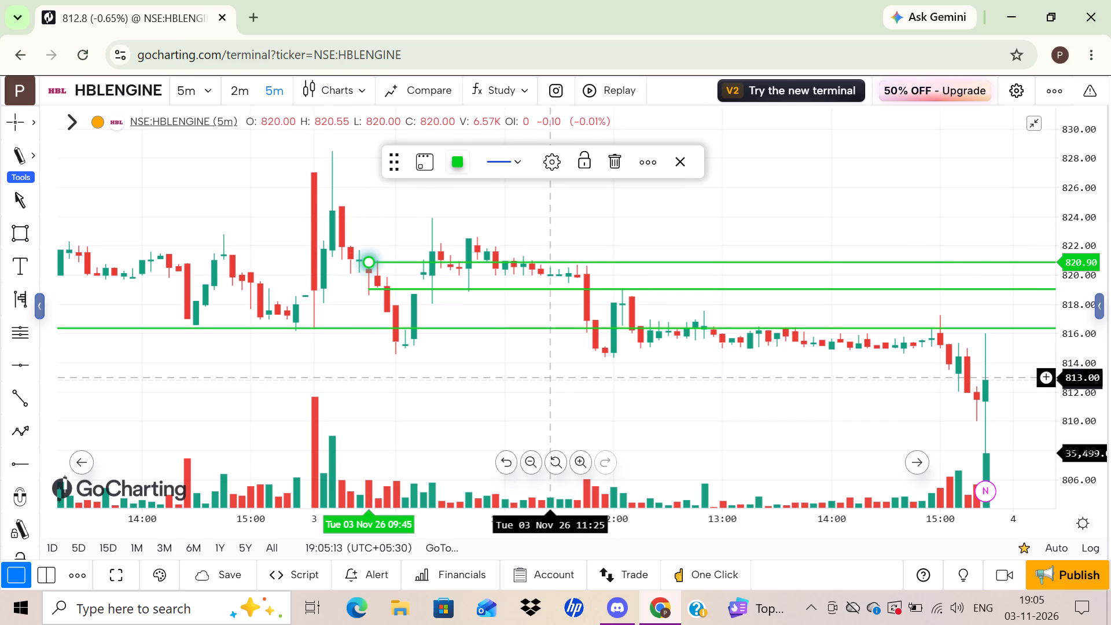
drag(550, 377, 466, 338)
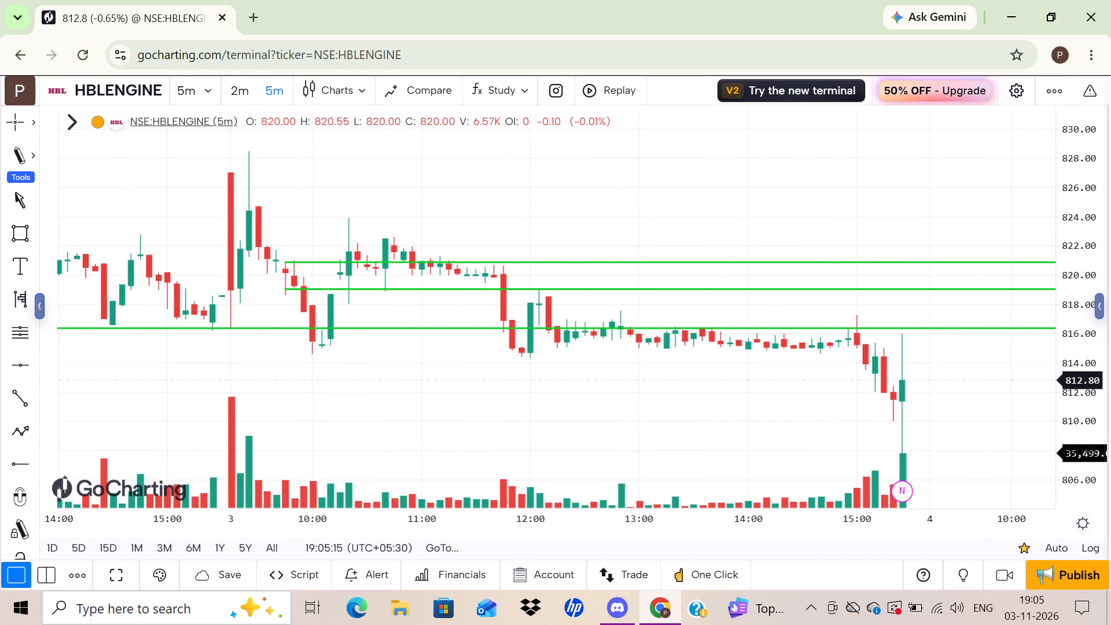
Examine the 2 and 3 November 5-minute candles around the daily ray and the two 09:45 rays.
drag(1071, 380, 1067, 244)
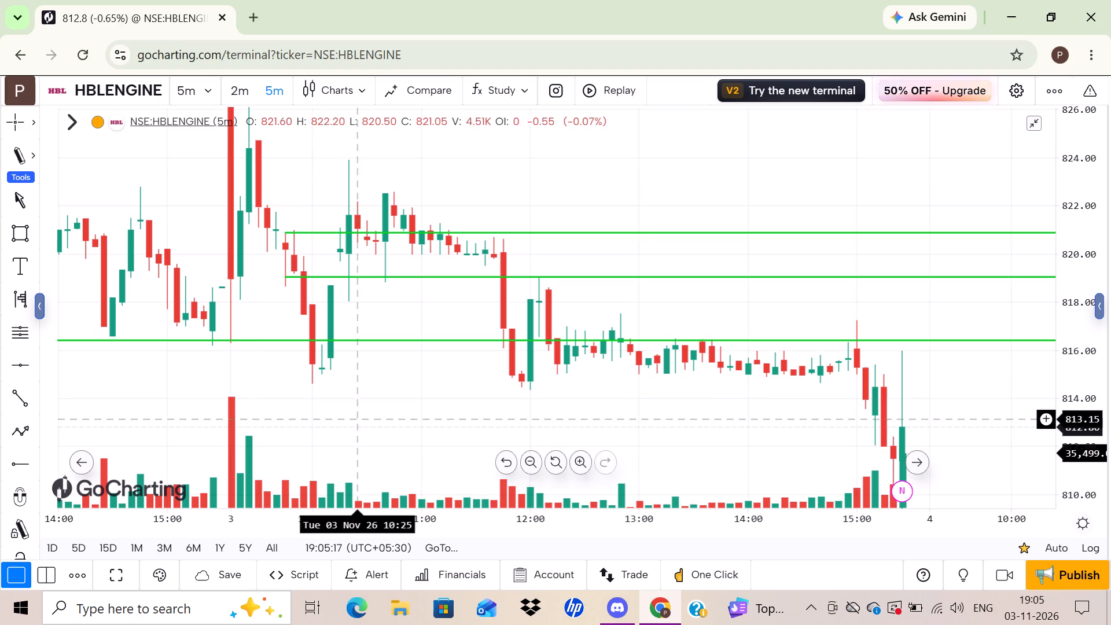
drag(367, 414, 418, 398)
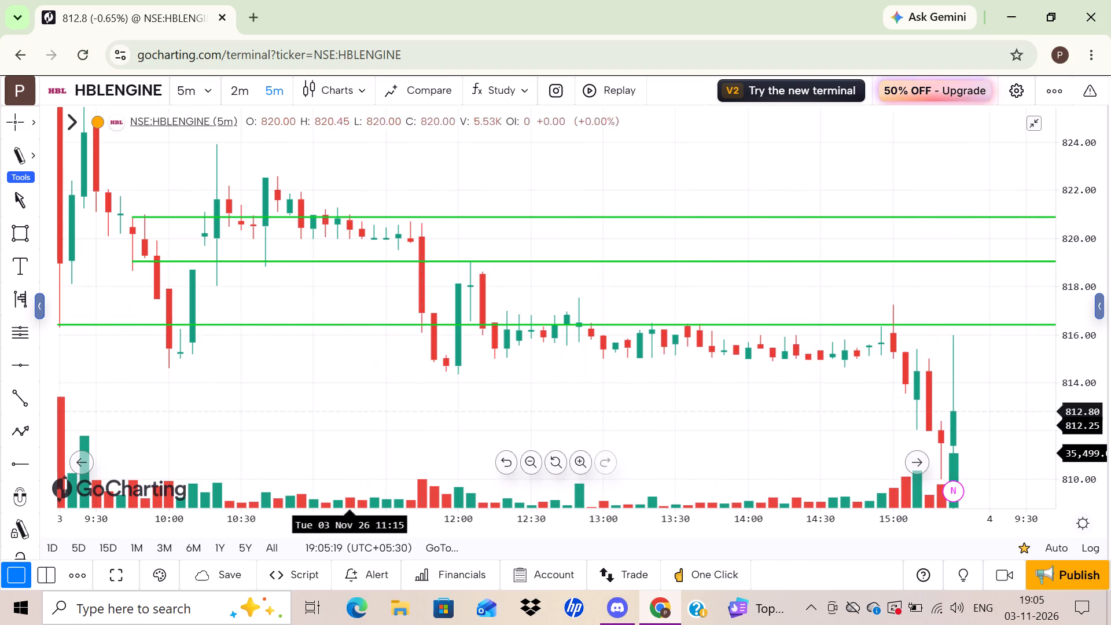
drag(312, 422, 382, 415)
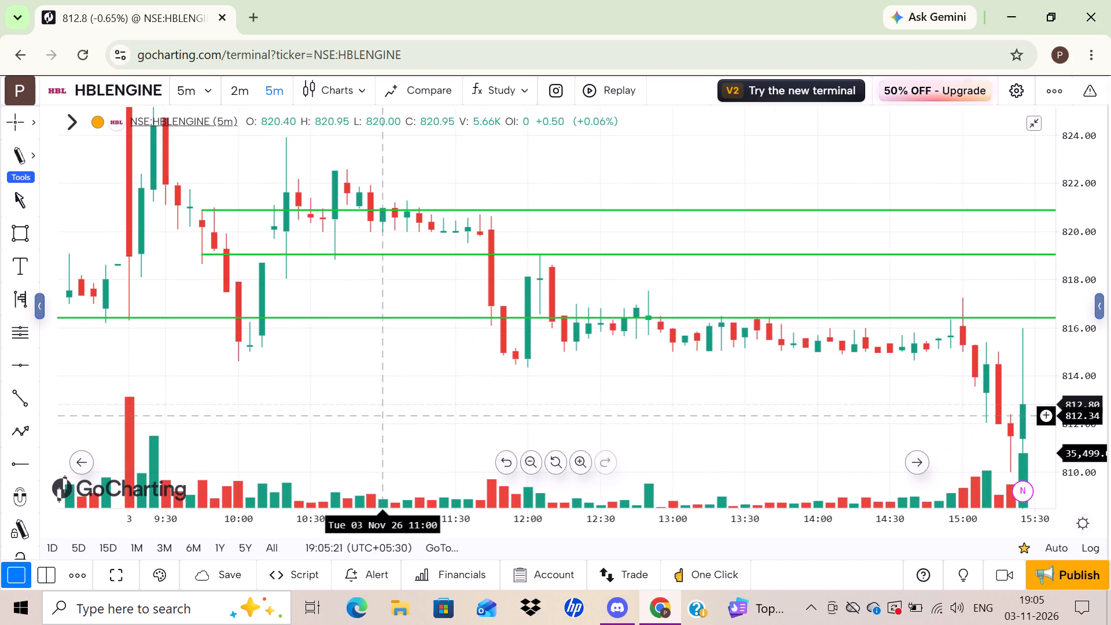
drag(710, 420, 675, 414)
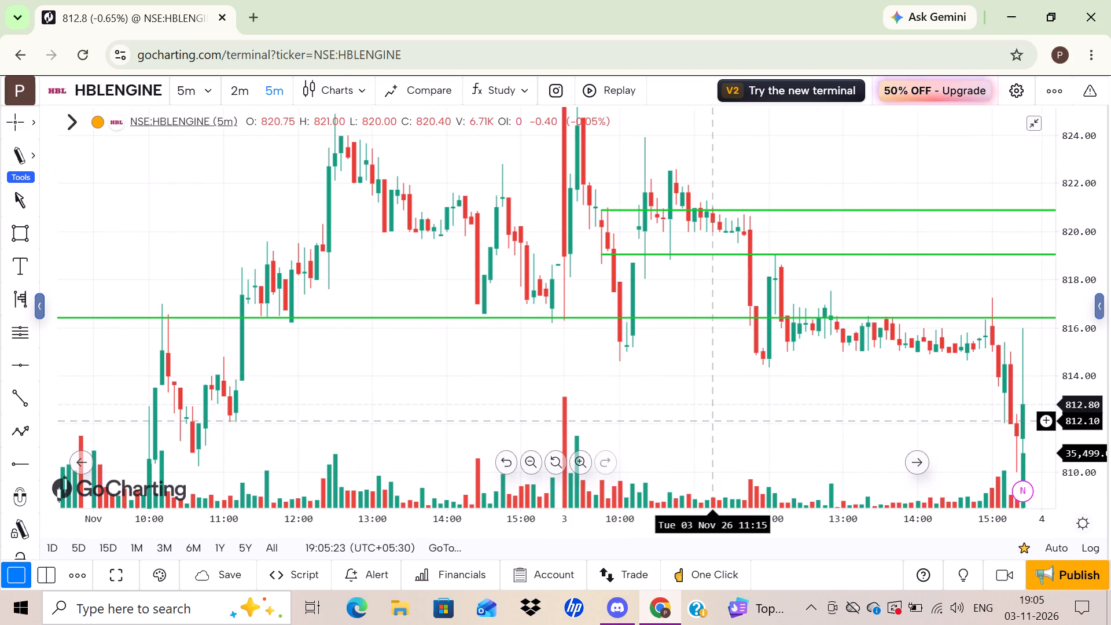
drag(675, 414, 472, 369)
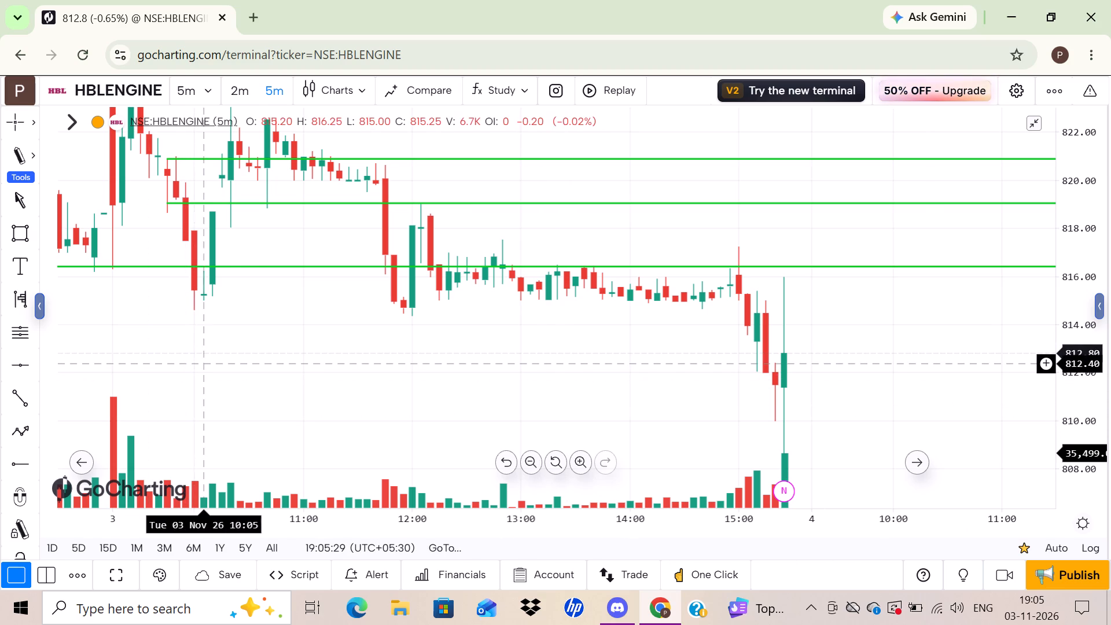
drag(257, 355, 306, 328)
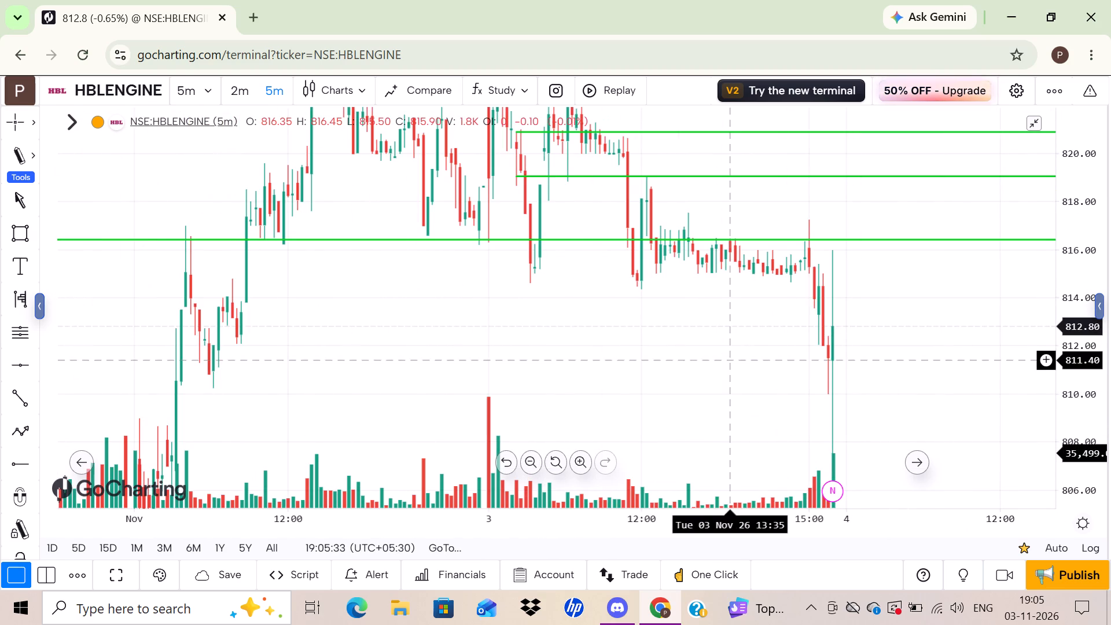
drag(340, 330, 356, 368)
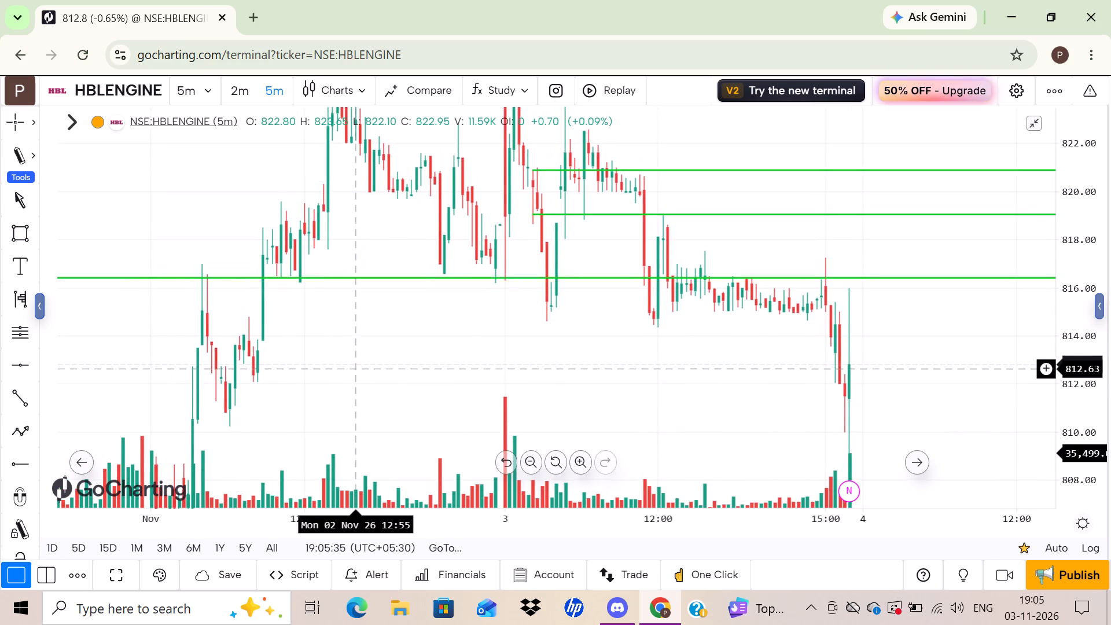
drag(356, 368, 356, 367)
drag(159, 358, 536, 310)
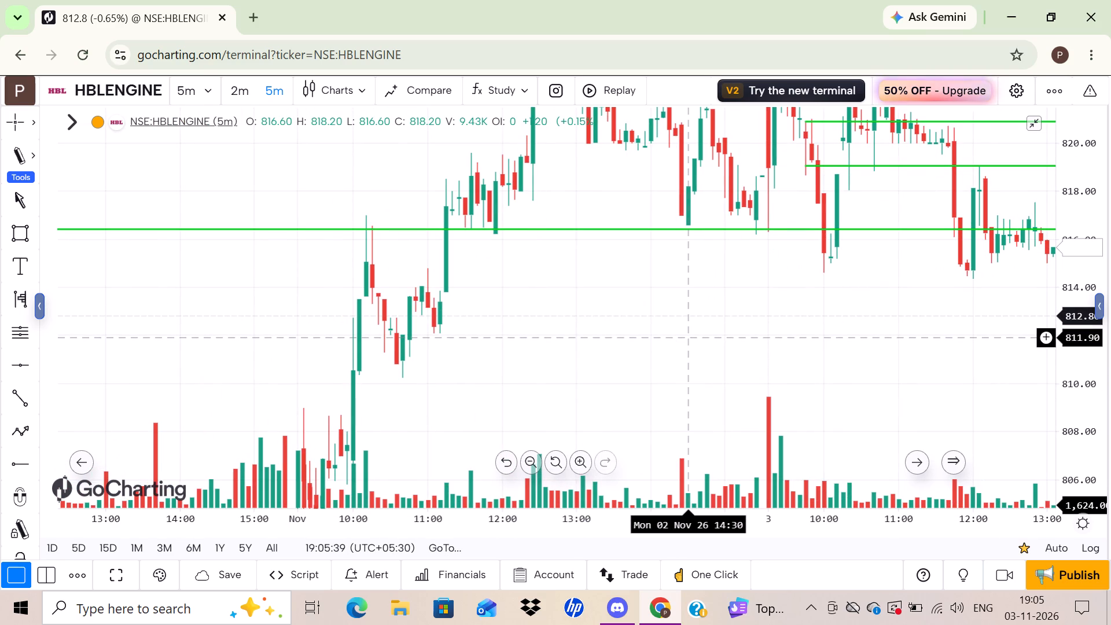
drag(438, 378, 452, 289)
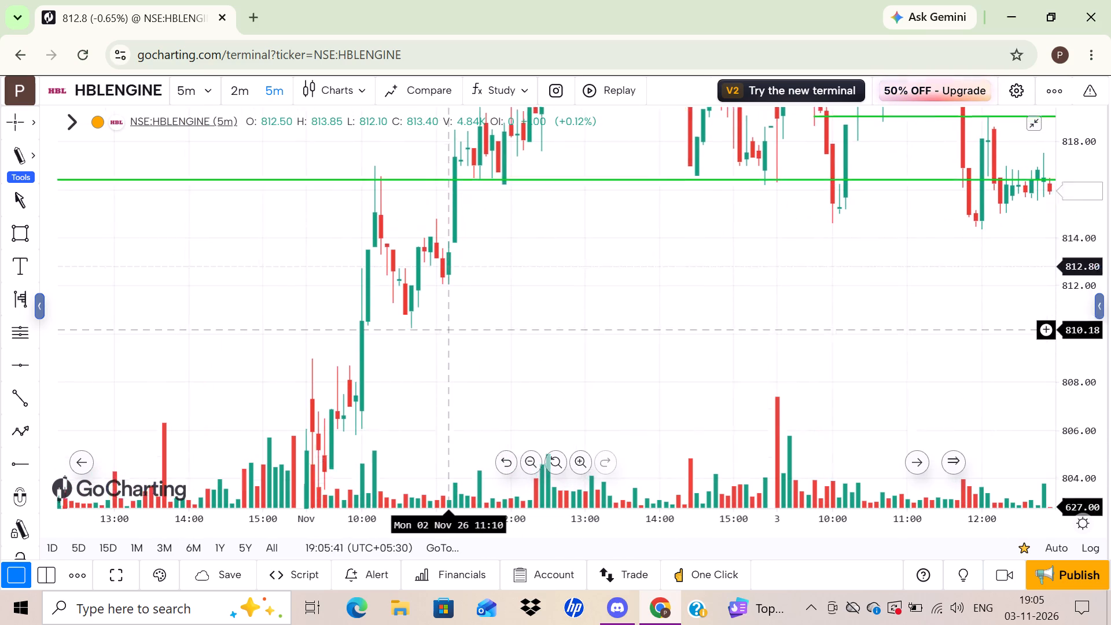
drag(452, 289, 429, 428)
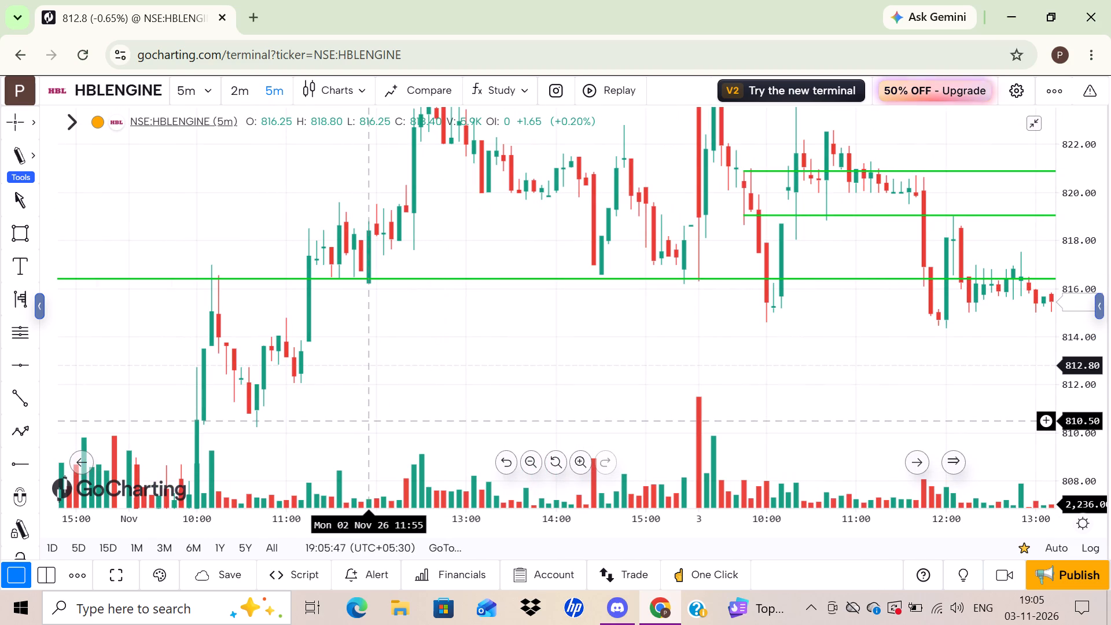
Examine the remaining 3 November 5-minute candles on HBLENGINE around the daily ray and the two 09:45 rays.
drag(392, 409, 330, 437)
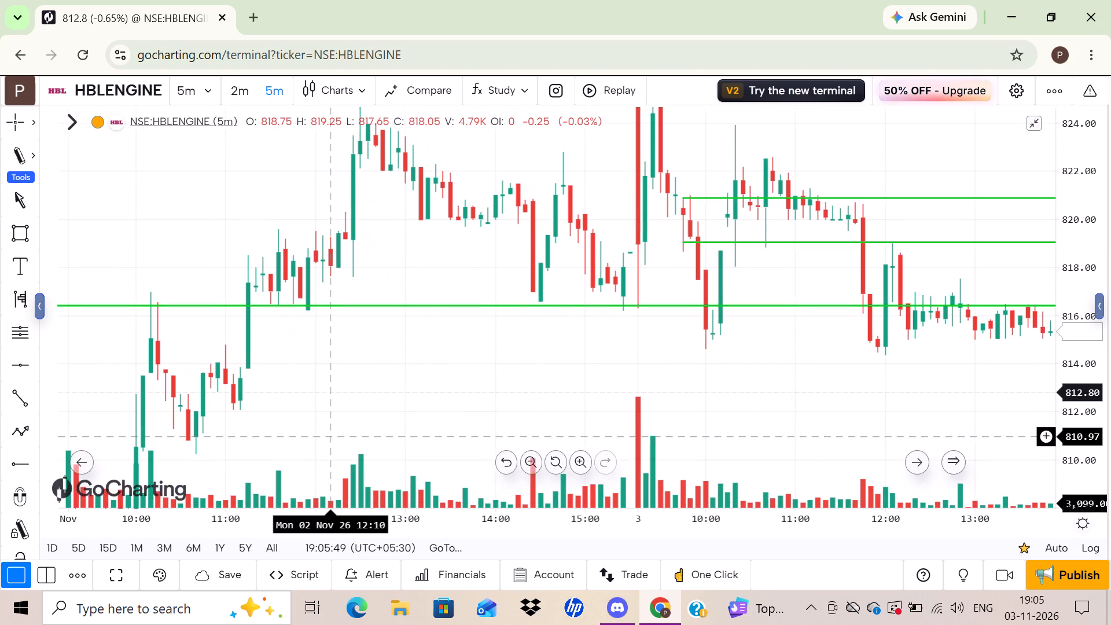
drag(330, 437, 328, 437)
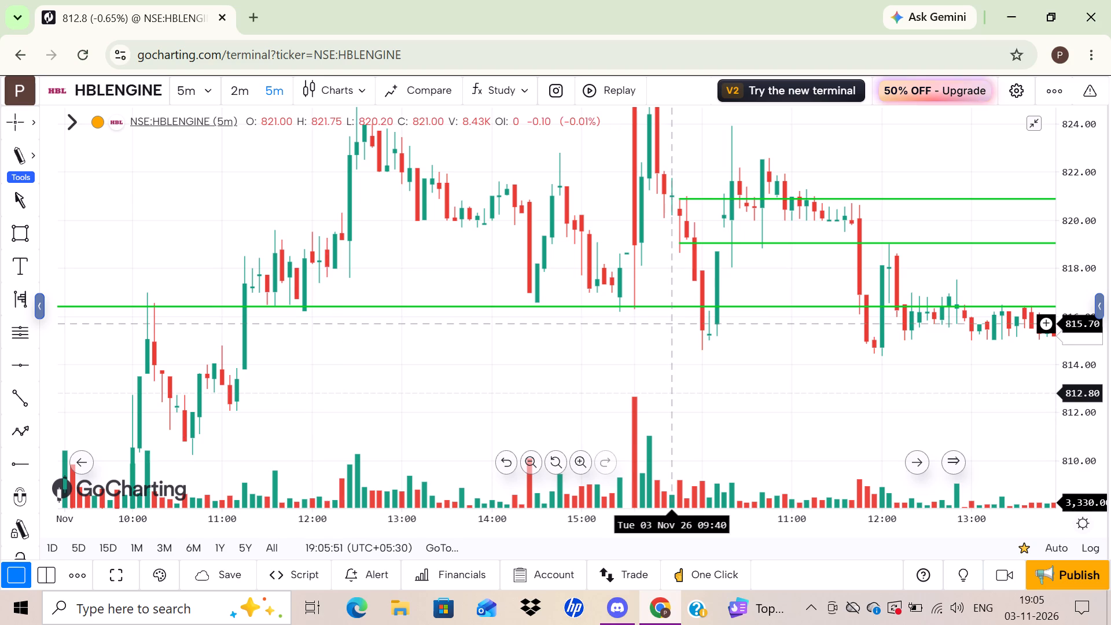
drag(668, 323, 328, 369)
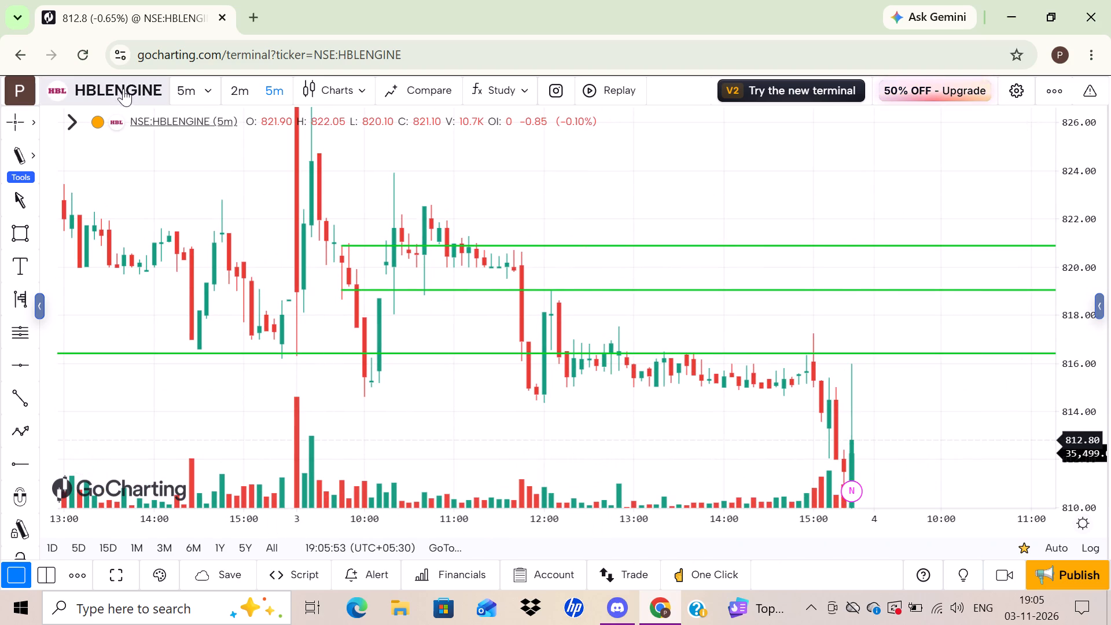
Search the symbols for FINO and open the NSE chart of FINCABLES (Finolex Cables Ltd).
click(124, 87)
click(330, 155)
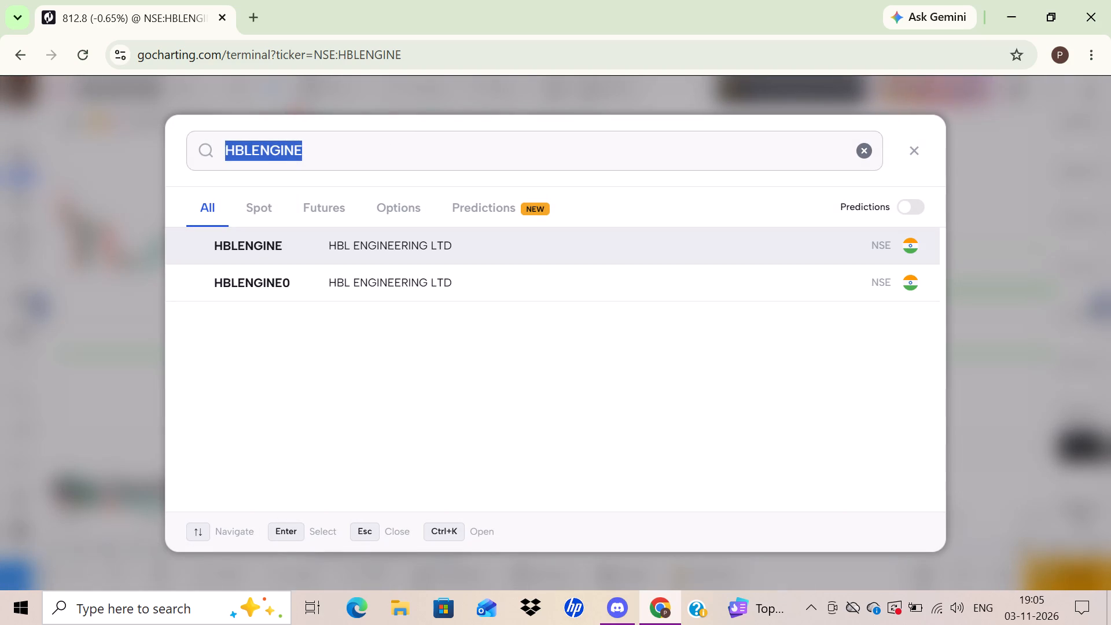
key(BackSpace)
key(BackSpace)
key(BackSpace)
key(BackSpace)
key(BackSpace)
key(BackSpace)
key(BackSpace)
key(BackSpace)
key(BackSpace)
key(BackSpace)
key(BackSpace)
key(BackSpace)
key(BackSpace)
key(BackSpace)
key(BackSpace)
key(BackSpace)
key(BackSpace)
key(BackSpace)
key(BackSpace)
key(BackSpace)
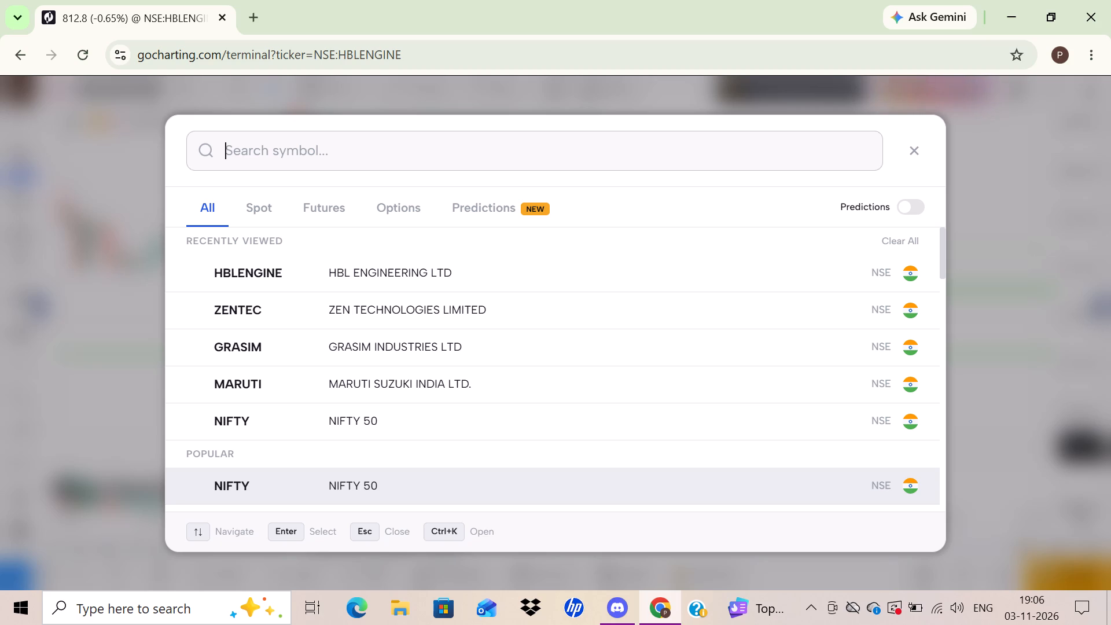
key(f)
key(i)
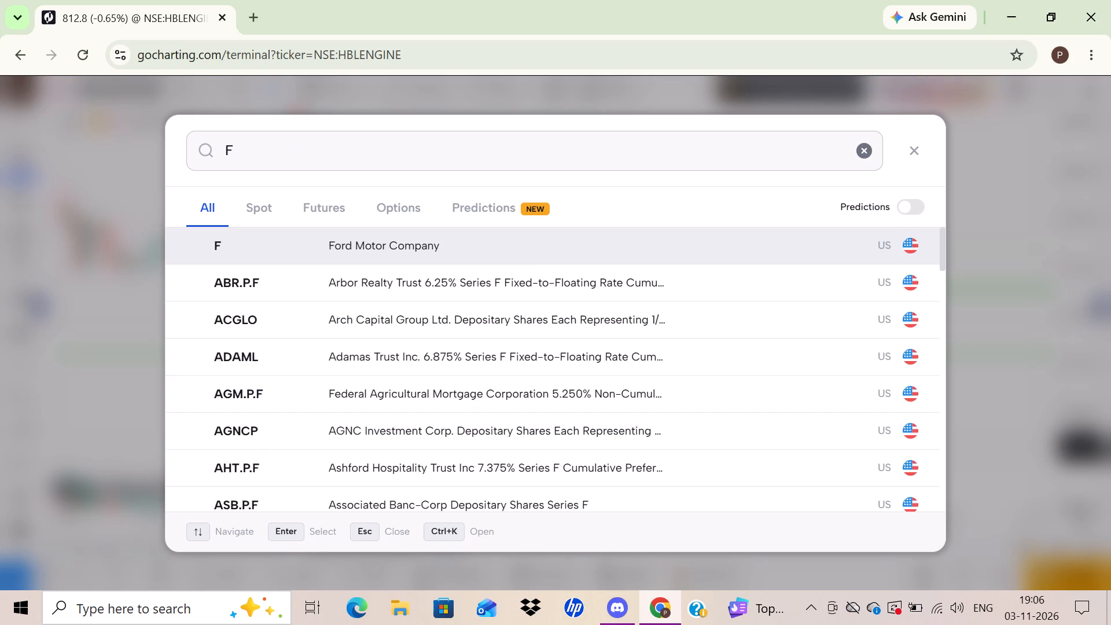
text(NO)
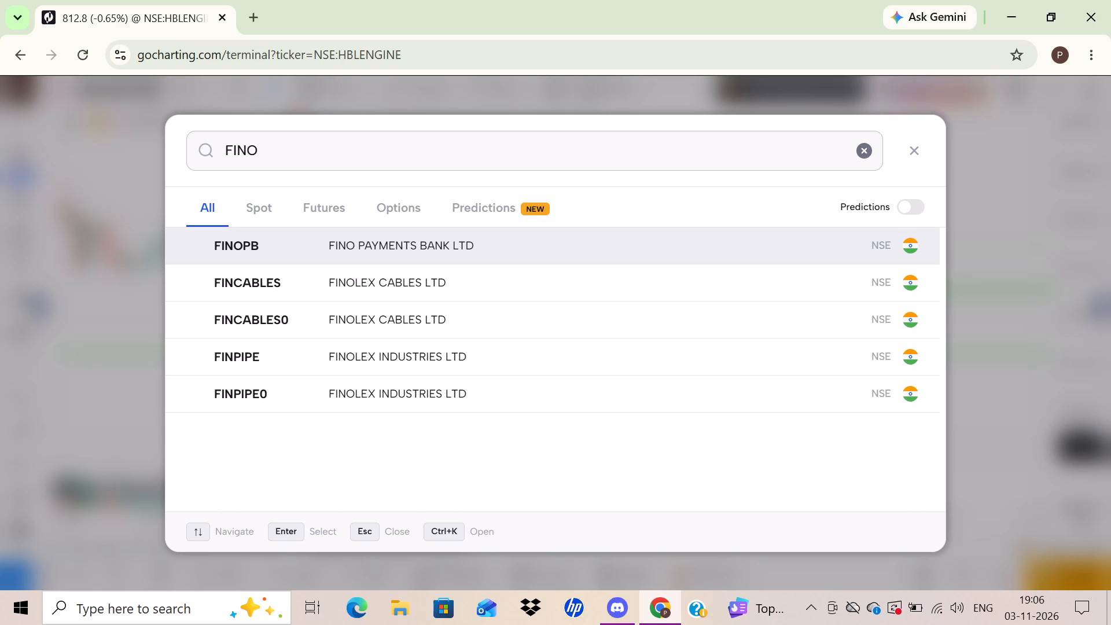
click(439, 285)
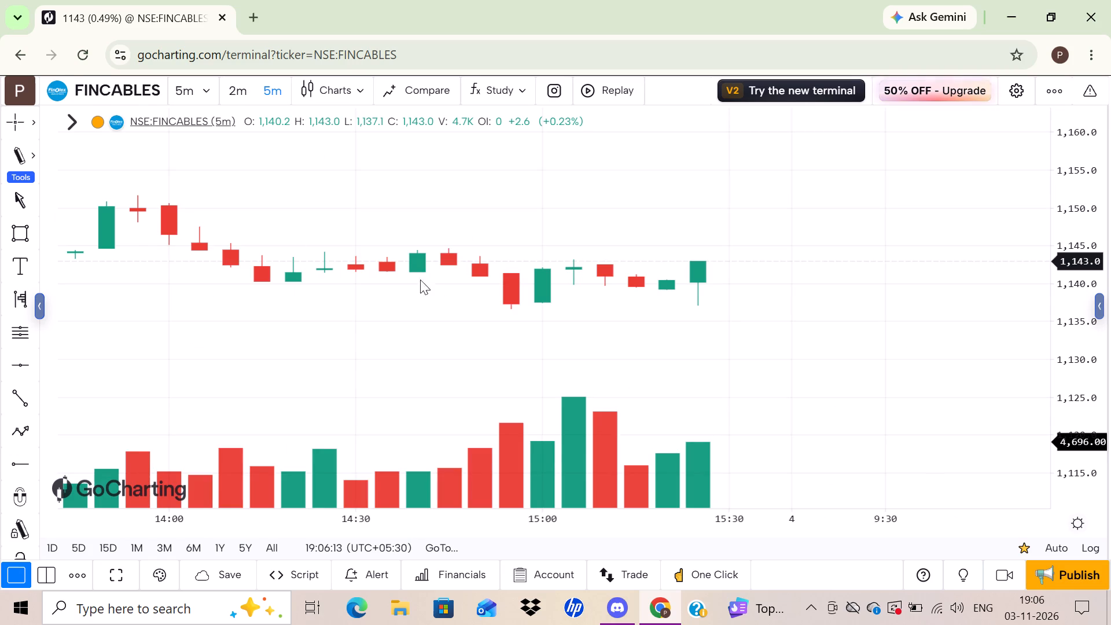
Switch FINCABLES to the daily interval and draw a horizontal ray from the 23 October candle at about 1,146, then deselect it.
click(176, 92)
scroll(128, 441, down, 4)
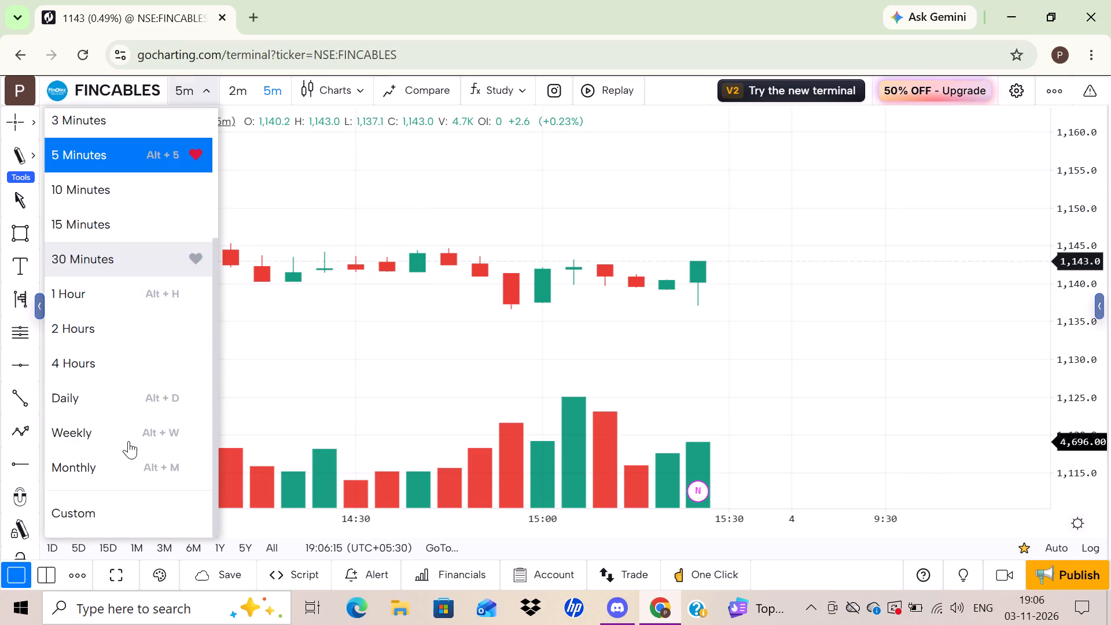
click(82, 400)
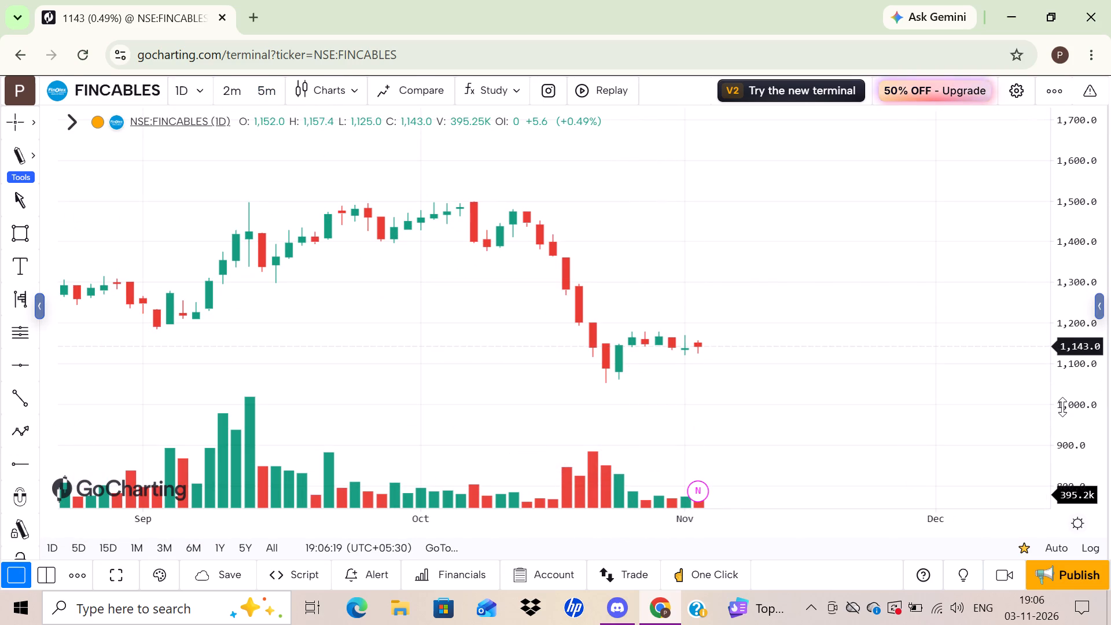
drag(1070, 400, 1051, 253)
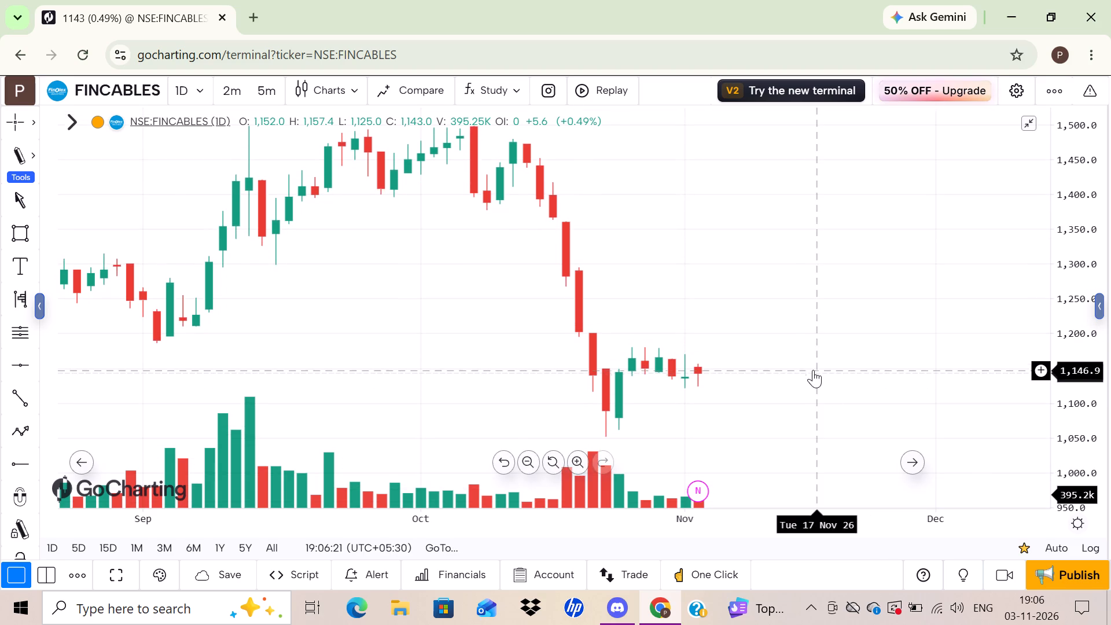
drag(710, 300, 702, 240)
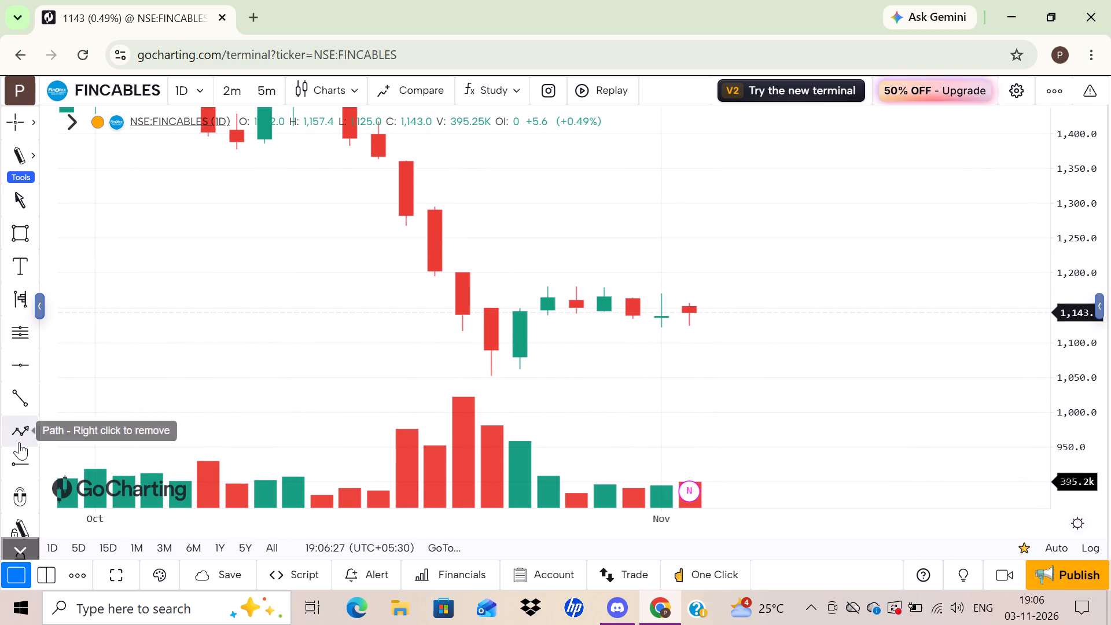
drag(15, 459, 486, 306)
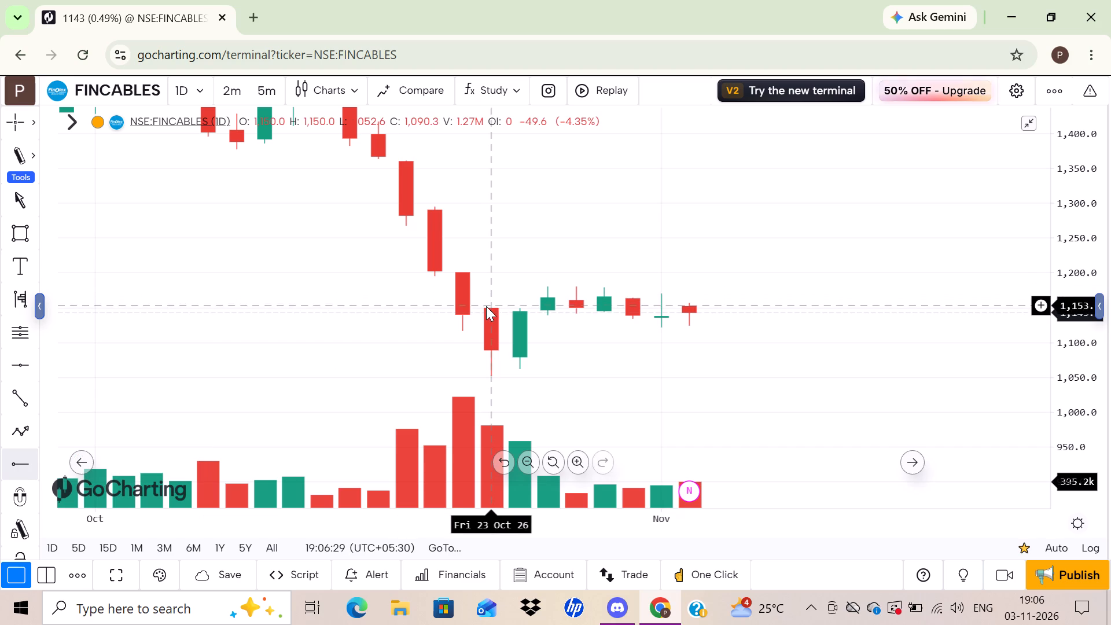
drag(486, 306, 485, 308)
click(17, 462)
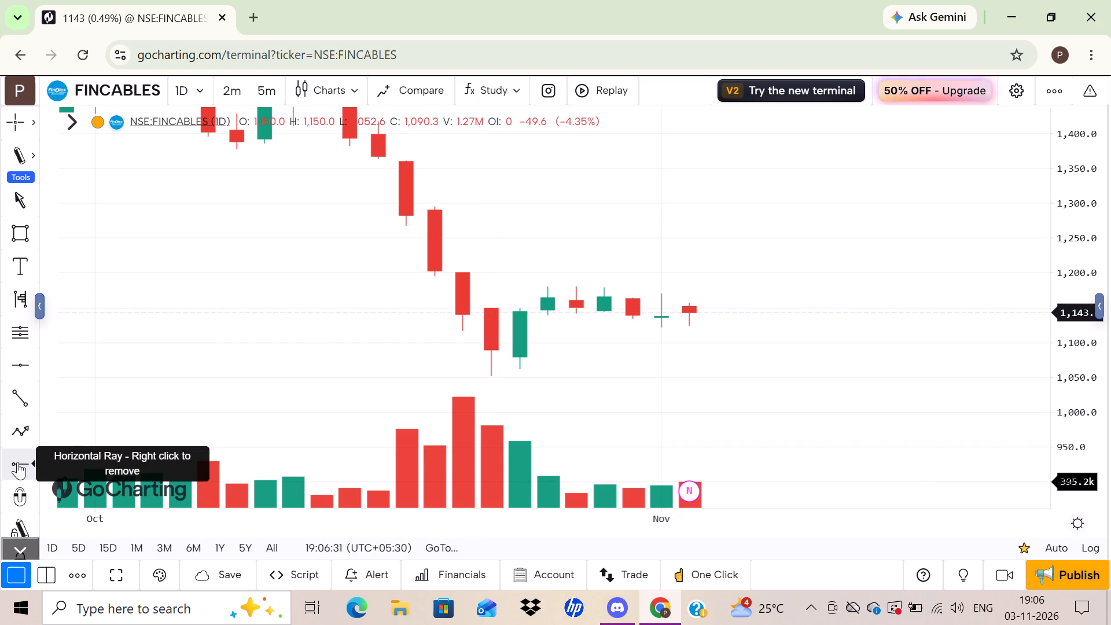
click(485, 310)
click(610, 361)
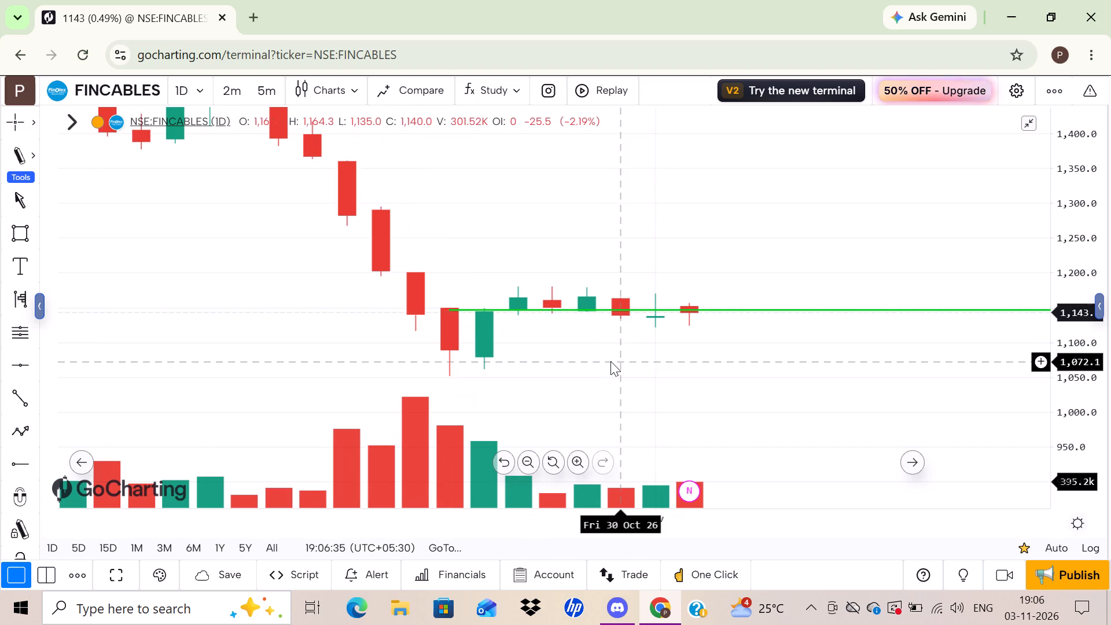
Switch FINCABLES to the 5-minute chart and draw a horizontal ray from the bottom of the 3 November 09:45 candle body at about 1,129.9.
drag(1081, 415, 1088, 380)
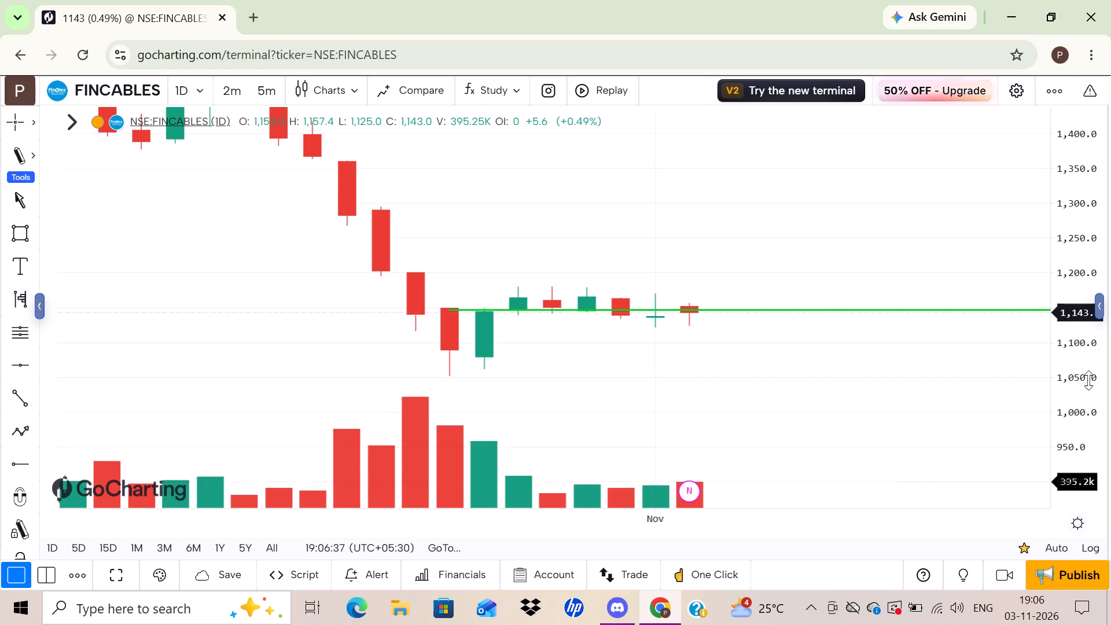
drag(1088, 380, 1055, 282)
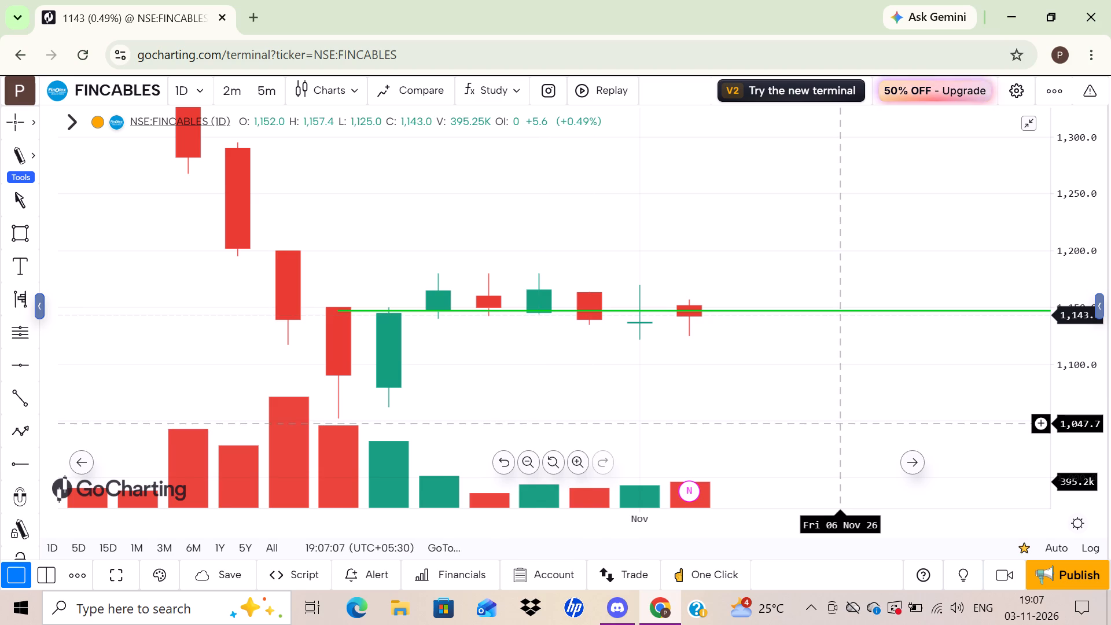
drag(1091, 373, 1095, 276)
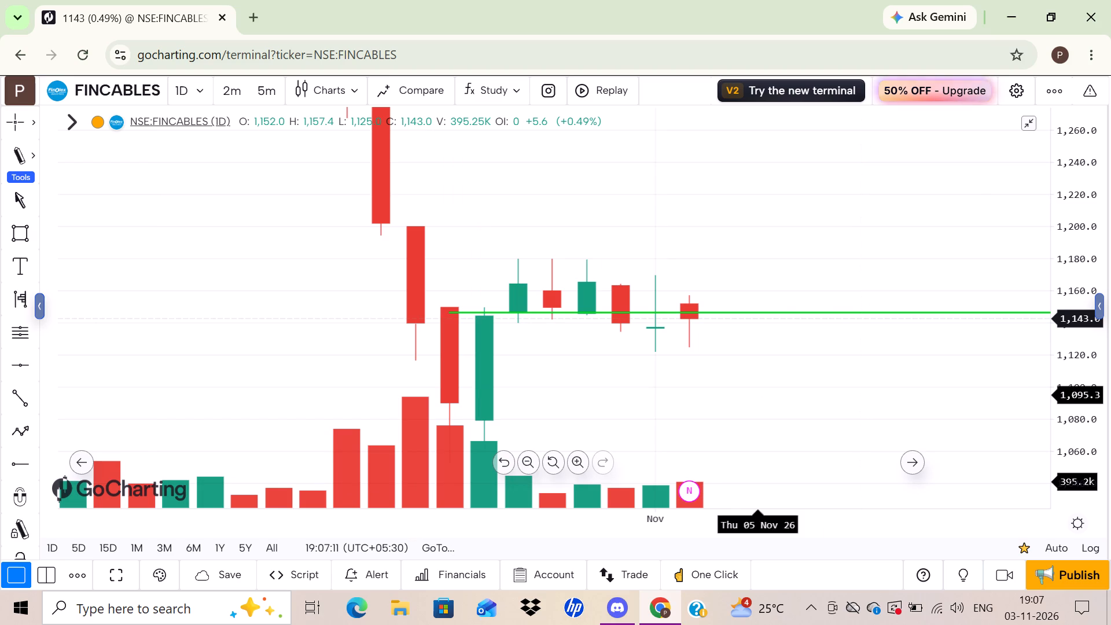
drag(694, 401, 658, 329)
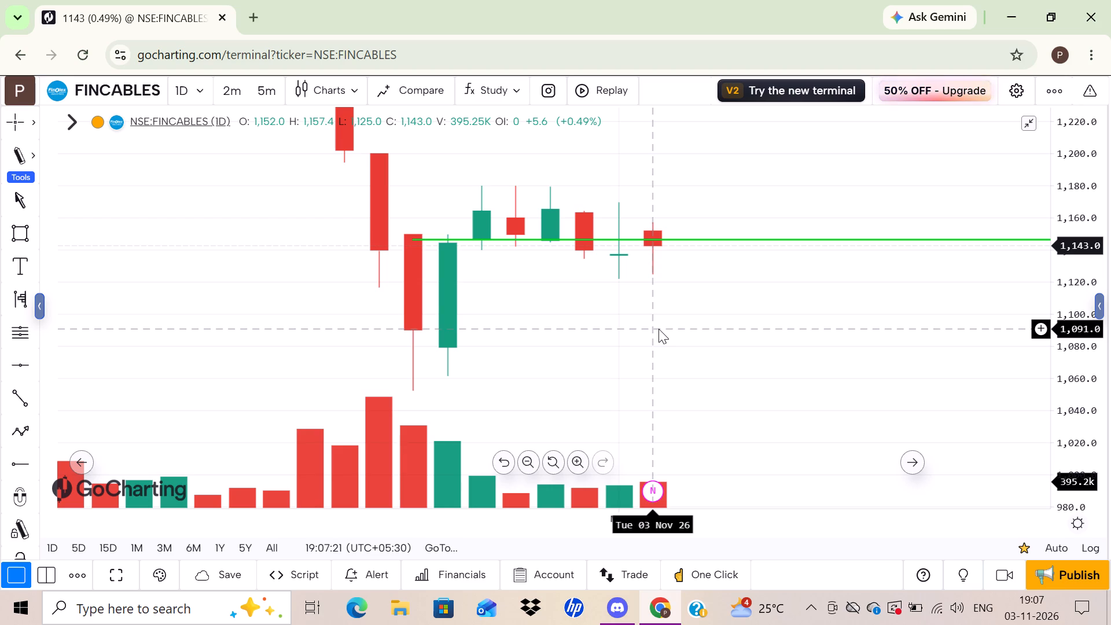
click(200, 82)
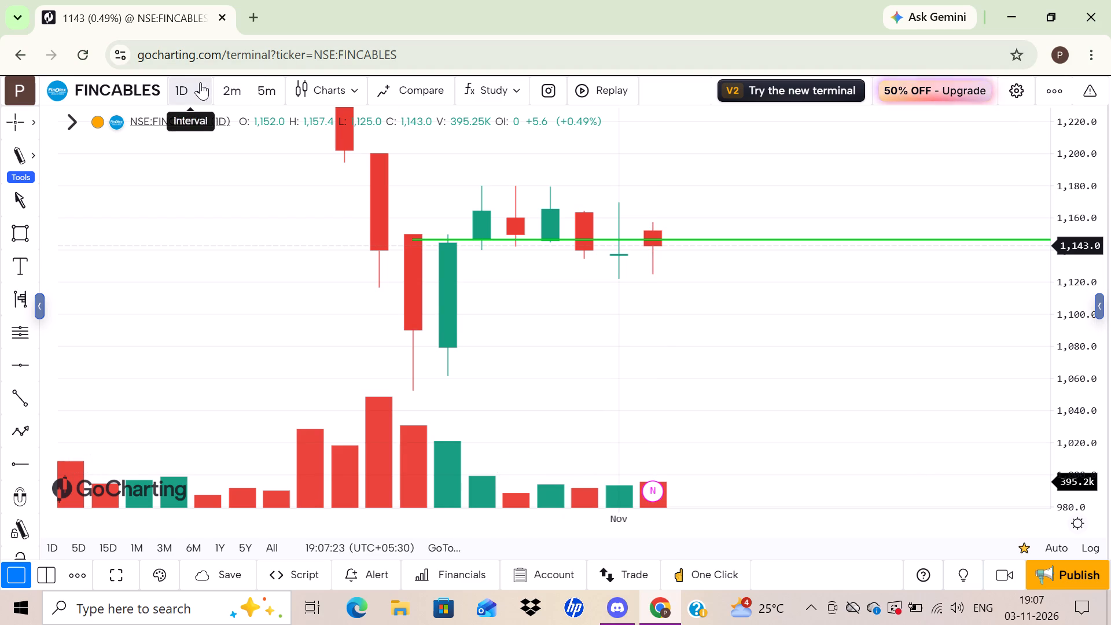
click(263, 93)
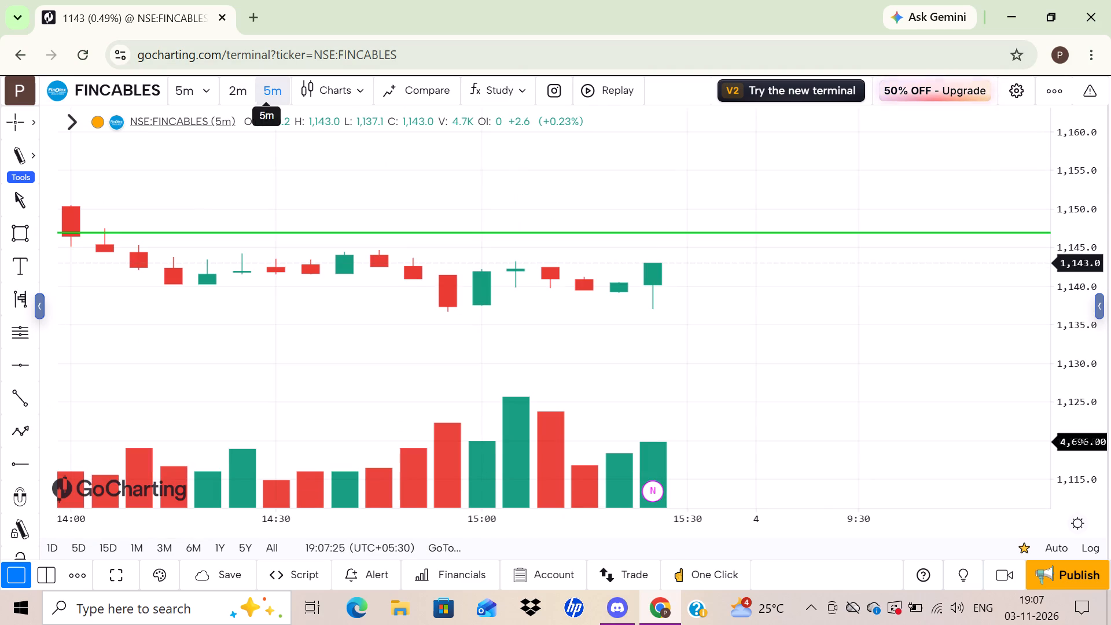
drag(637, 341, 664, 331)
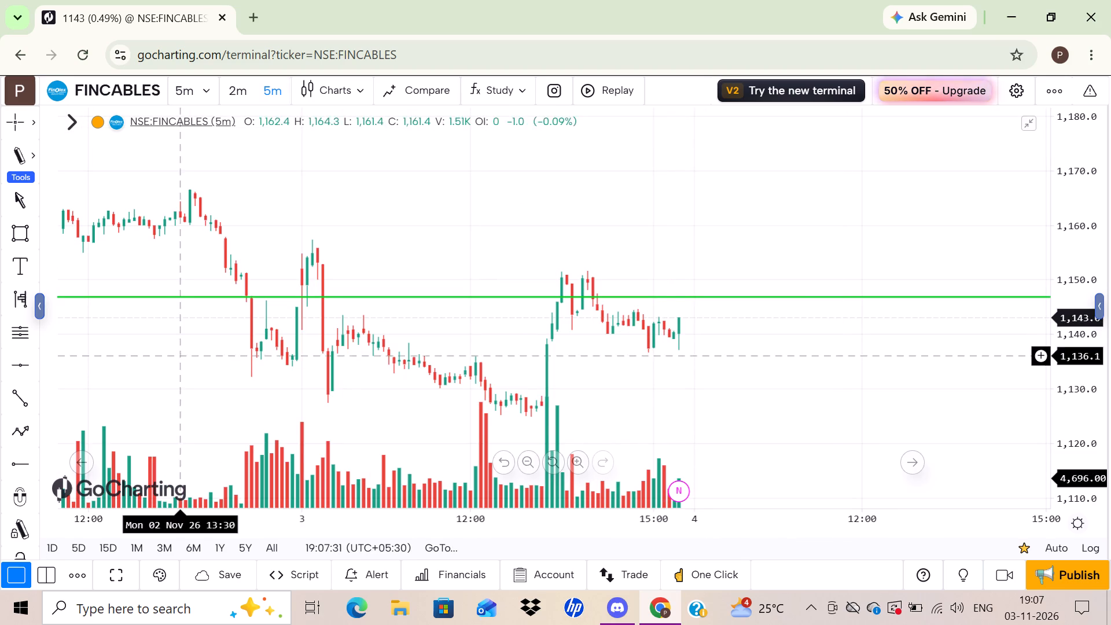
drag(171, 334, 236, 292)
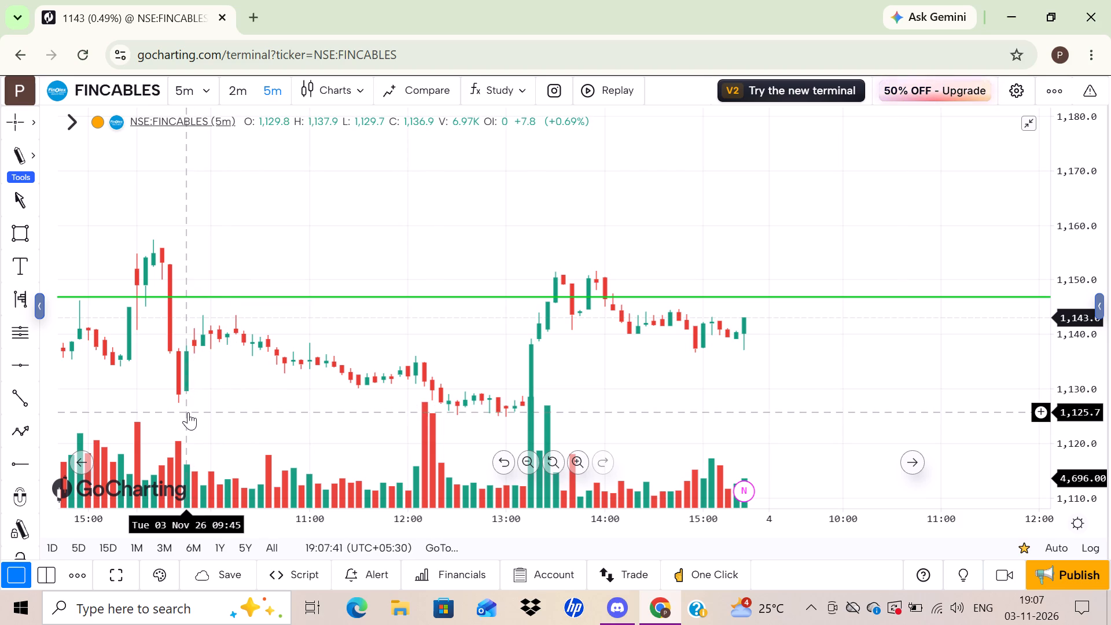
drag(1064, 370, 1064, 383)
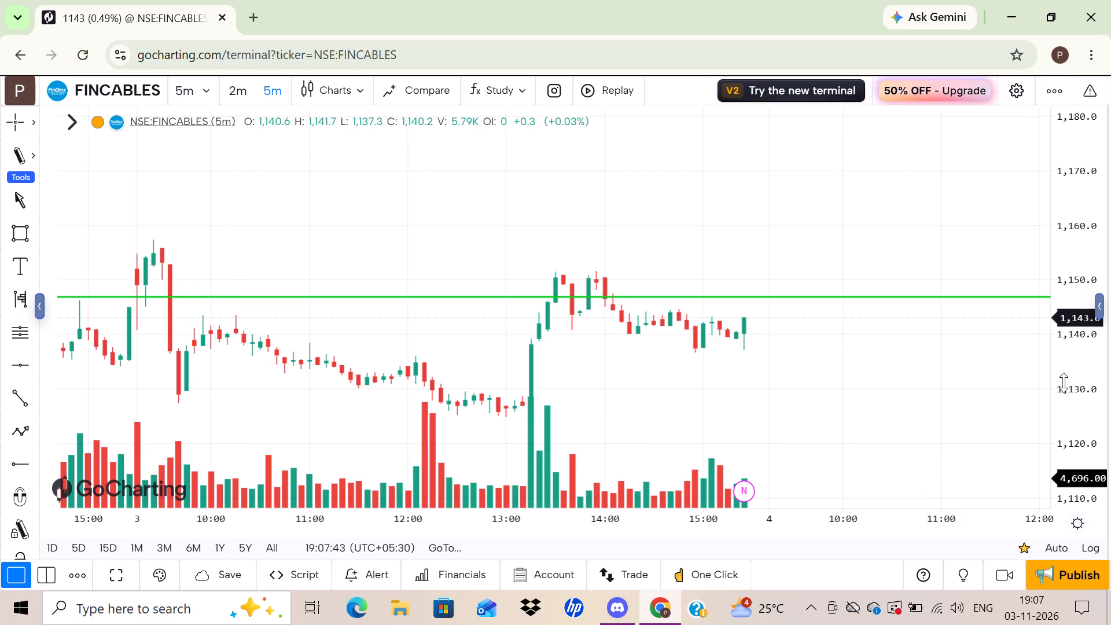
drag(1064, 383, 1061, 409)
drag(740, 399, 845, 304)
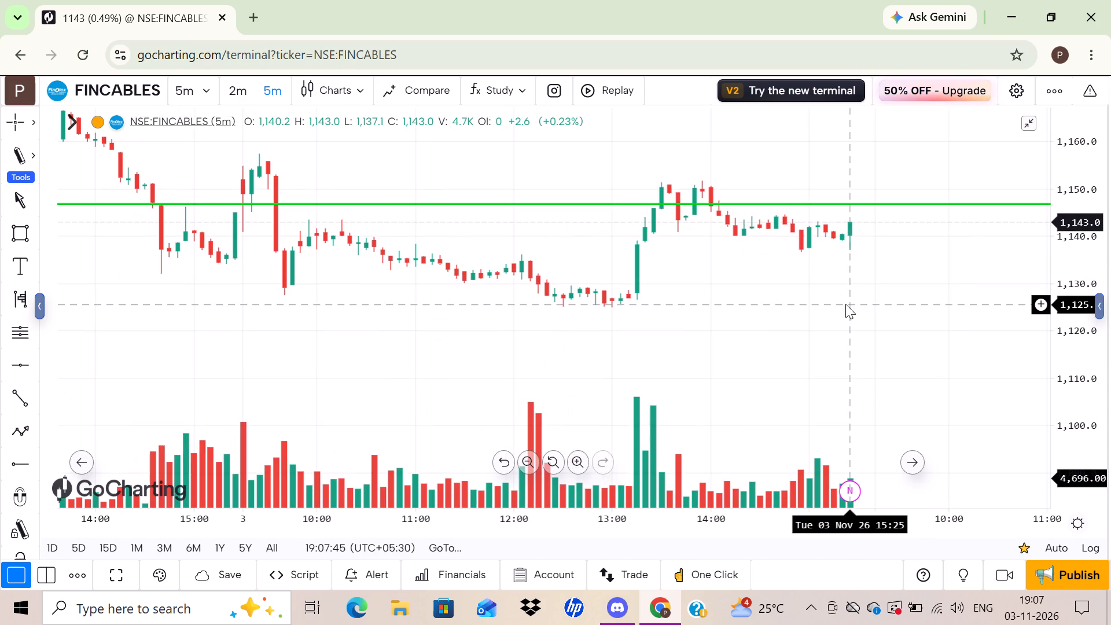
click(19, 465)
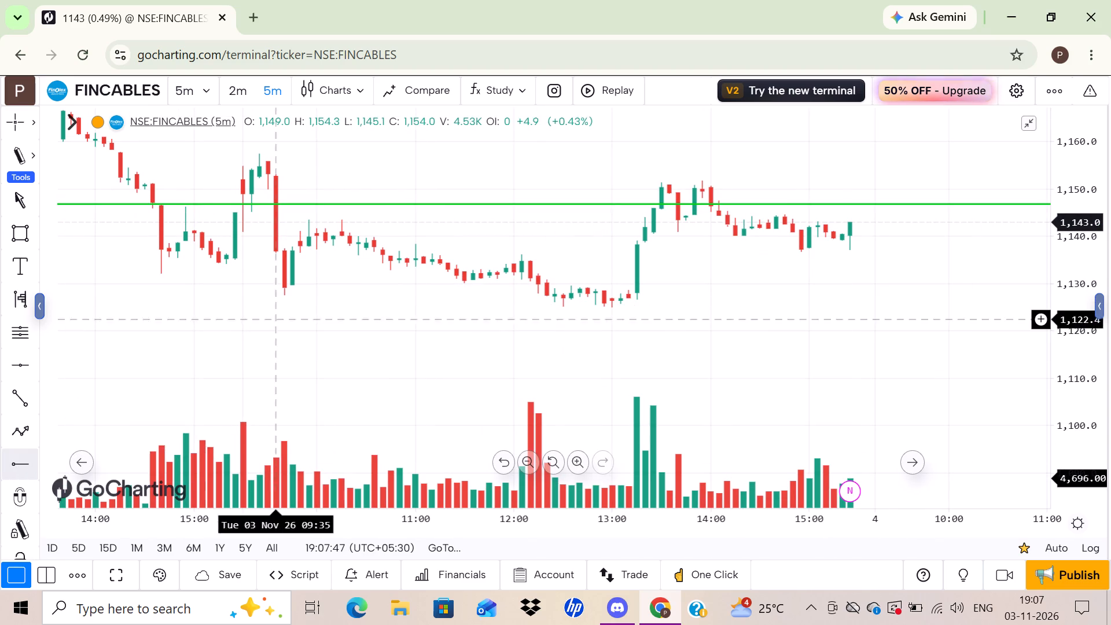
click(292, 283)
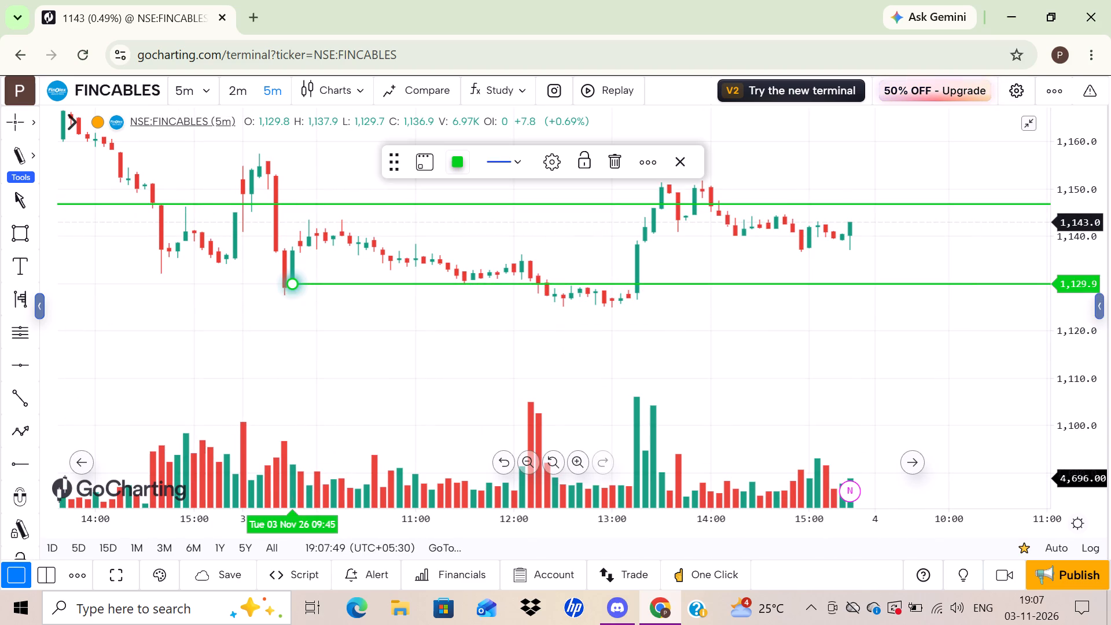
Draw a second horizontal ray from the top of the same 09:45 candle body at about 1,136.7 and deselect it.
click(13, 462)
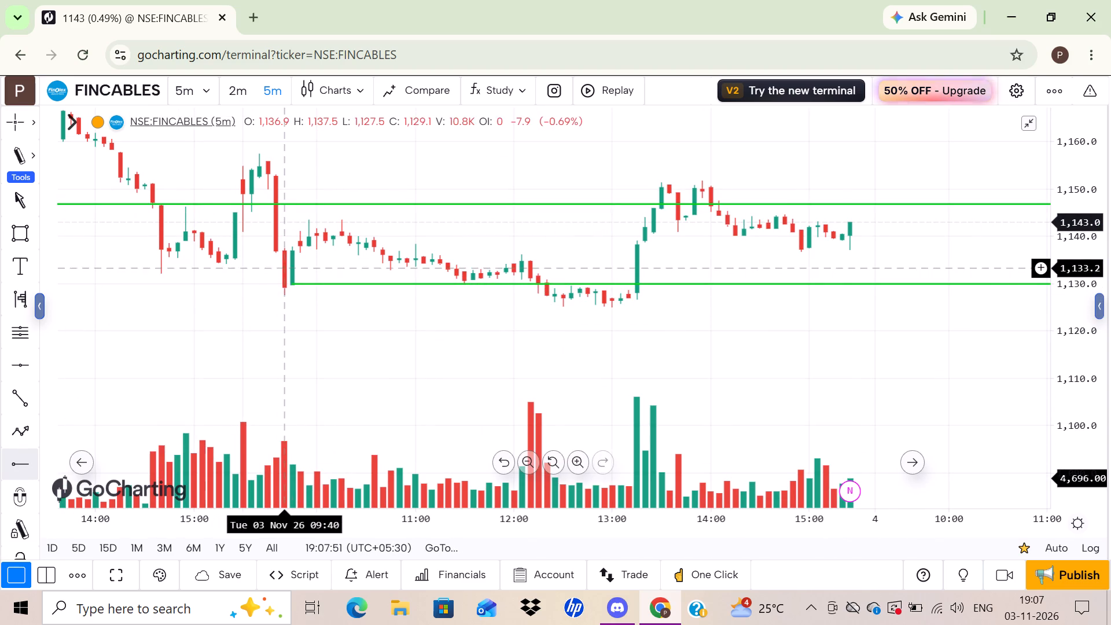
click(291, 251)
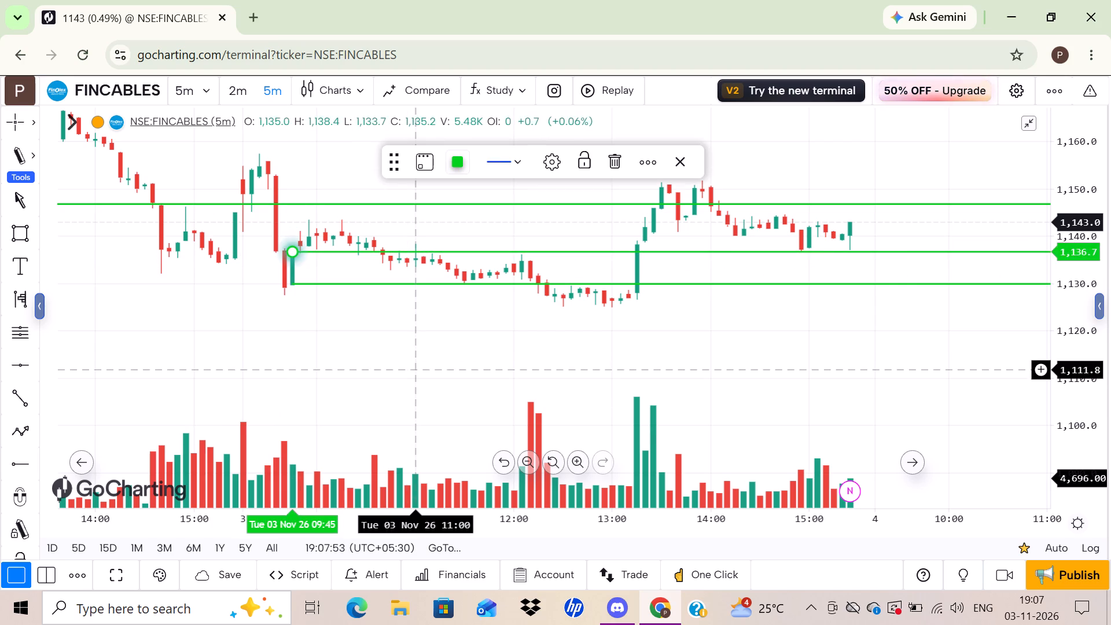
click(414, 369)
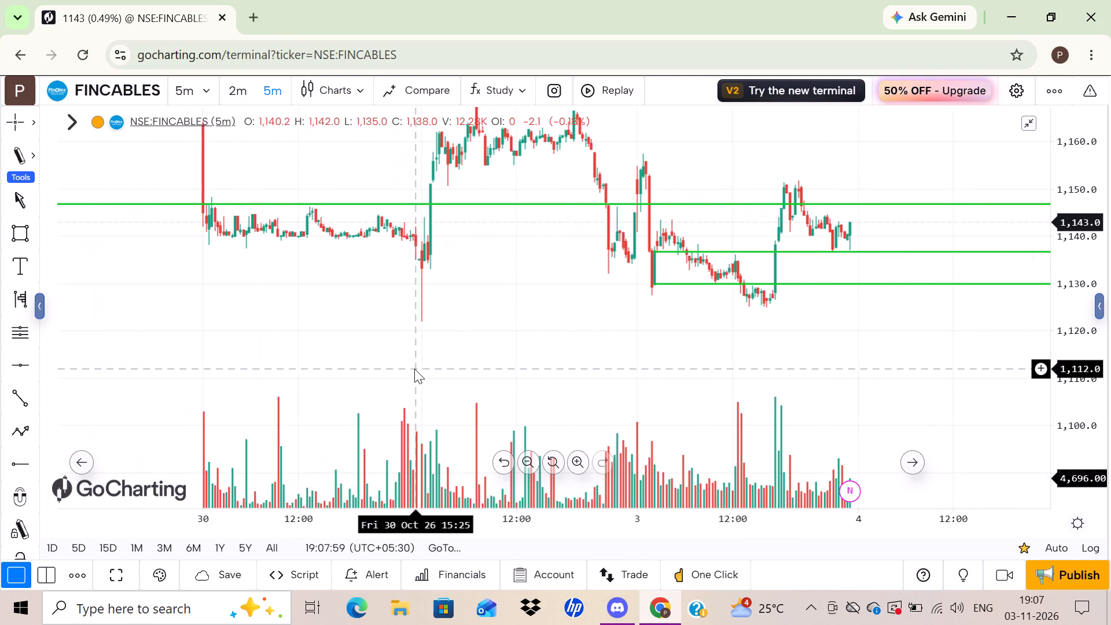
Examine the FINCABLES 5-minute candles from 30 October to 3 November around the three rays.
scroll(414, 369, left, 1)
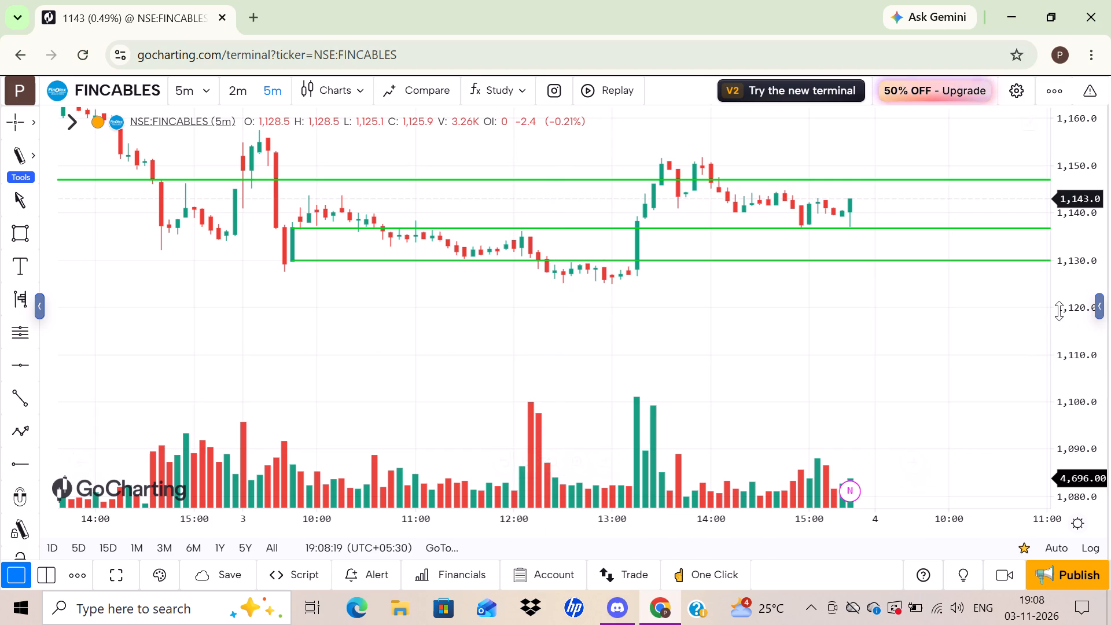
drag(1069, 366, 1091, 252)
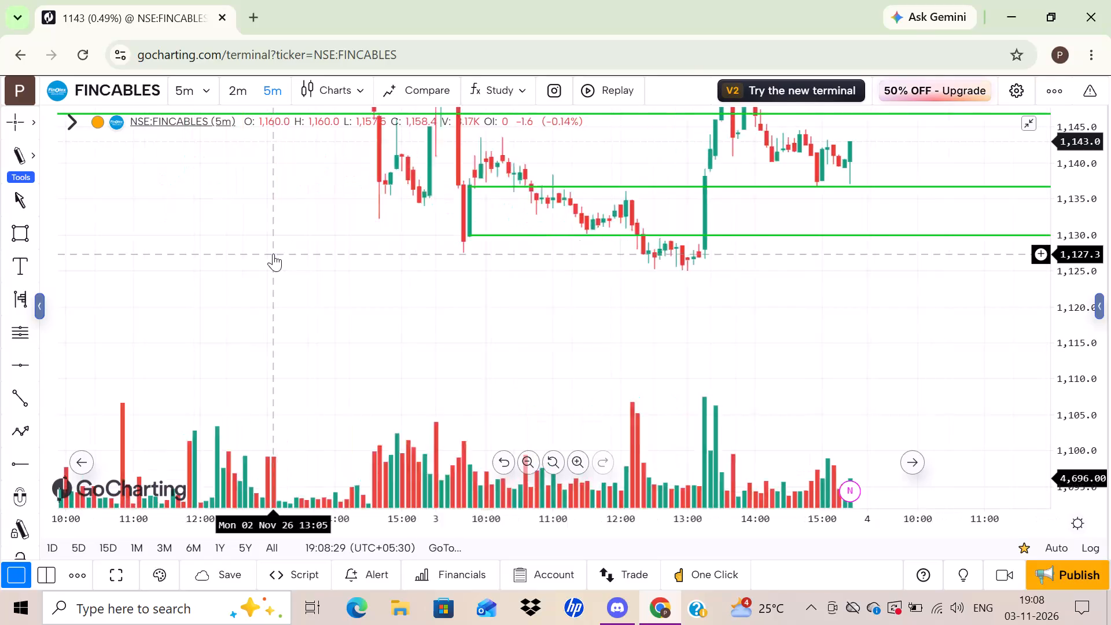
drag(612, 314, 578, 400)
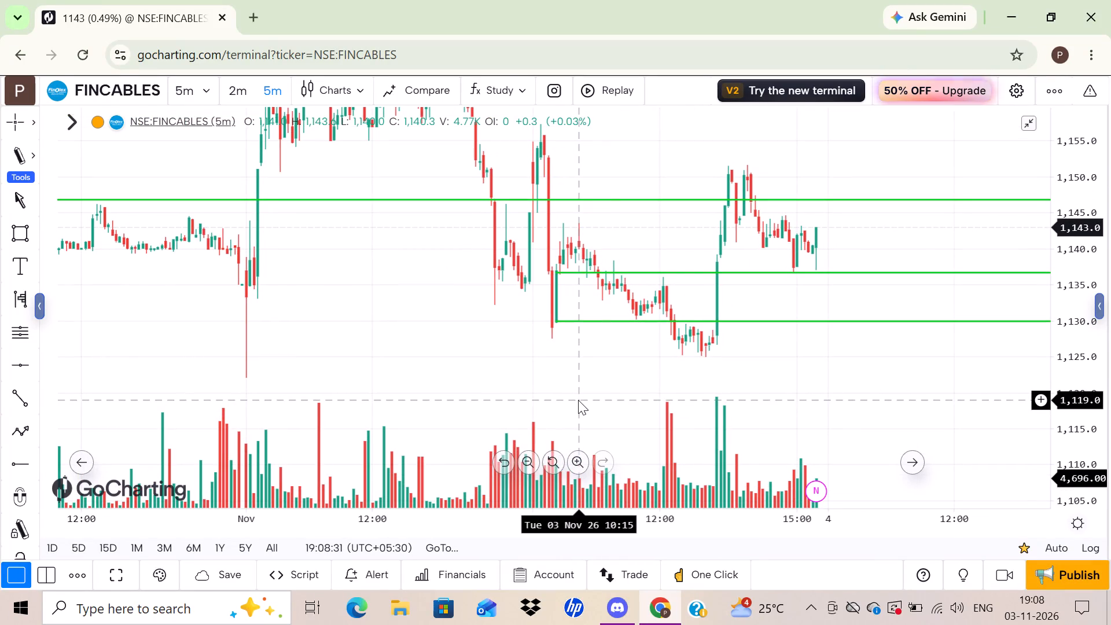
Switch FINCABLES back to the daily interval.
click(191, 90)
scroll(137, 284, down, 3)
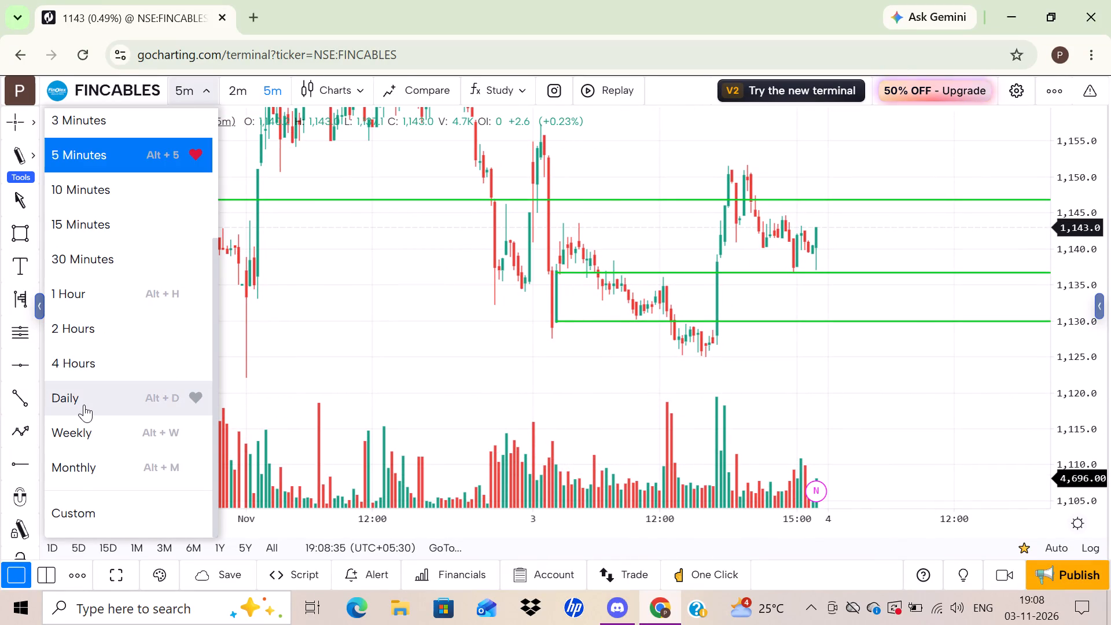
click(84, 405)
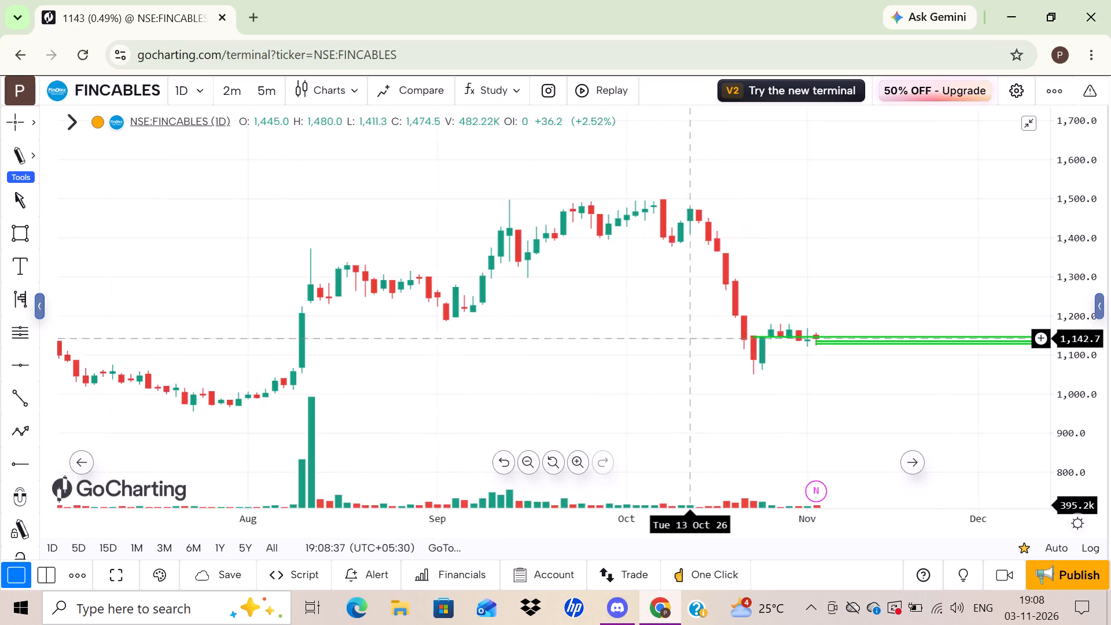
Examine the FINCABLES daily candles from mid October to 3 November around the three green rays.
drag(1092, 430, 1080, 339)
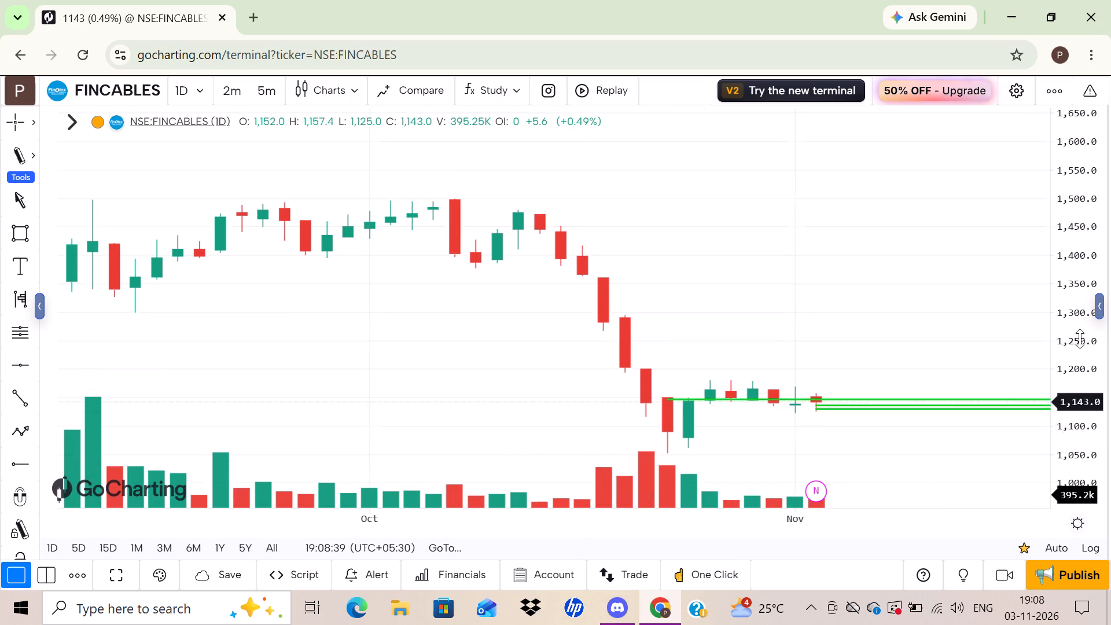
drag(1080, 339, 1079, 326)
drag(836, 328, 785, 174)
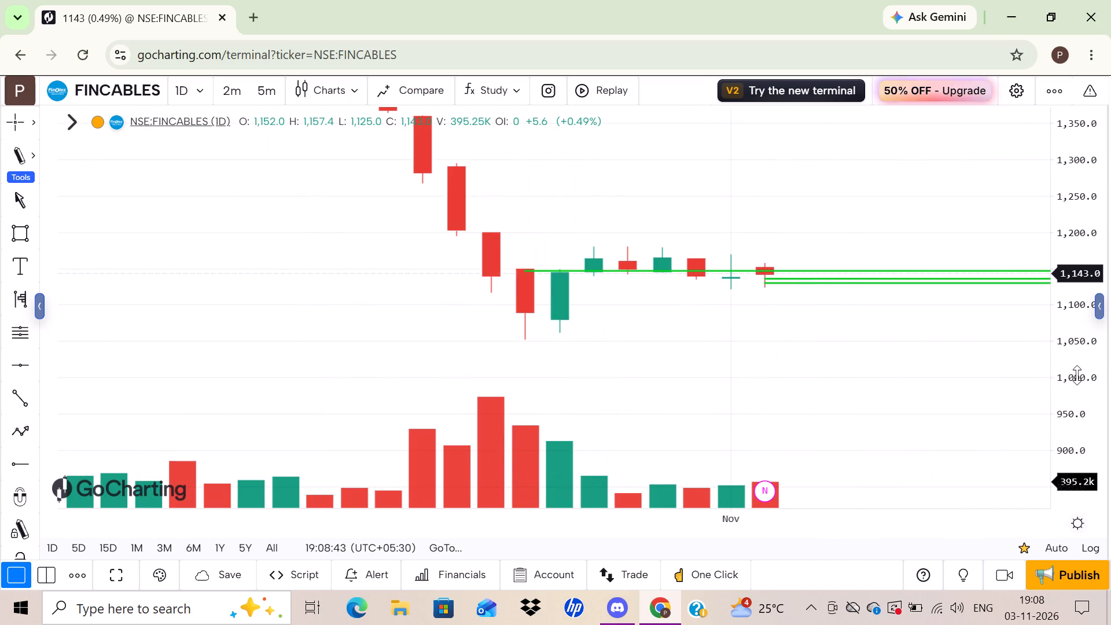
drag(1077, 375, 1070, 80)
drag(744, 418, 720, 450)
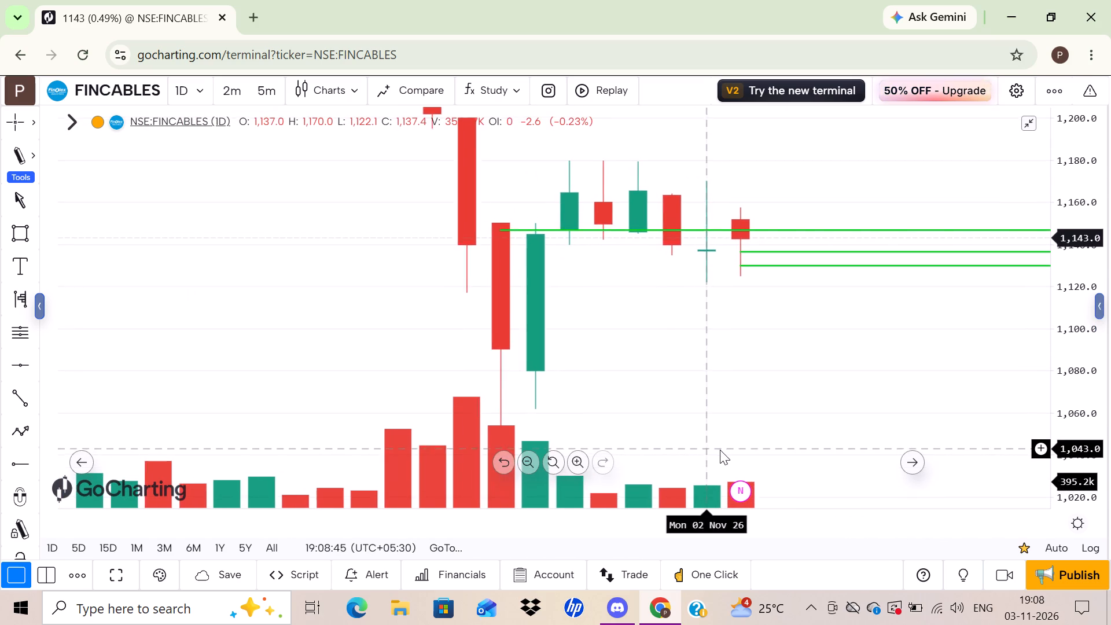
drag(720, 450, 719, 453)
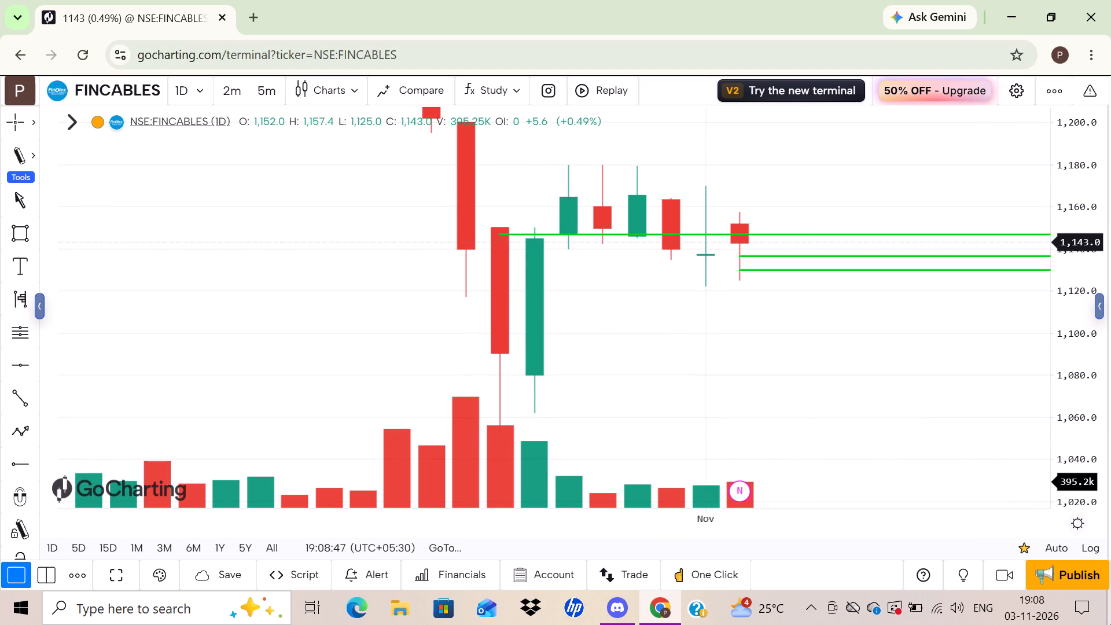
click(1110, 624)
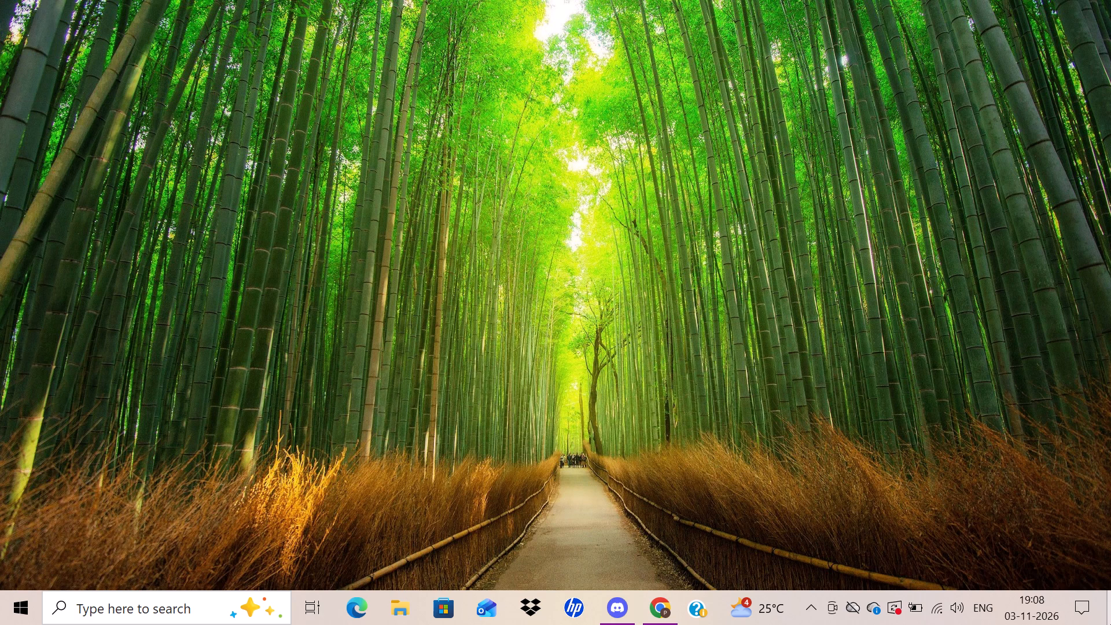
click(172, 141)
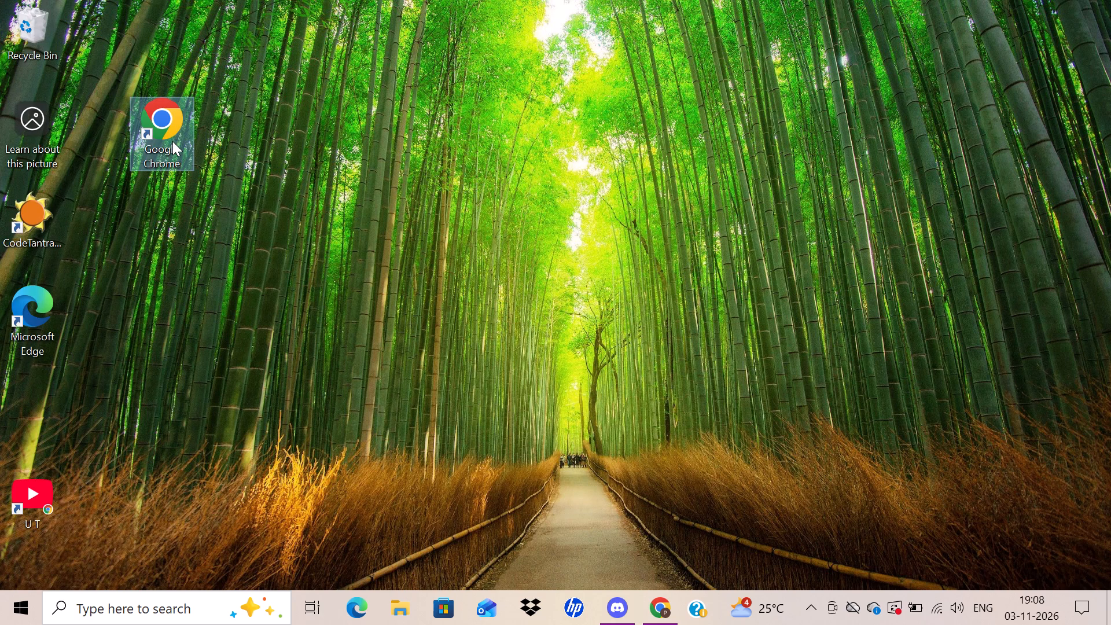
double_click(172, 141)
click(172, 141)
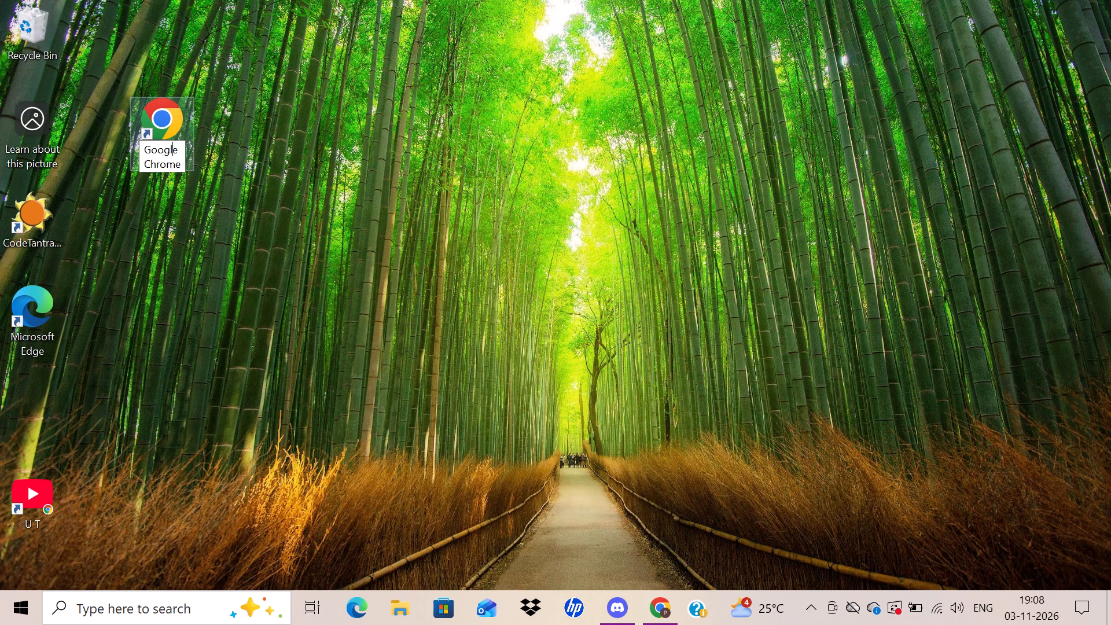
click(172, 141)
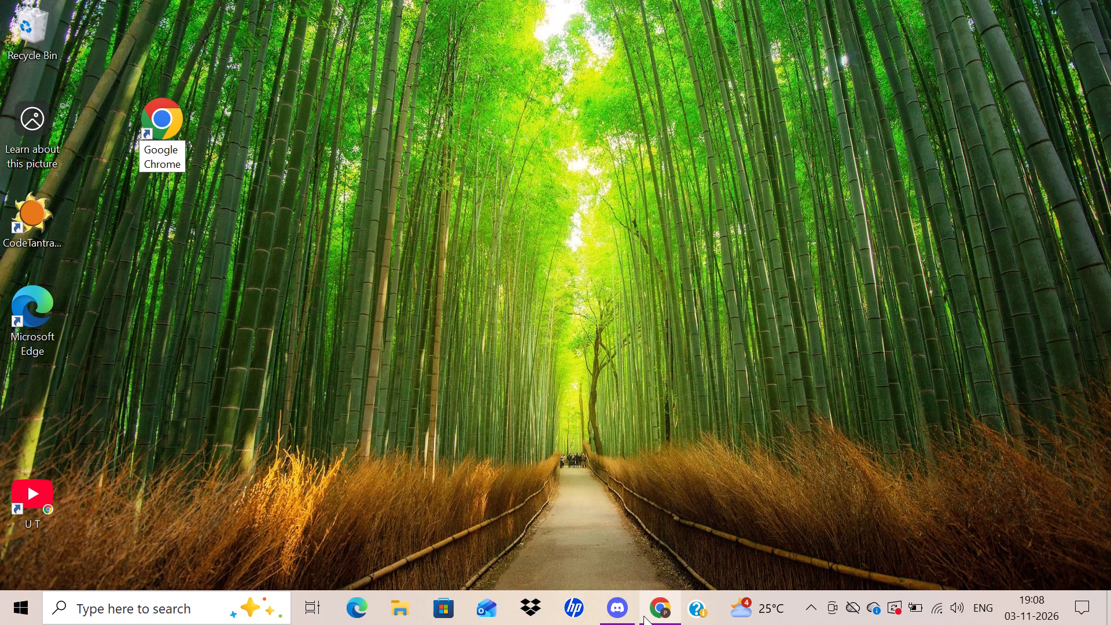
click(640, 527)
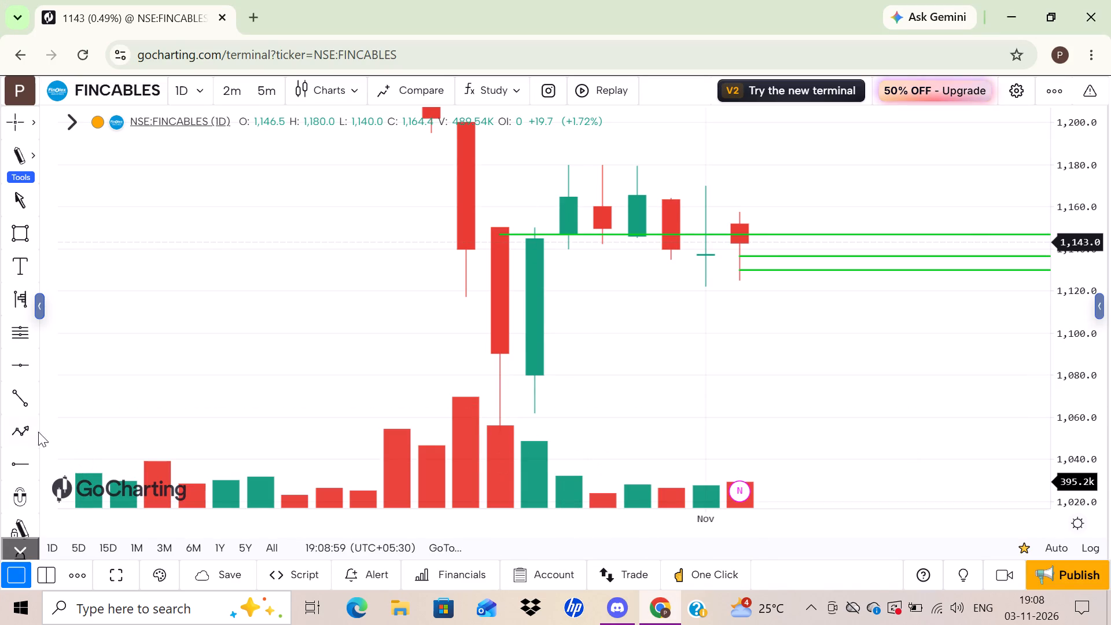
Draw a descending trend line from the 29 October high at about 1,180.7 to about 1,137 on 11 November and deselect it.
click(32, 400)
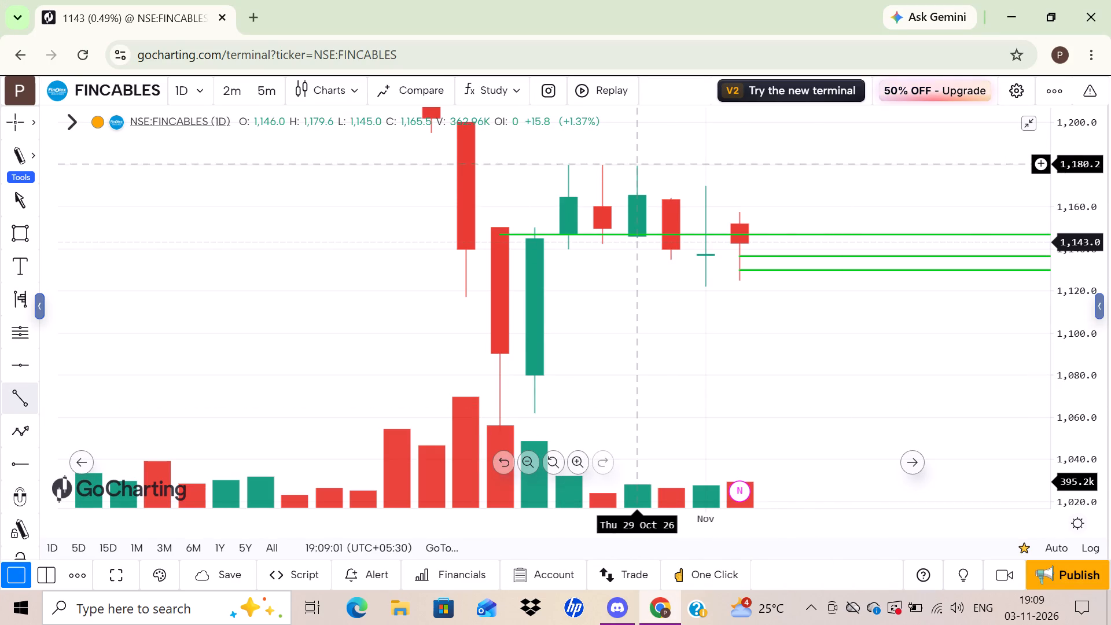
drag(635, 163, 785, 230)
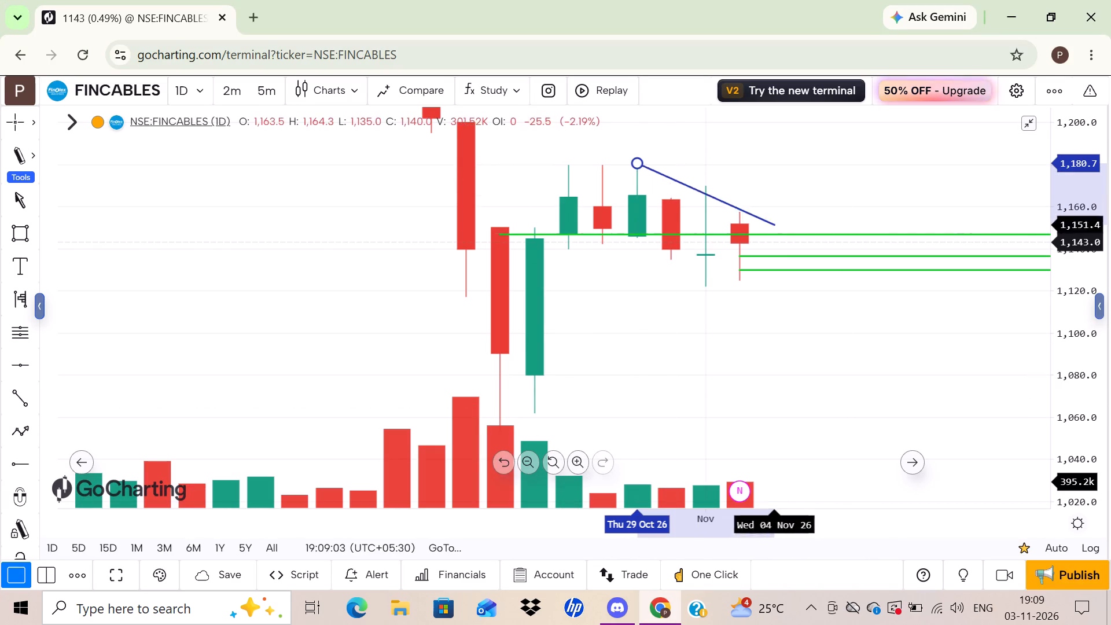
drag(785, 230, 896, 243)
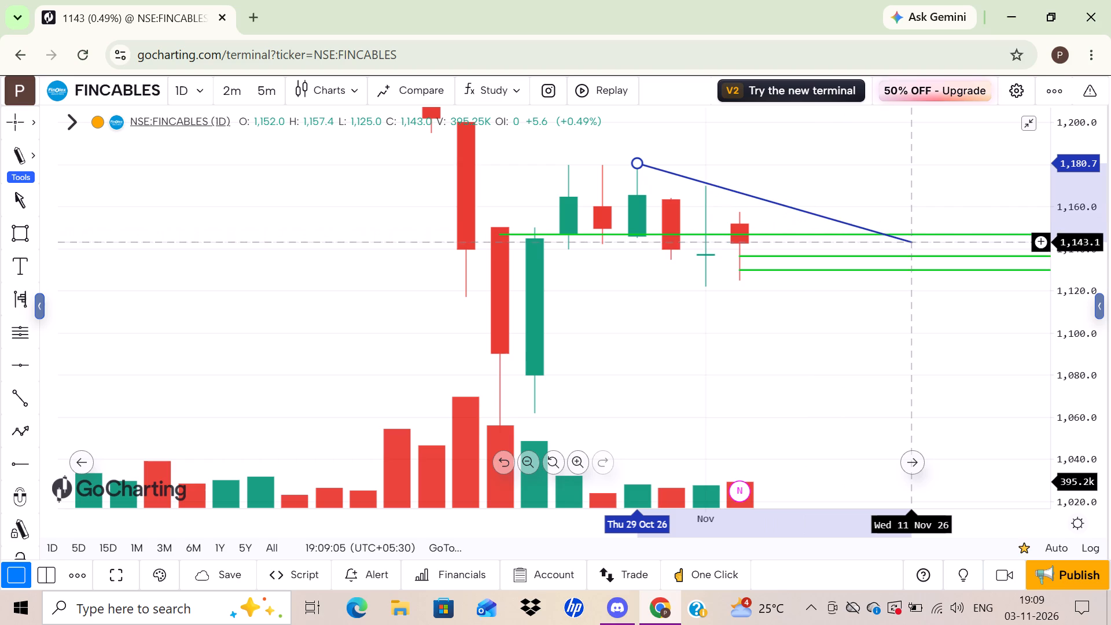
drag(896, 243, 893, 255)
click(893, 255)
click(881, 352)
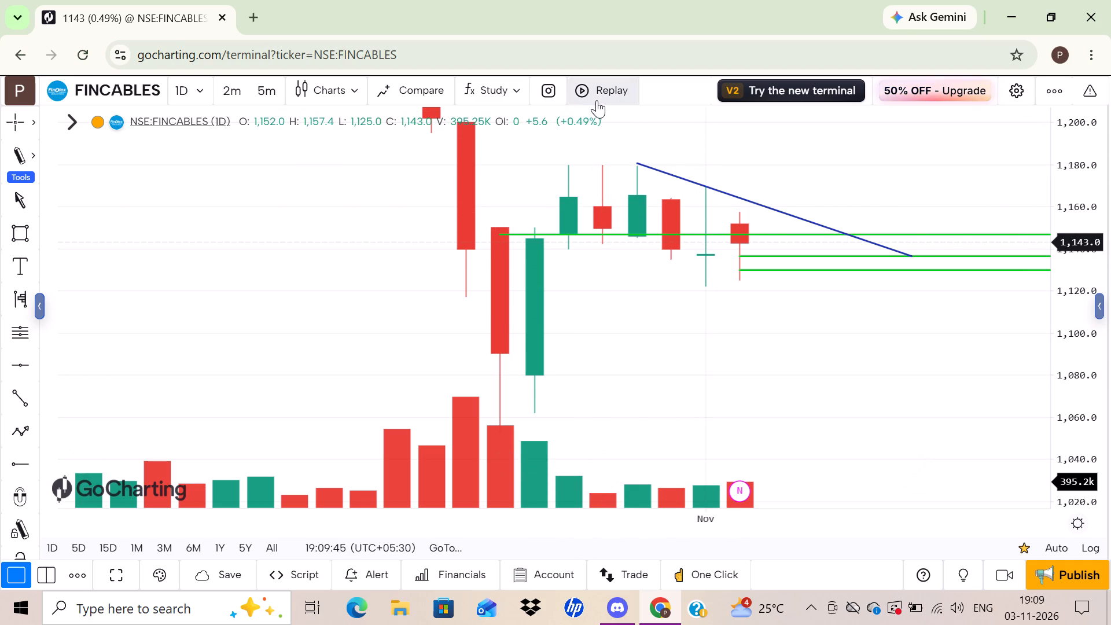
Start Replay mode from the 29 October daily candle and switch FINCABLES to the 5-minute interval.
click(617, 93)
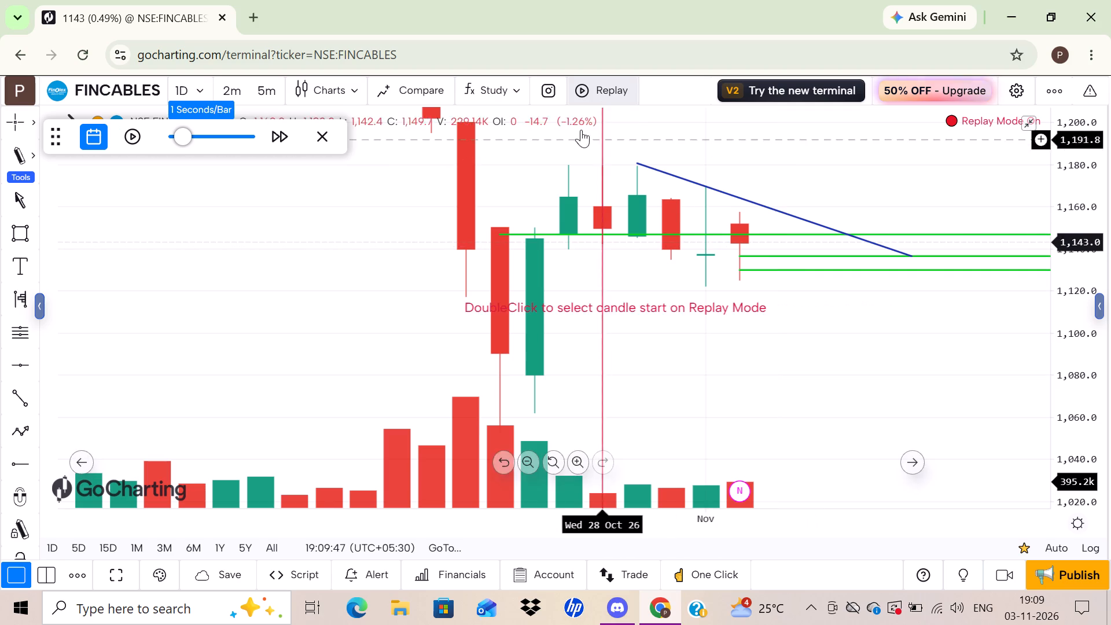
double_click(646, 138)
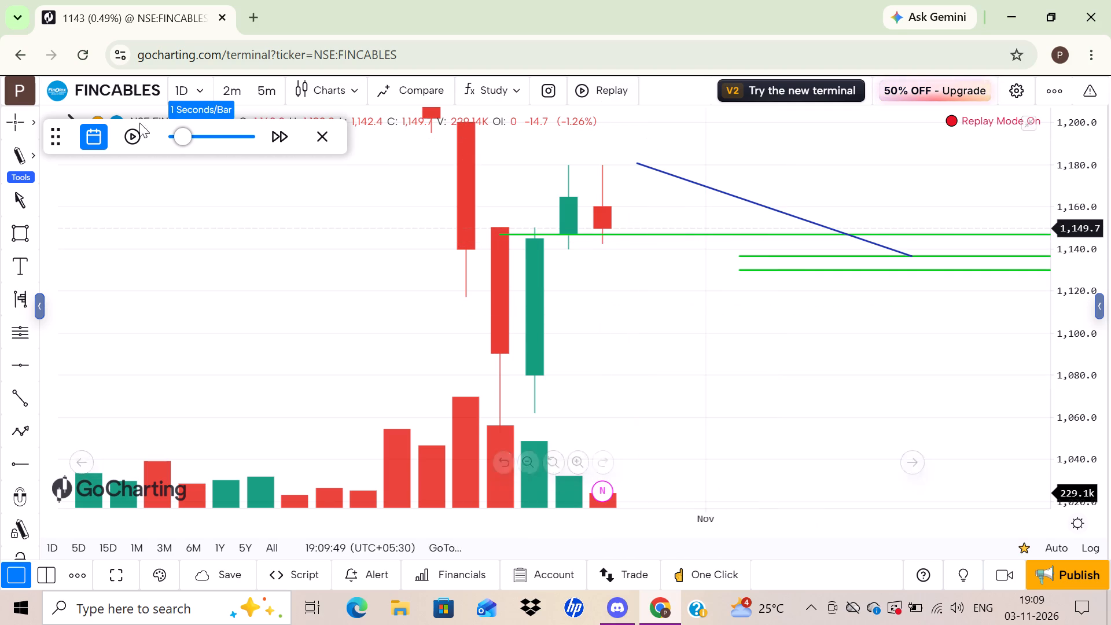
click(266, 84)
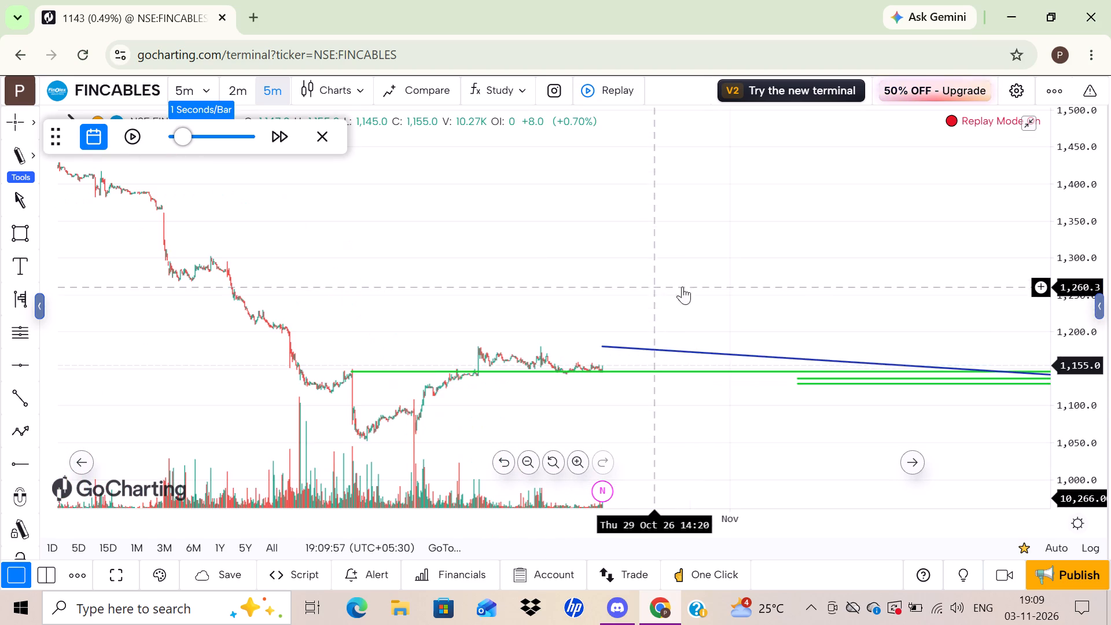
Draw a horizontal ray from the bottom of the 28 October 09:45 candle body at about 1,159.6.
drag(1063, 302, 1110, 92)
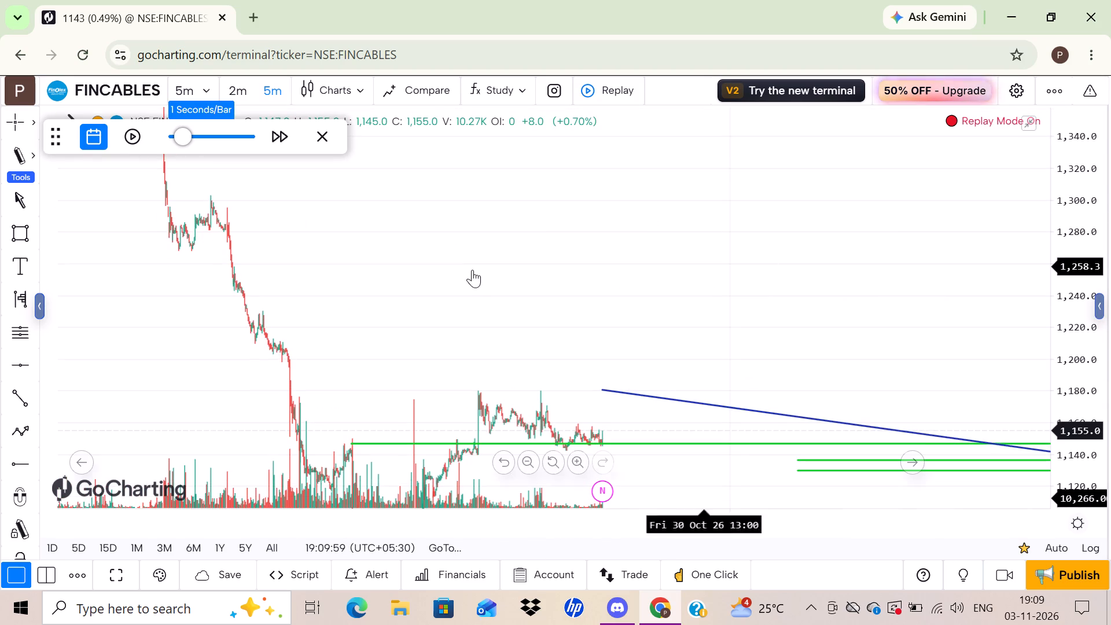
drag(466, 271, 496, 60)
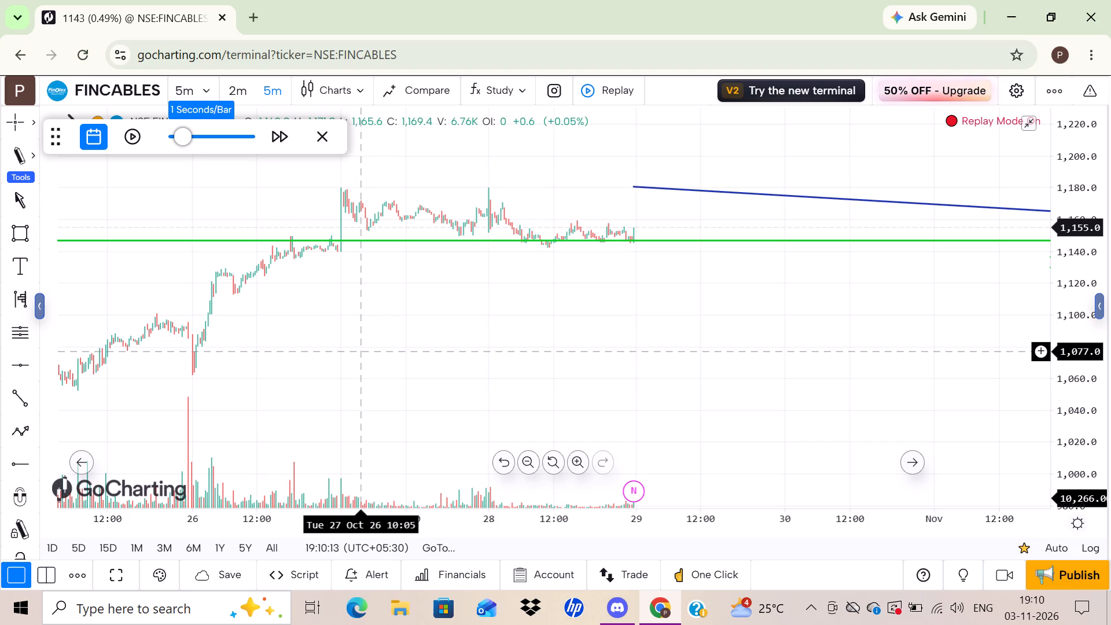
drag(362, 351, 367, 369)
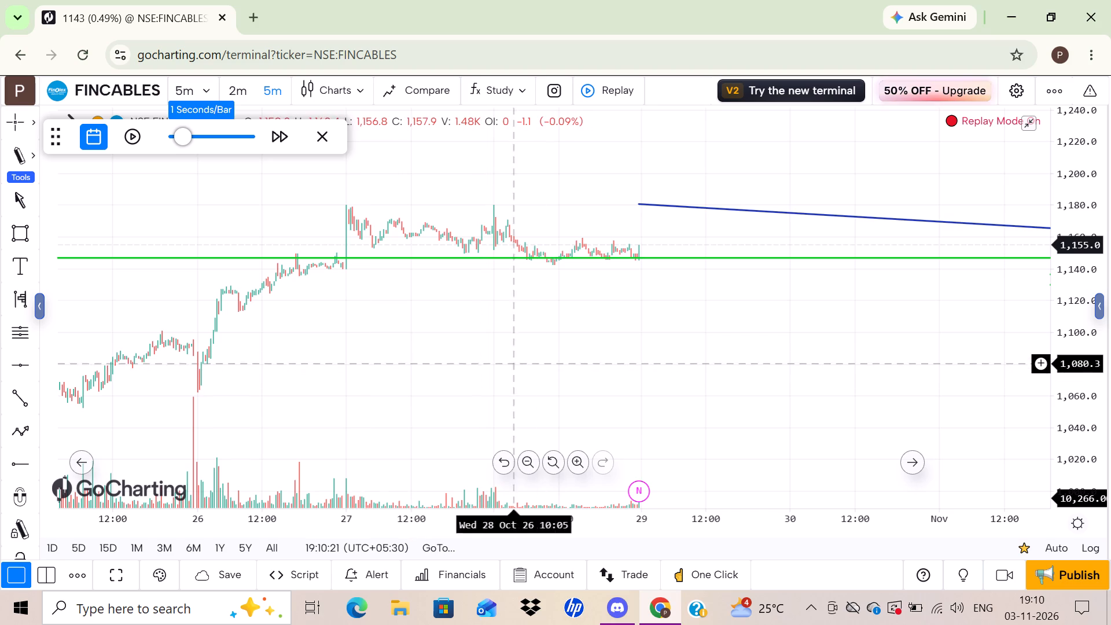
drag(1072, 345, 1101, 120)
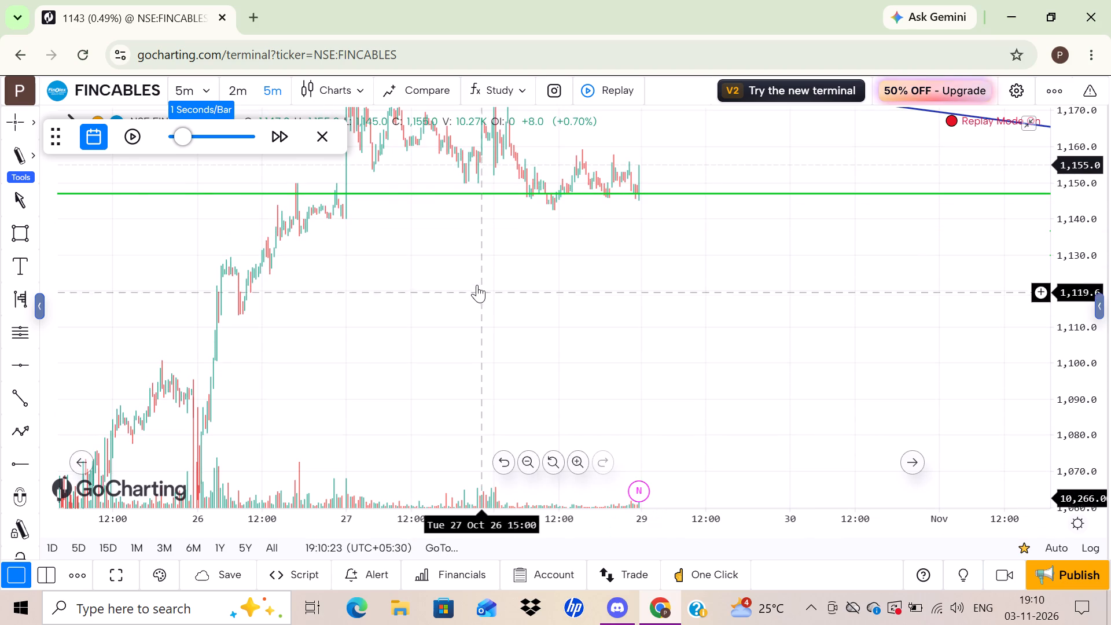
drag(382, 298, 562, 368)
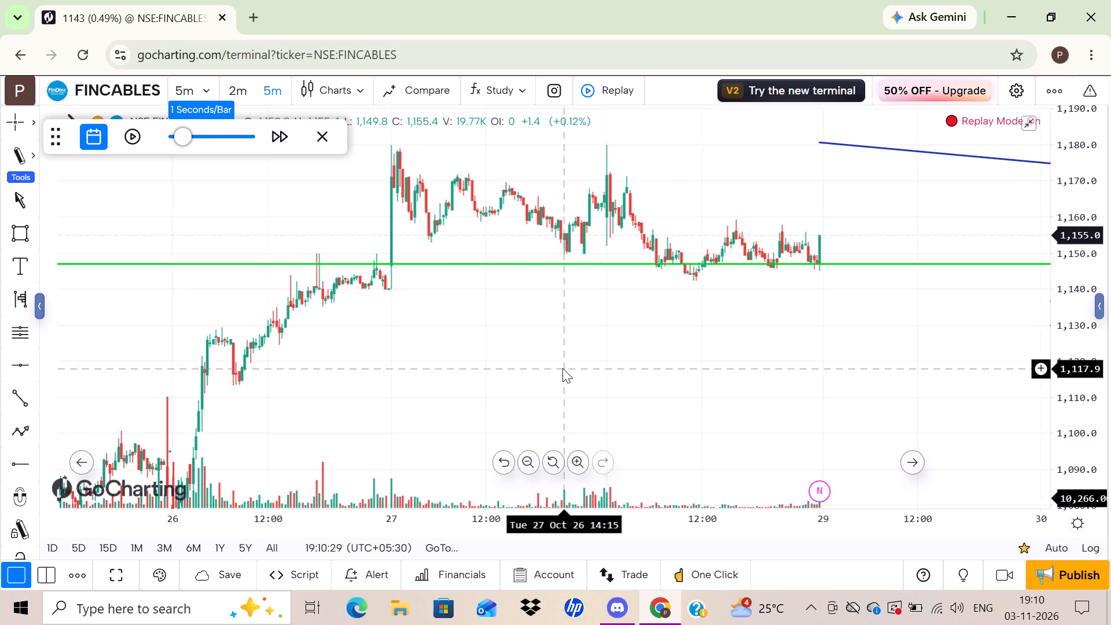
drag(1086, 310, 973, 576)
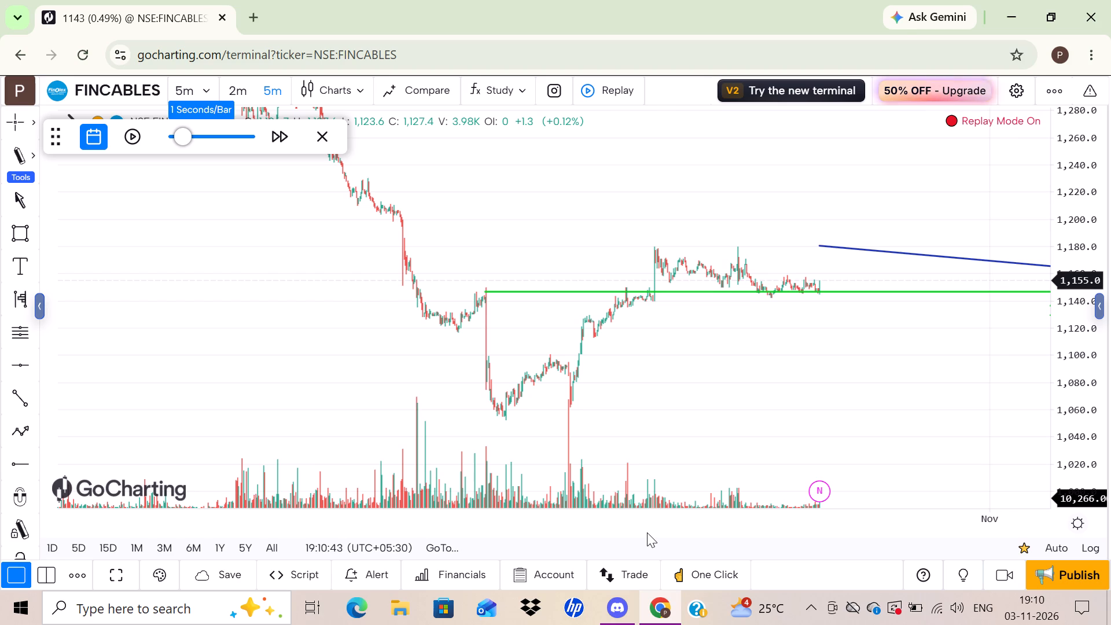
scroll(576, 478, left, 1)
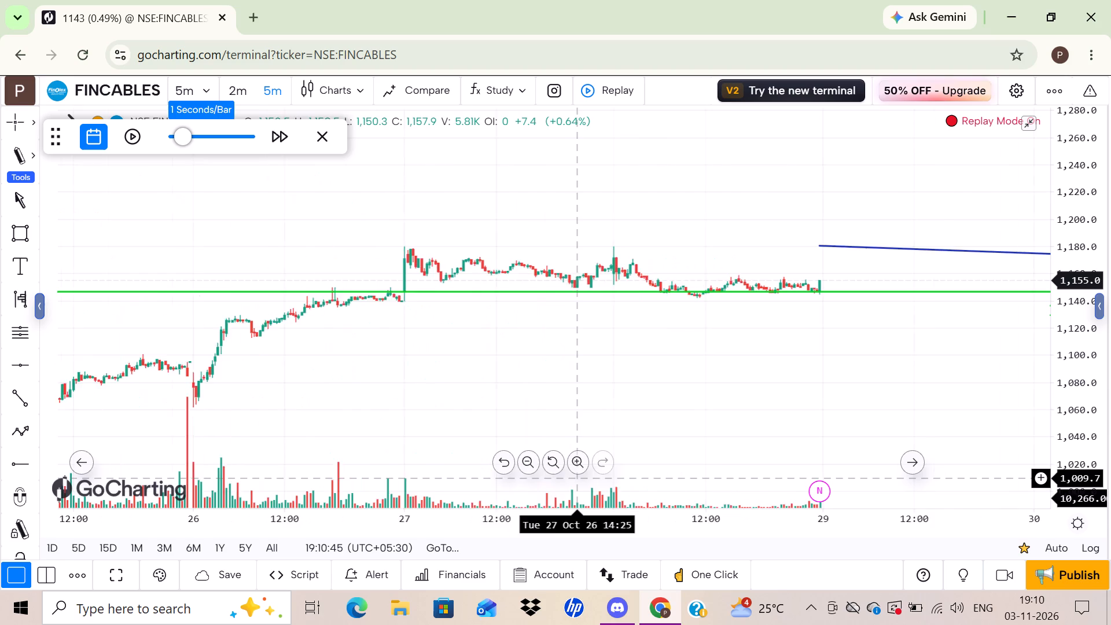
drag(1094, 387, 1110, 170)
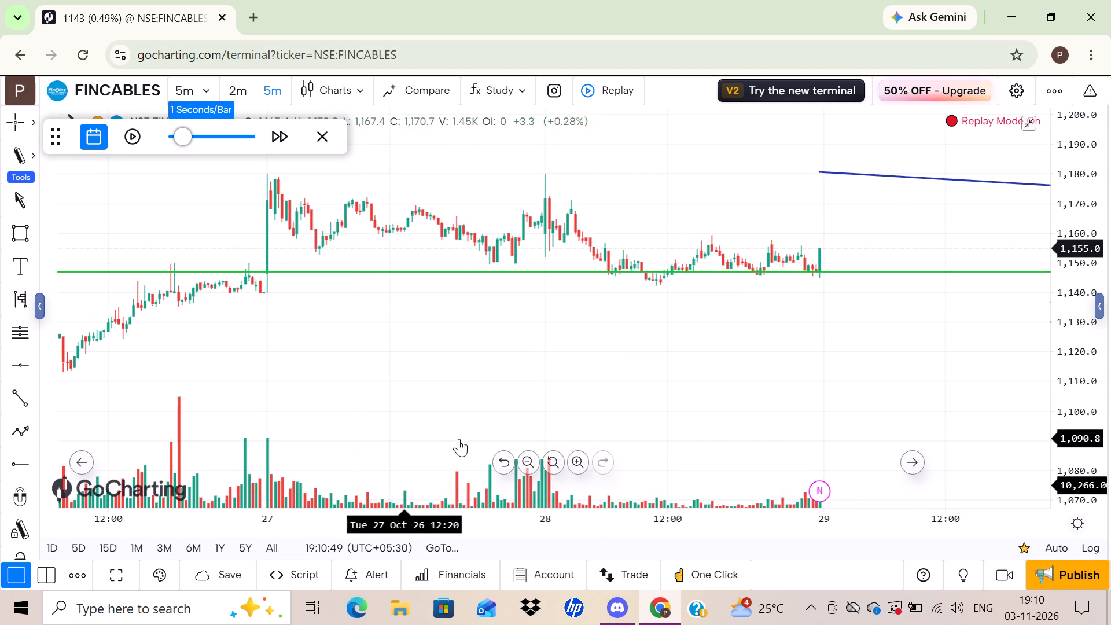
drag(539, 428, 532, 450)
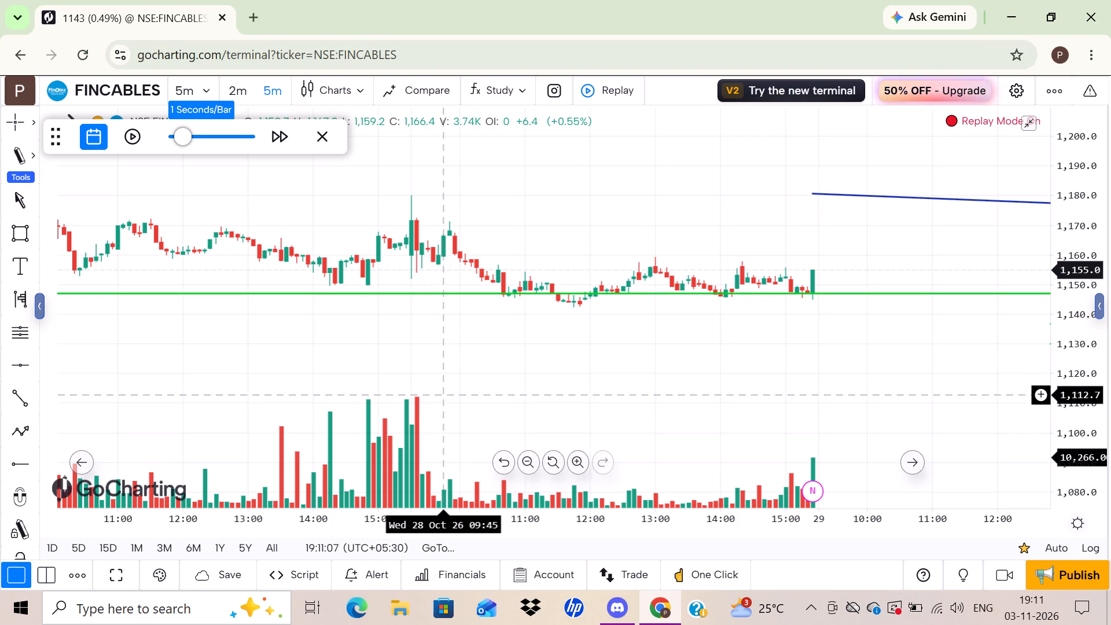
drag(1072, 370, 1091, 202)
drag(453, 164, 474, 213)
click(8, 466)
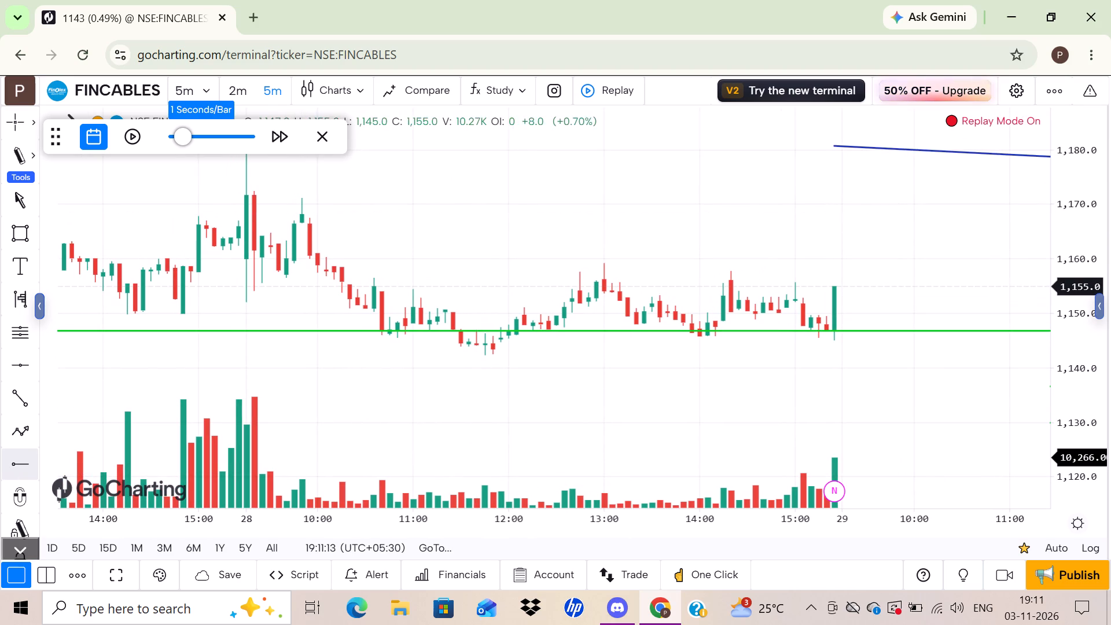
click(297, 260)
Draw a second horizontal ray at about 1,166.2, level with the top of the 28 October 09:45 candle body, and deselect it.
click(11, 473)
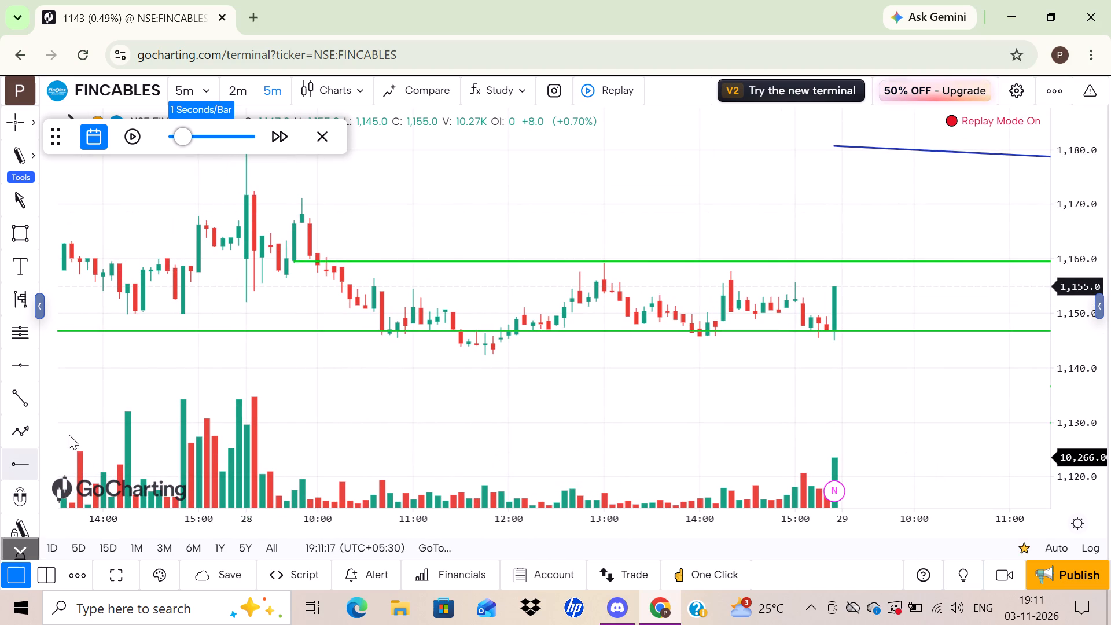
click(288, 225)
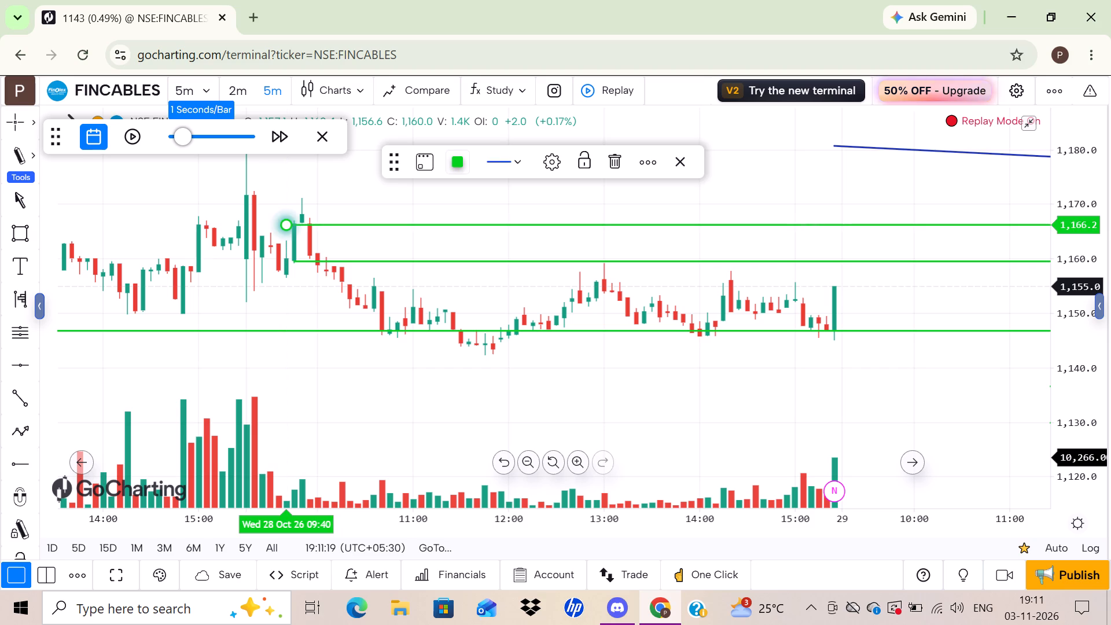
click(400, 431)
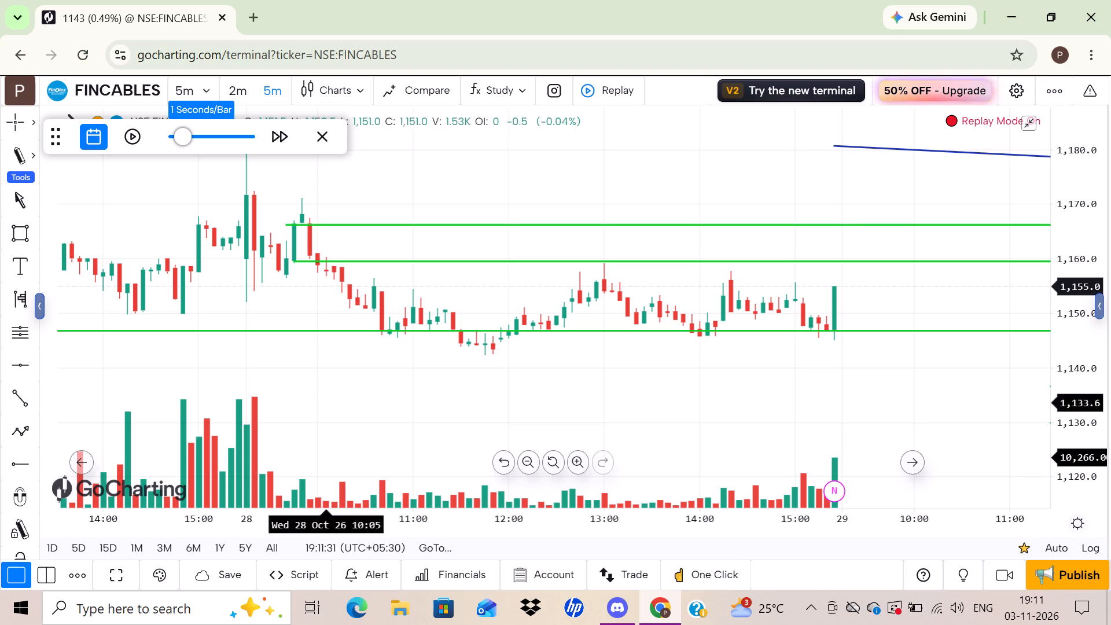
Play the replay and follow the 29 October 5-minute candles around the rays and the descending trend line.
click(134, 128)
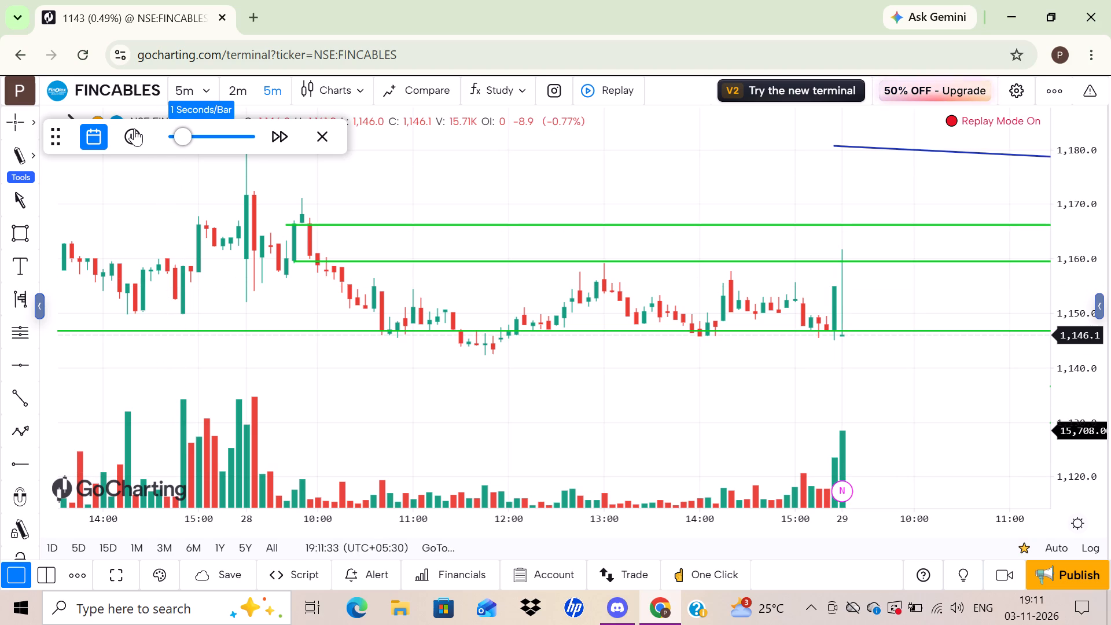
scroll(723, 374, left, 1)
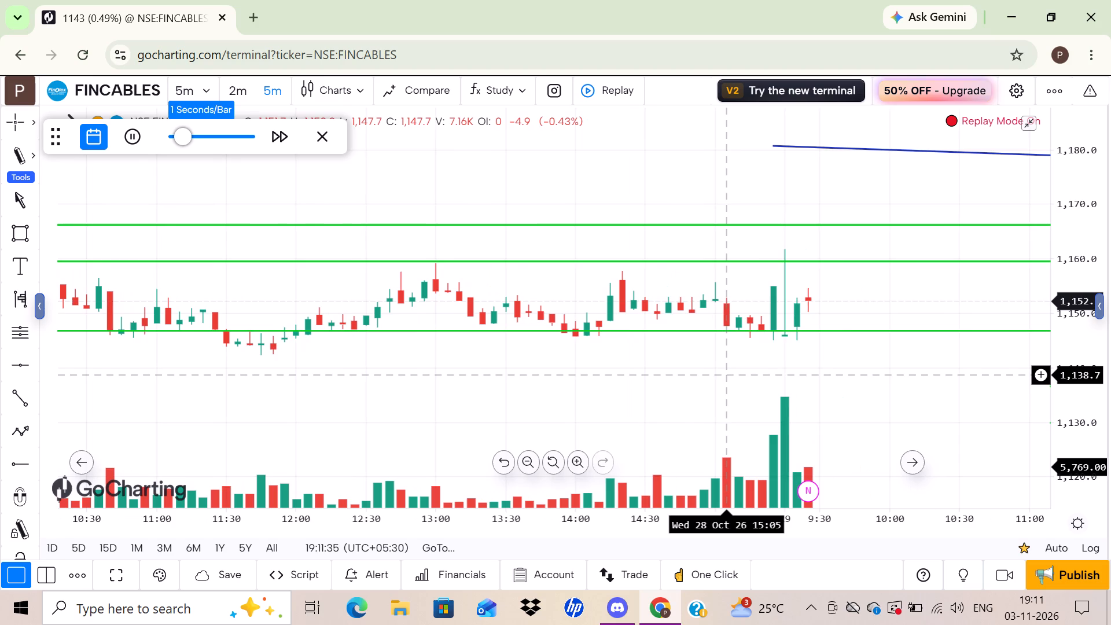
scroll(723, 374, left, 1)
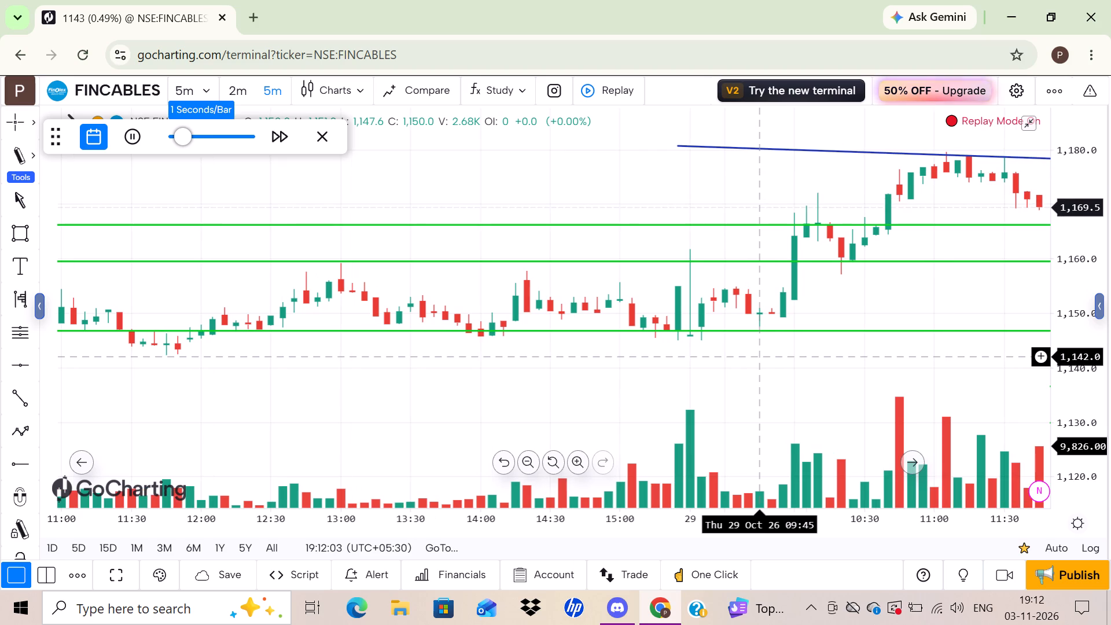
drag(888, 313, 740, 295)
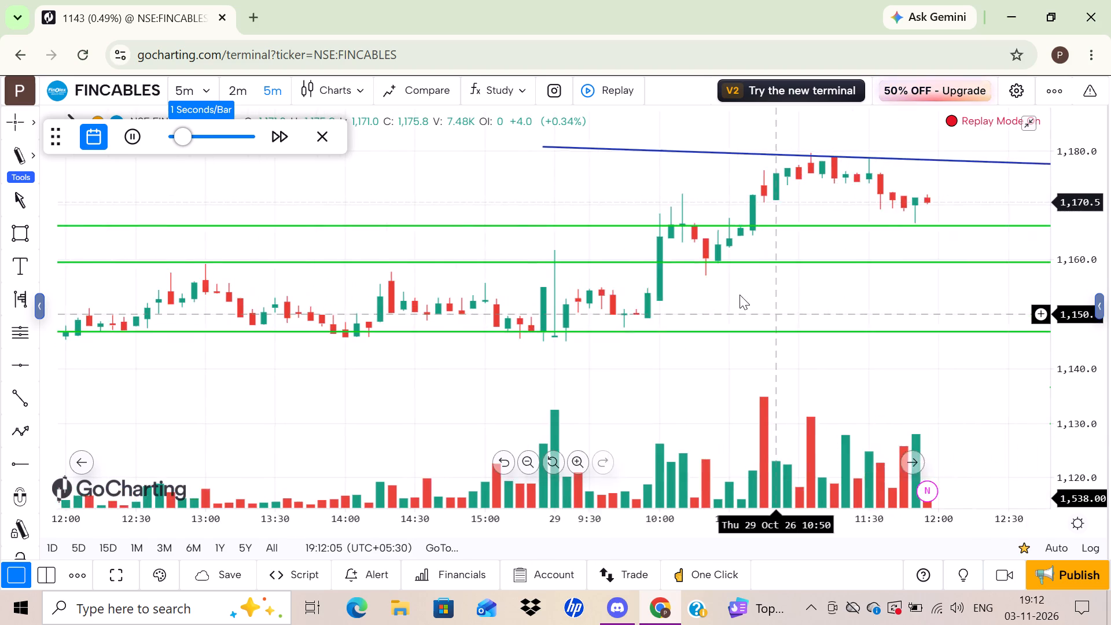
drag(740, 295, 667, 277)
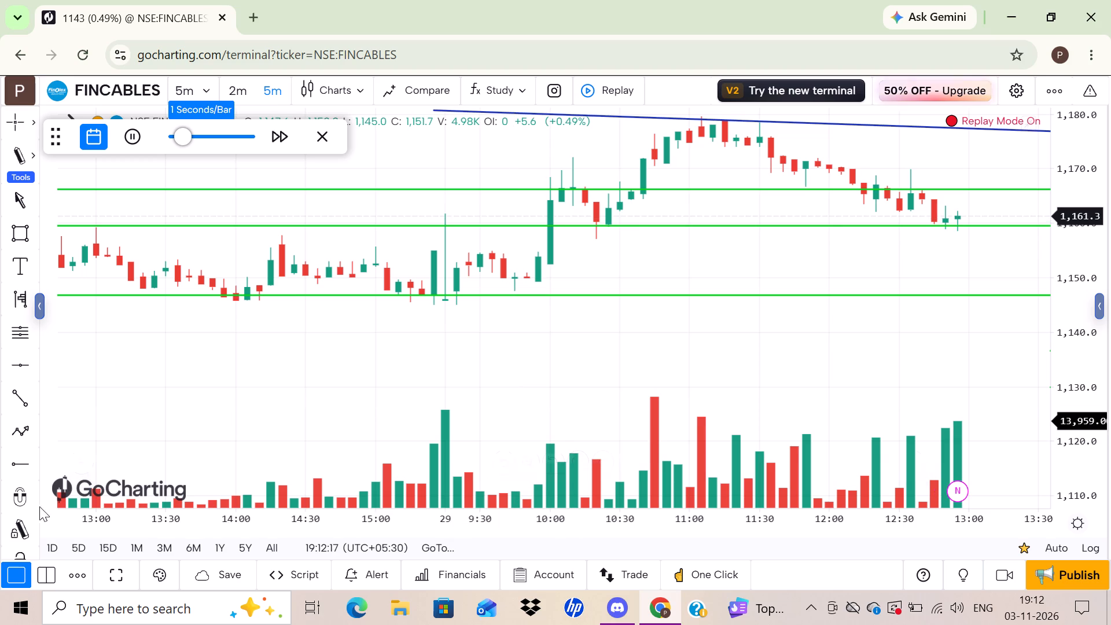
Draw a horizontal ray at about 1,151.0 starting from the 29 October 09:45 candle on the FINCABLES 5-minute chart.
drag(14, 472, 517, 262)
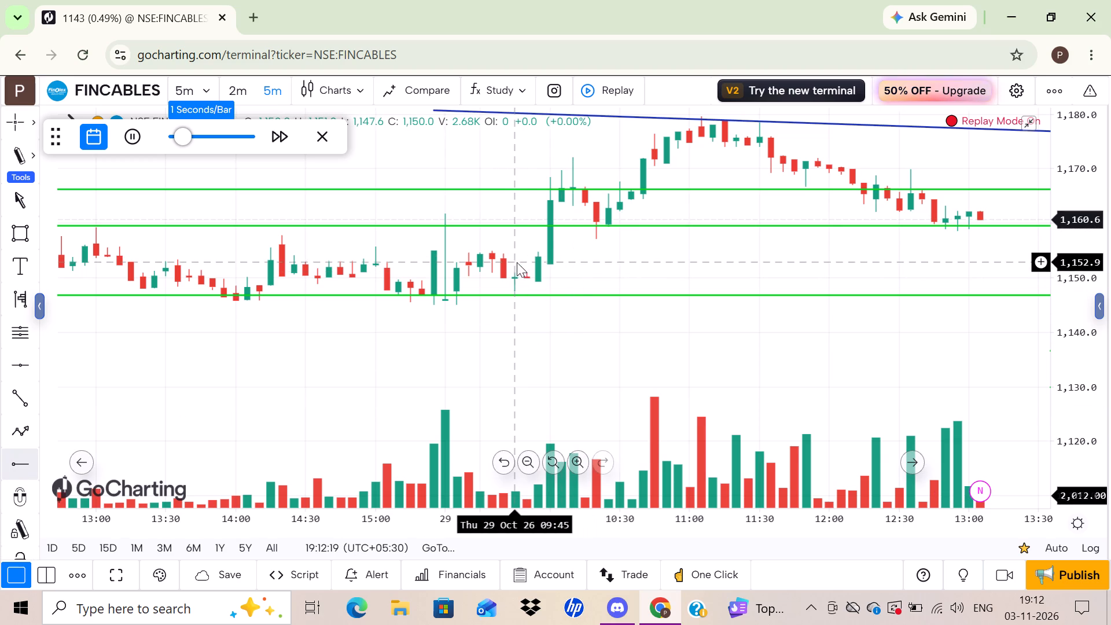
drag(517, 262, 514, 270)
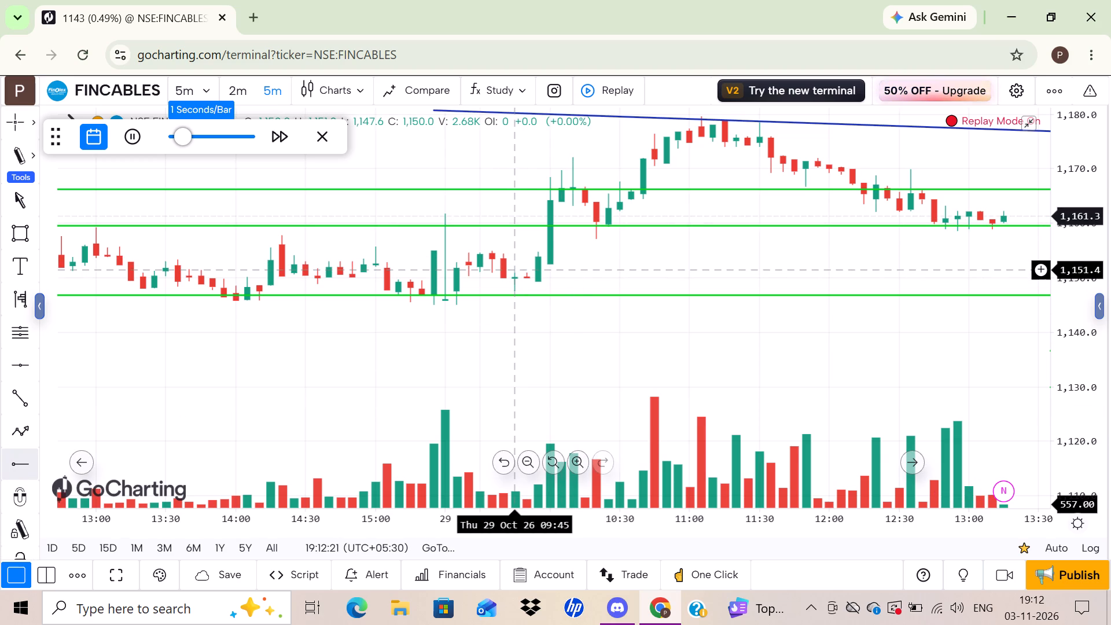
click(16, 457)
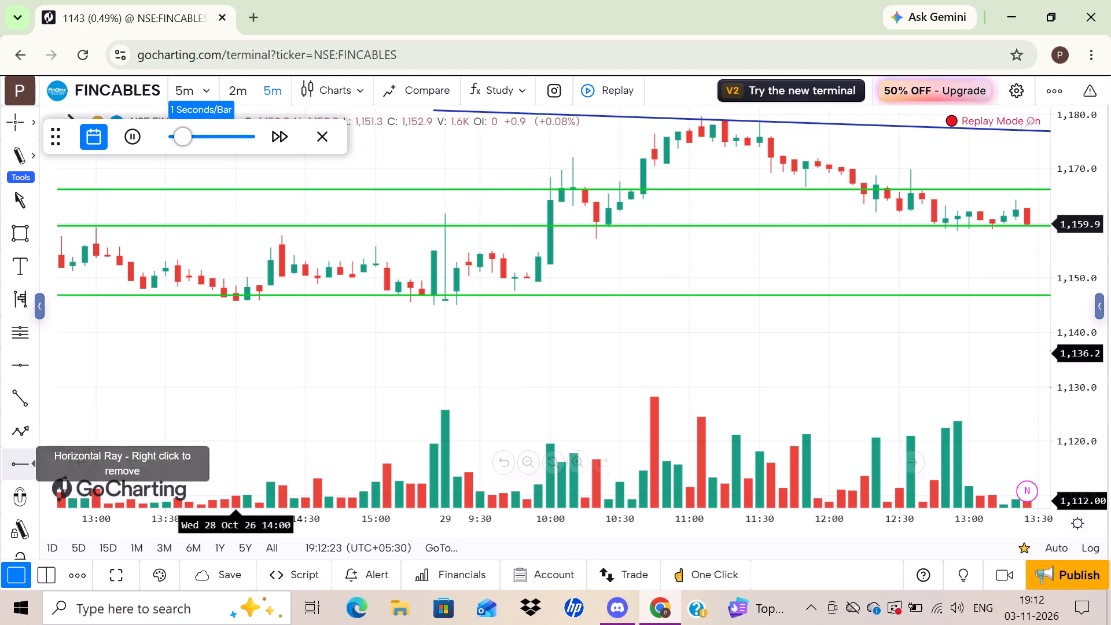
click(516, 272)
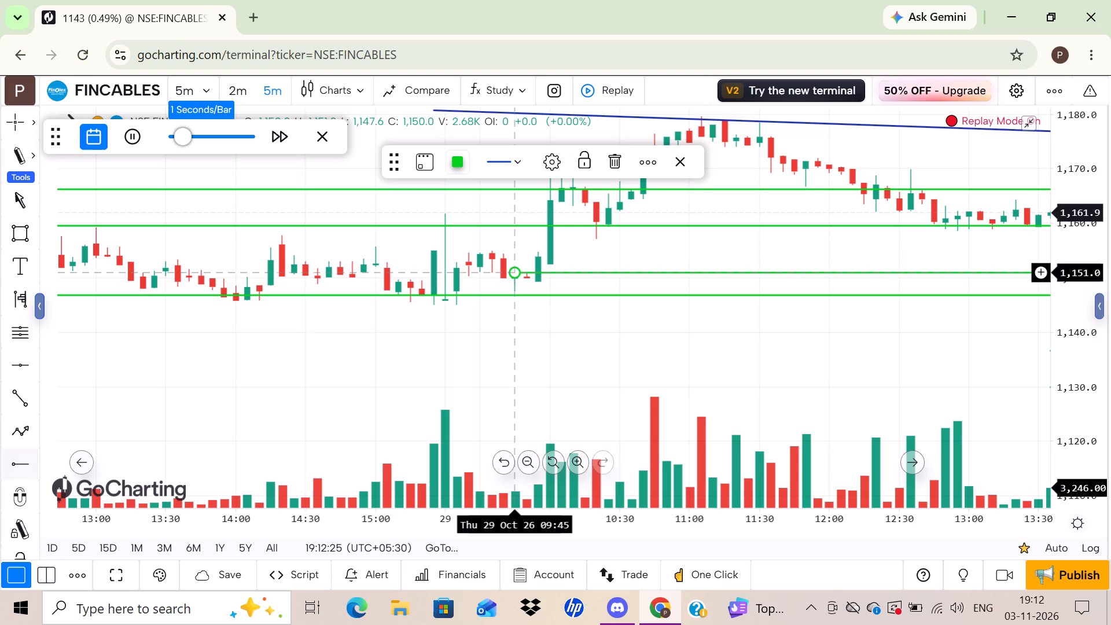
Follow the replay against the rays over the wider 23–29 October range and pause it around 15:00 on 29 October.
scroll(749, 353, left, 2)
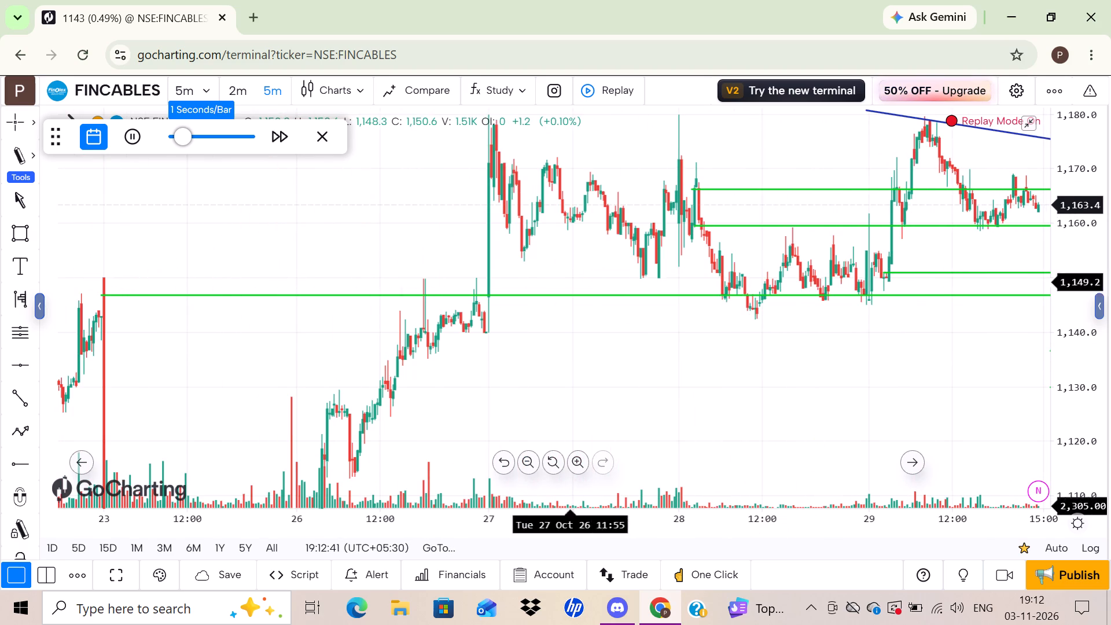
click(131, 135)
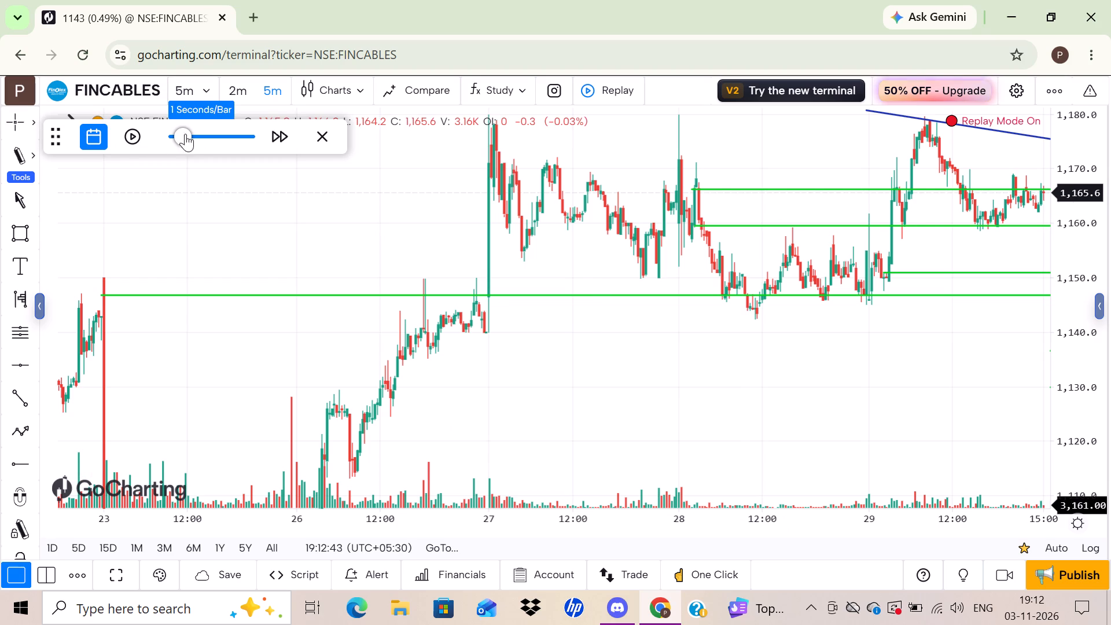
Open a new browser tab and search Google for YouTube using the earlier search suggestion.
click(250, 20)
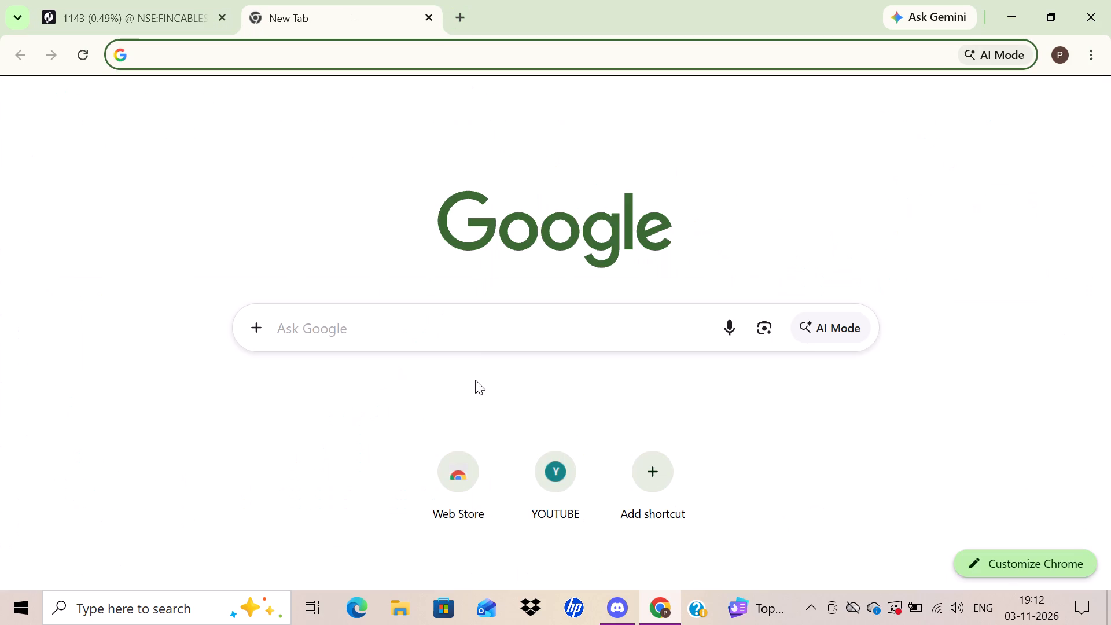
click(304, 318)
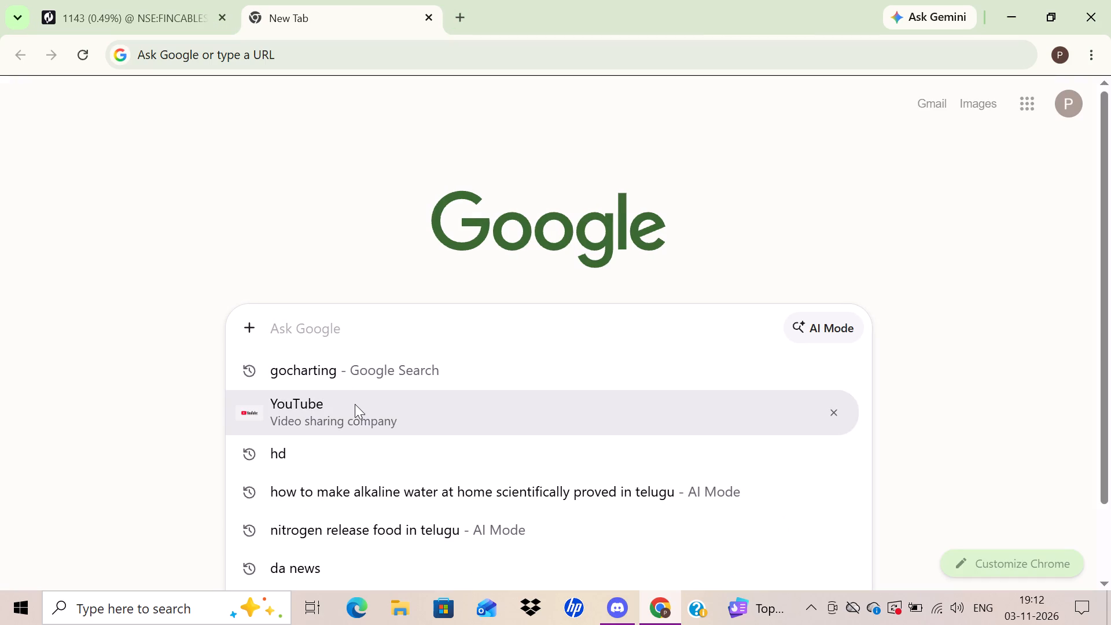
click(356, 409)
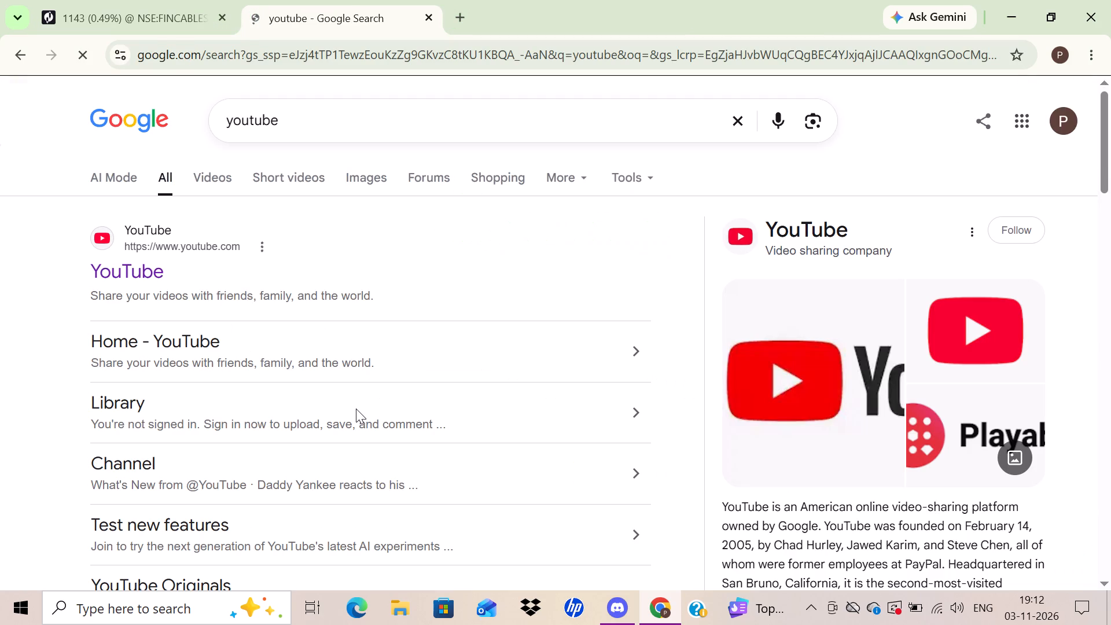
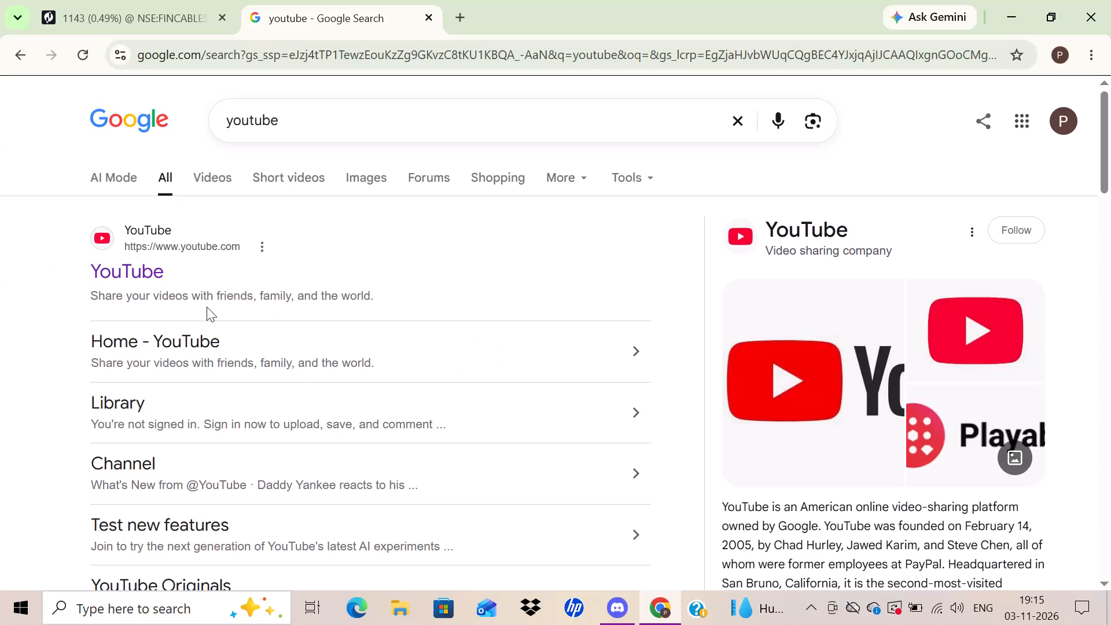
Open YouTube from the search results and open SS VOLUME TRADER STUDIO's Part 2 video on breakout prediction.
click(128, 279)
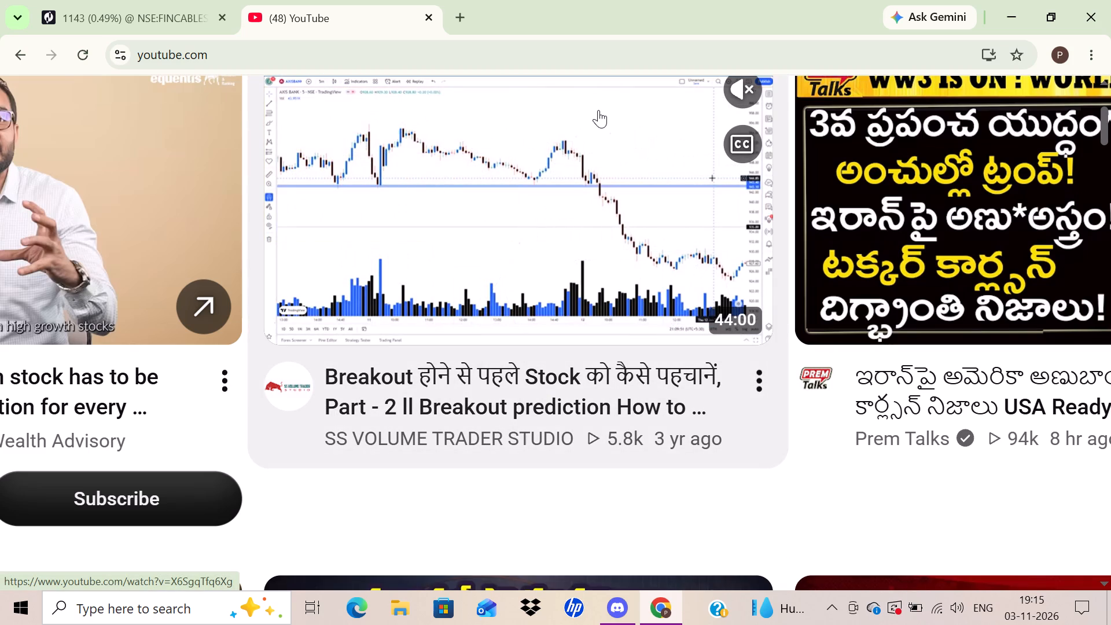
click(599, 152)
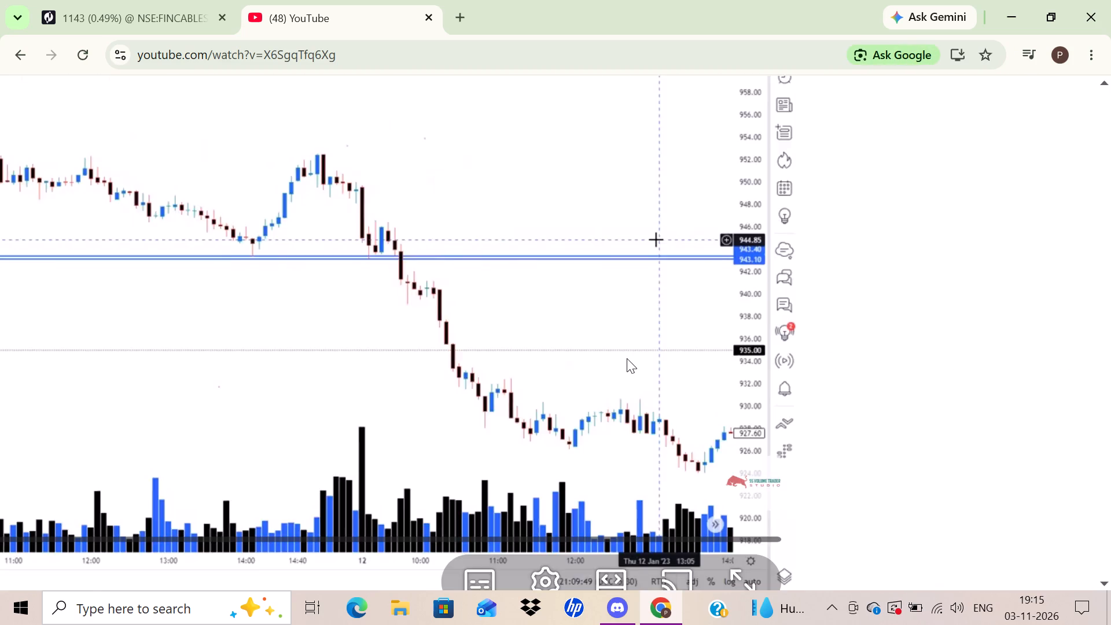
Watch the opening of the breakout prediction video in full screen and pause it at about 0:18.
click(728, 527)
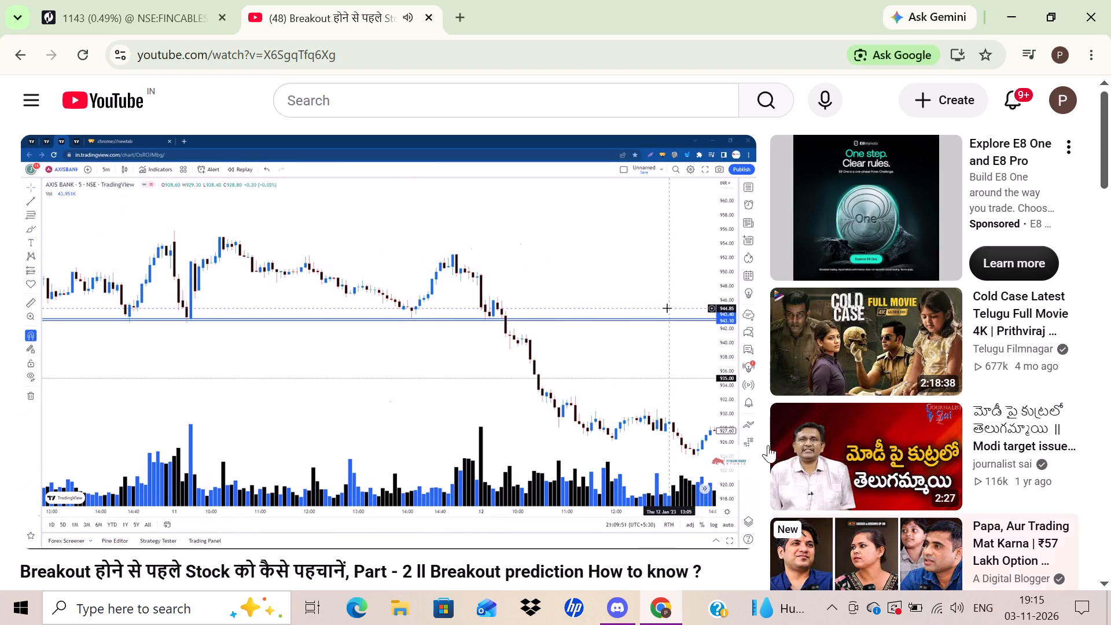
click(726, 532)
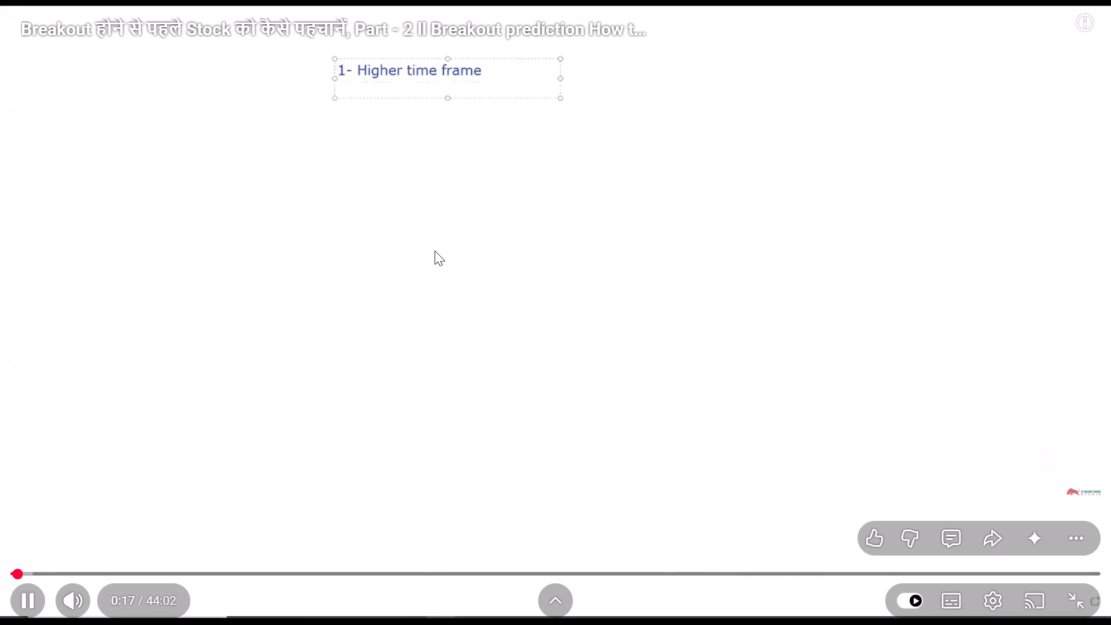
click(479, 241)
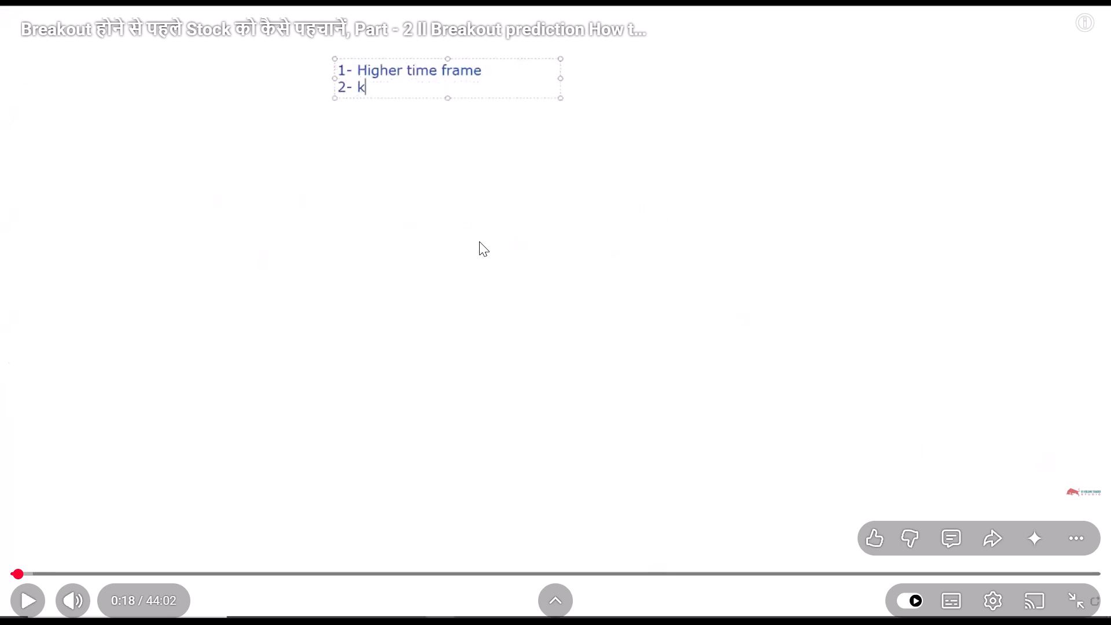
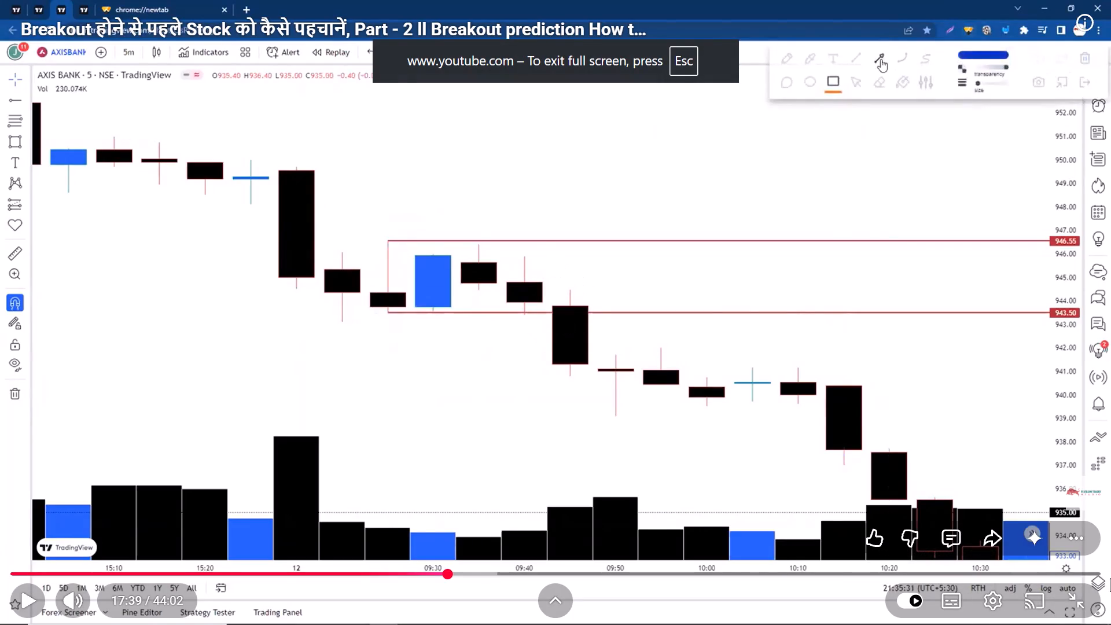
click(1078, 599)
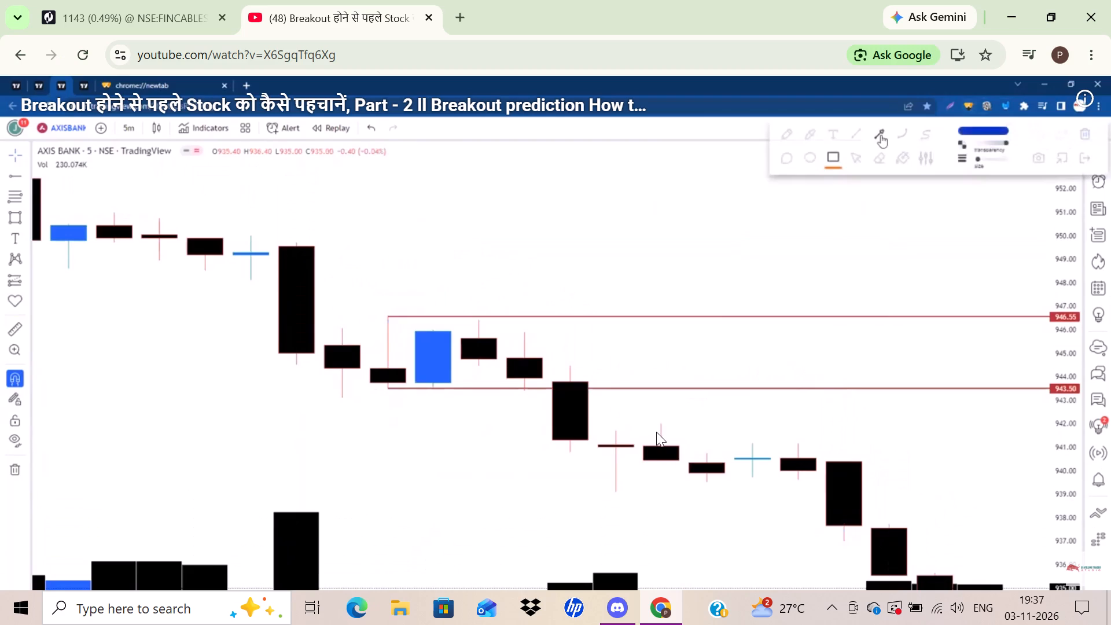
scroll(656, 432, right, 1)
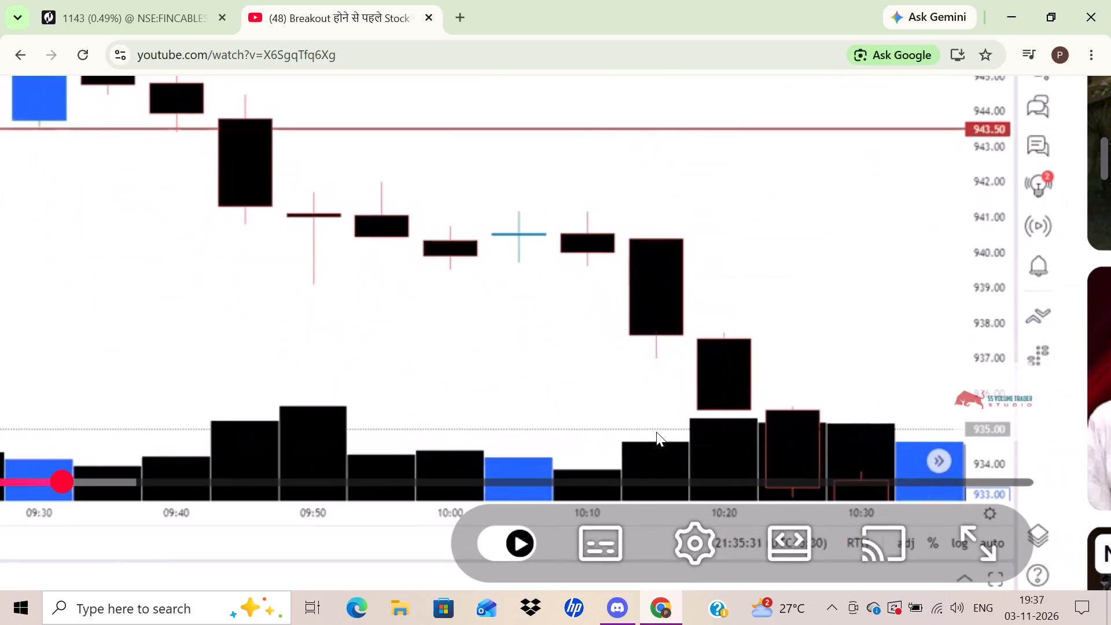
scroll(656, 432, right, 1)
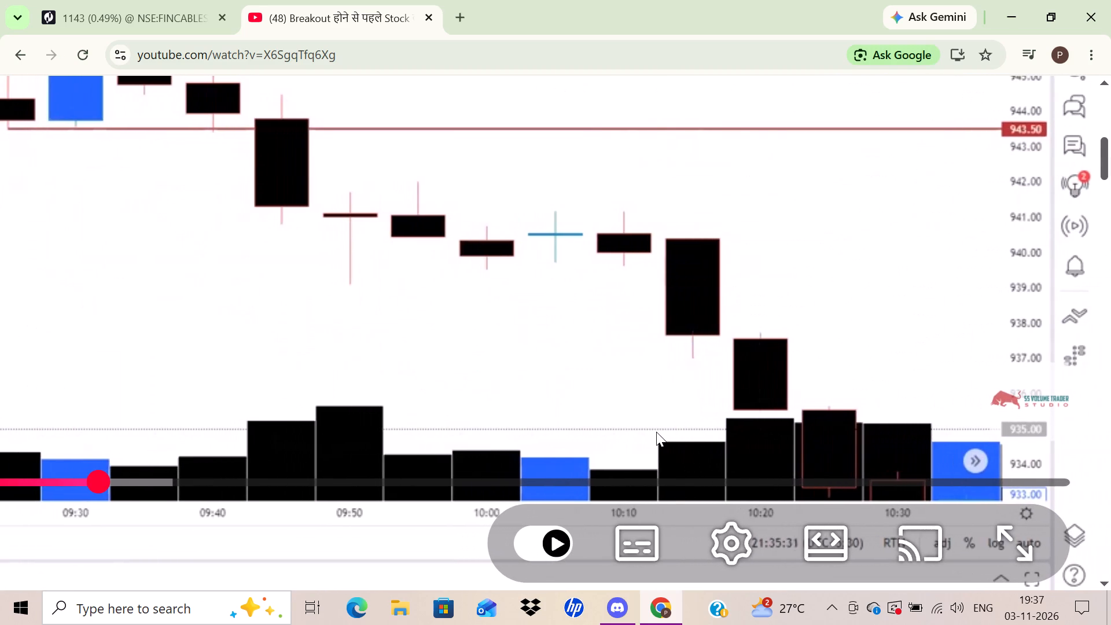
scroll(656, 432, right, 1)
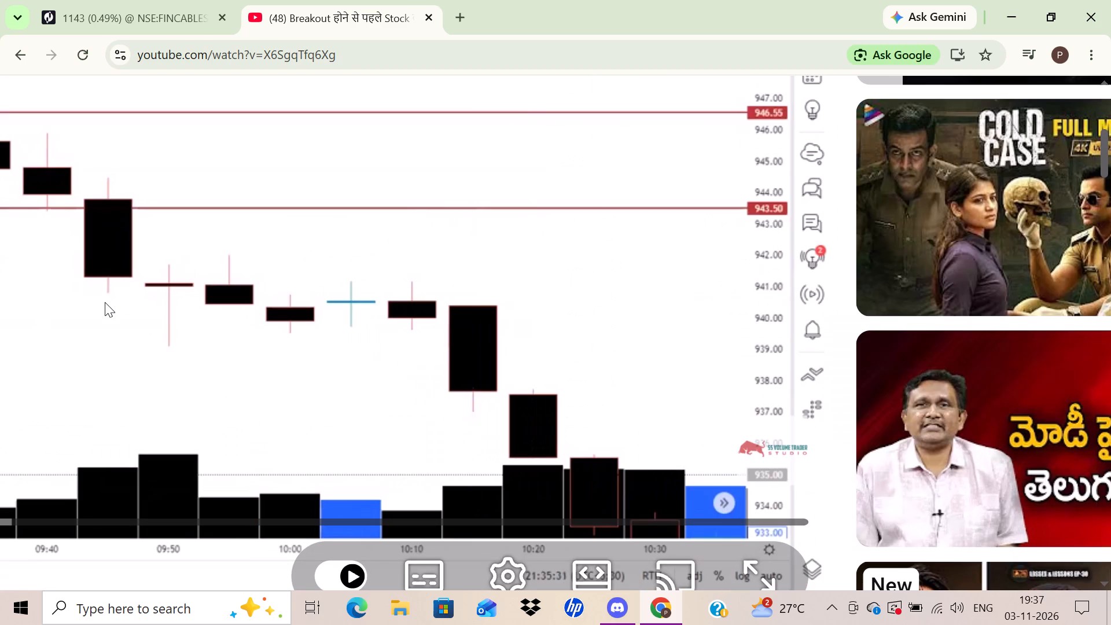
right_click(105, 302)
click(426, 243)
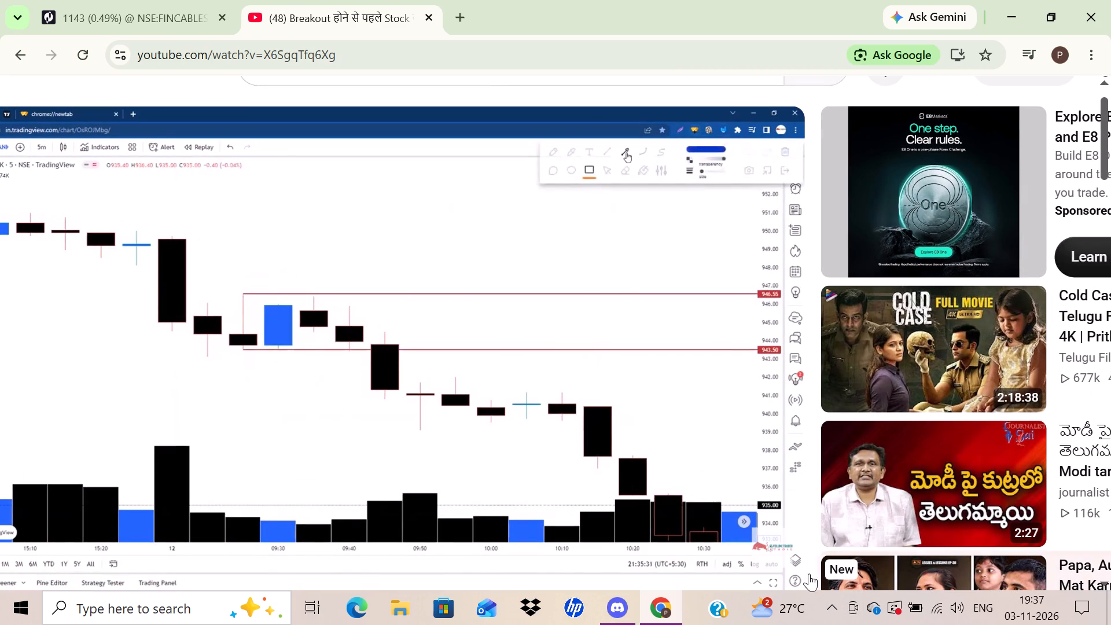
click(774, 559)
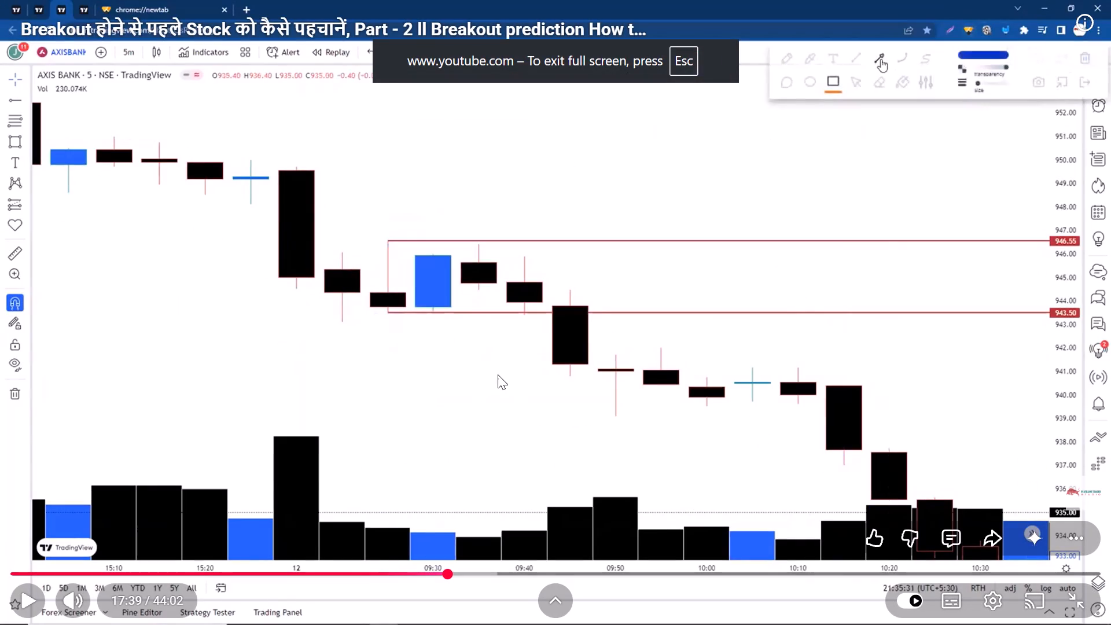
Resume the breakout prediction video in full screen and replay the Axis Bank 5-minute chart example from about 17:31.
click(498, 374)
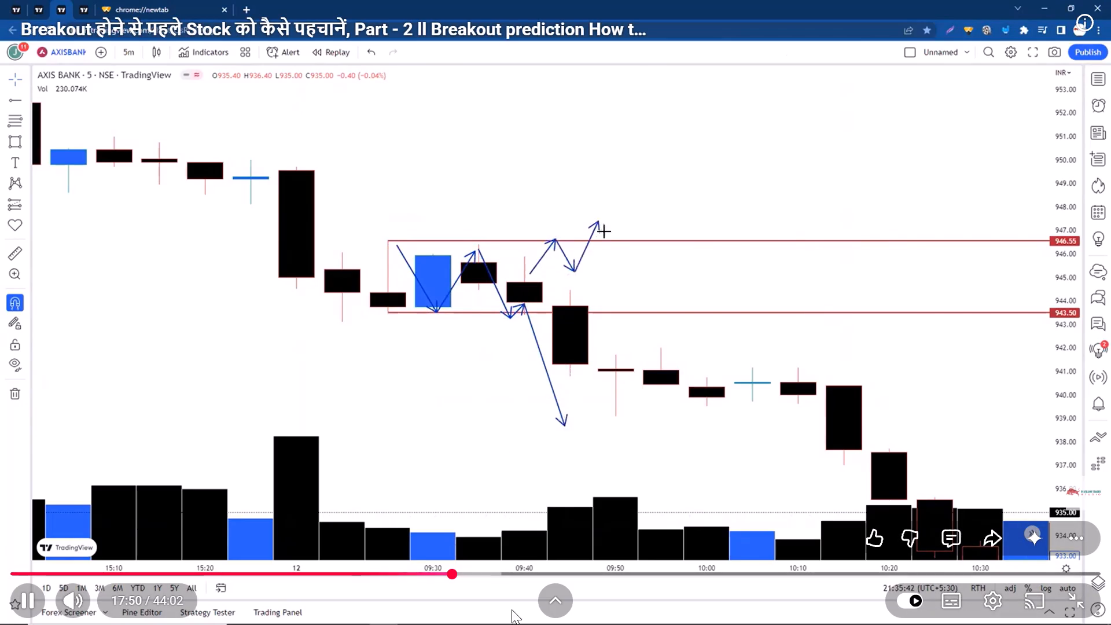
click(445, 571)
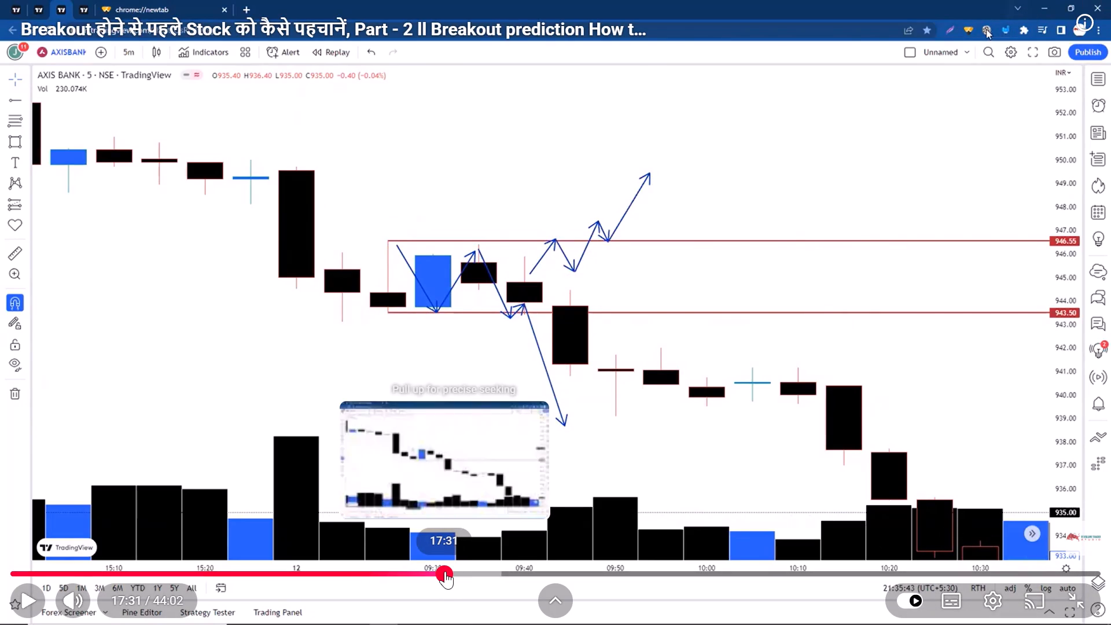
click(481, 308)
click(481, 308)
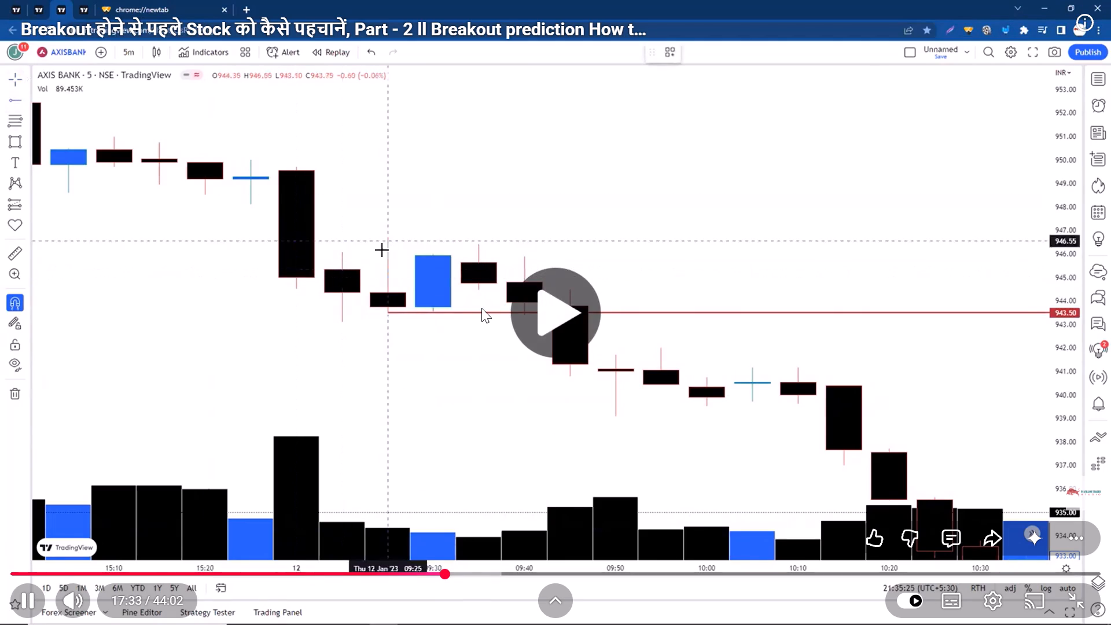
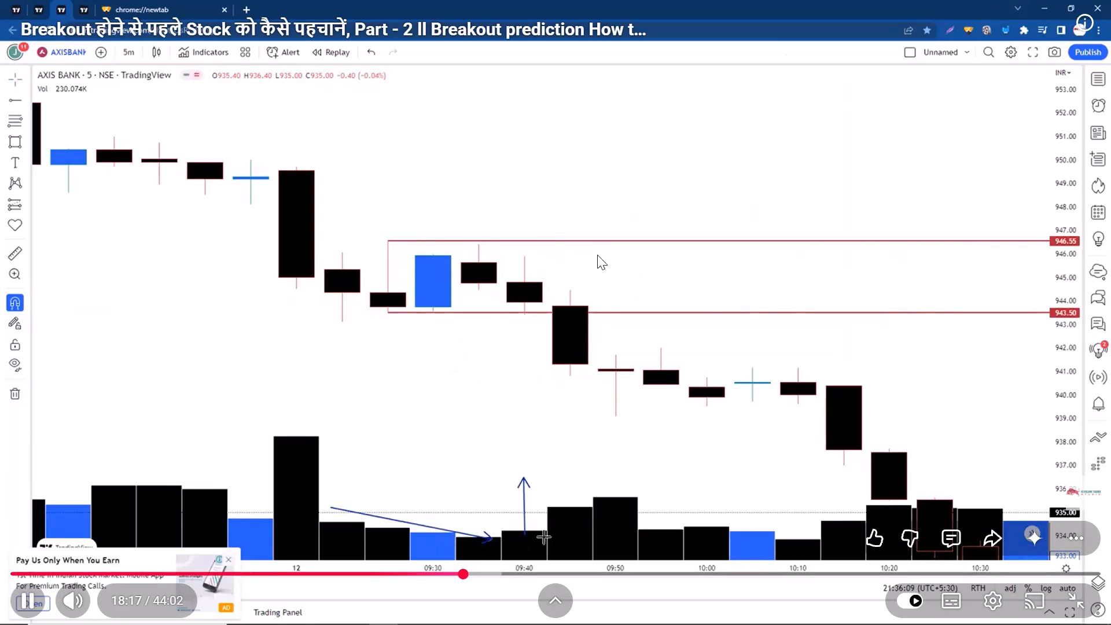
Pause and resume the video between about 18:19 and 18:21 to examine the arrow-marked volume bars on the Axis Bank 5-minute chart.
click(658, 158)
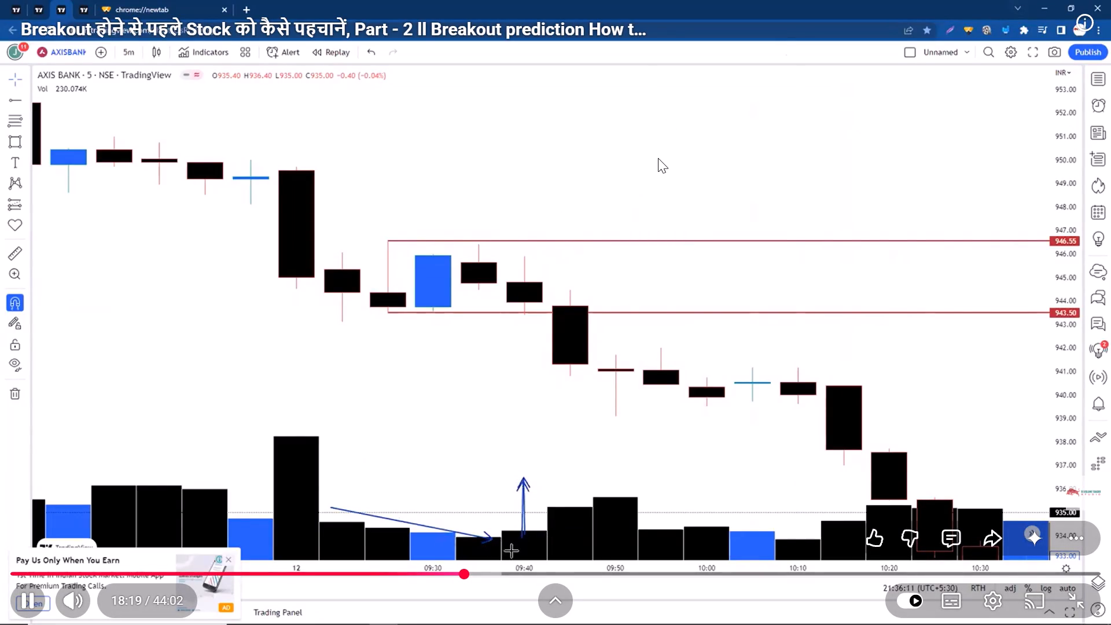
click(658, 158)
click(615, 115)
click(615, 115)
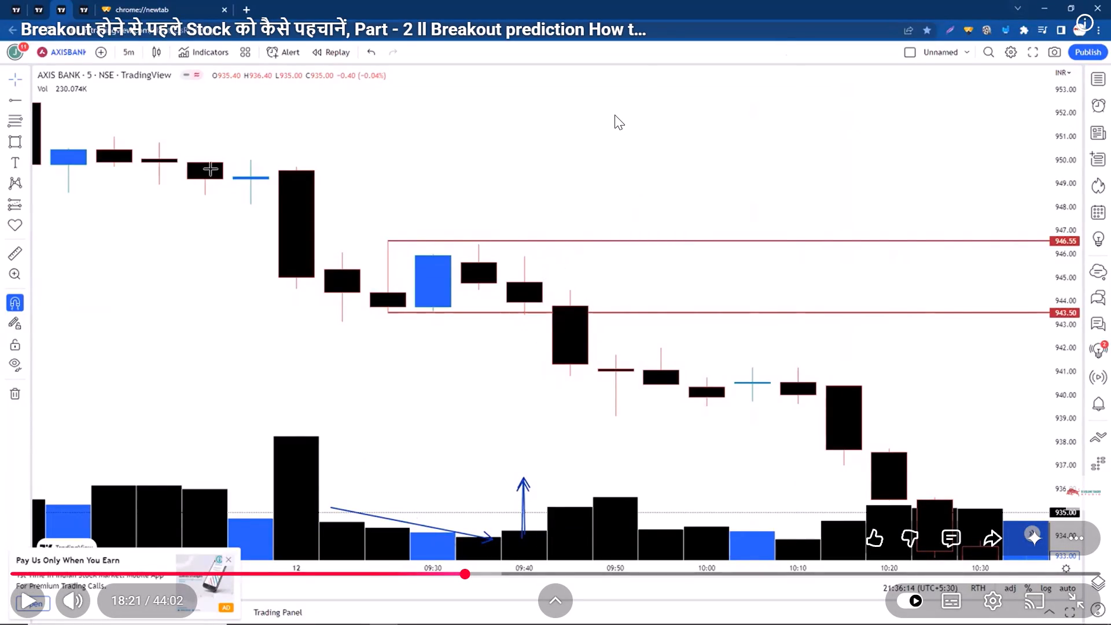
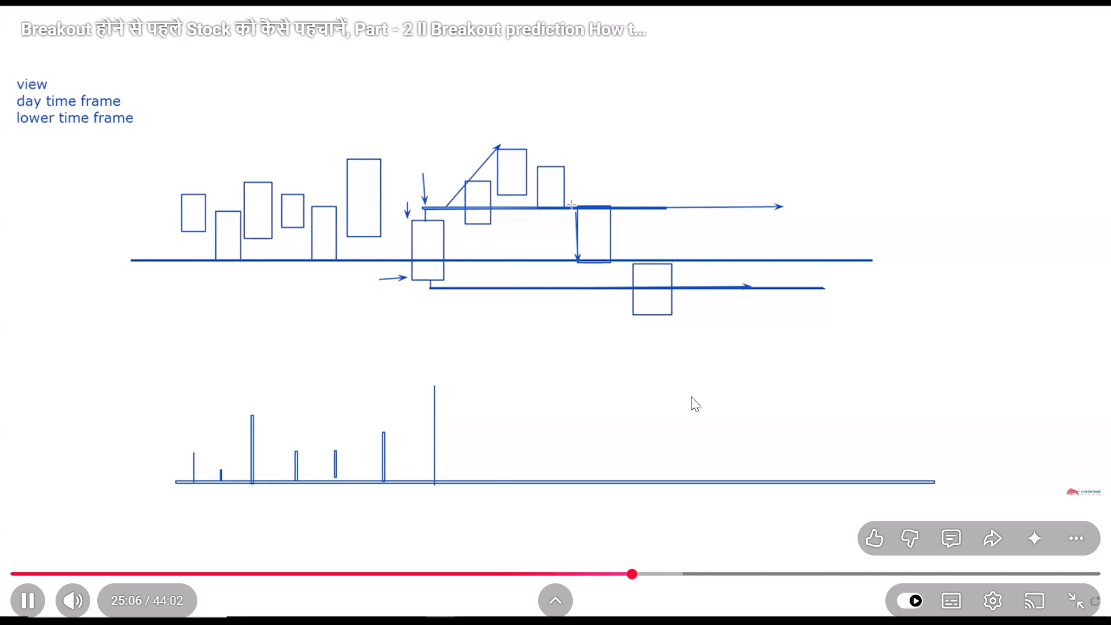
Pause the breakout video at about 25:09 and return to the FINCABLES chart in GoCharting.
click(576, 348)
click(1080, 596)
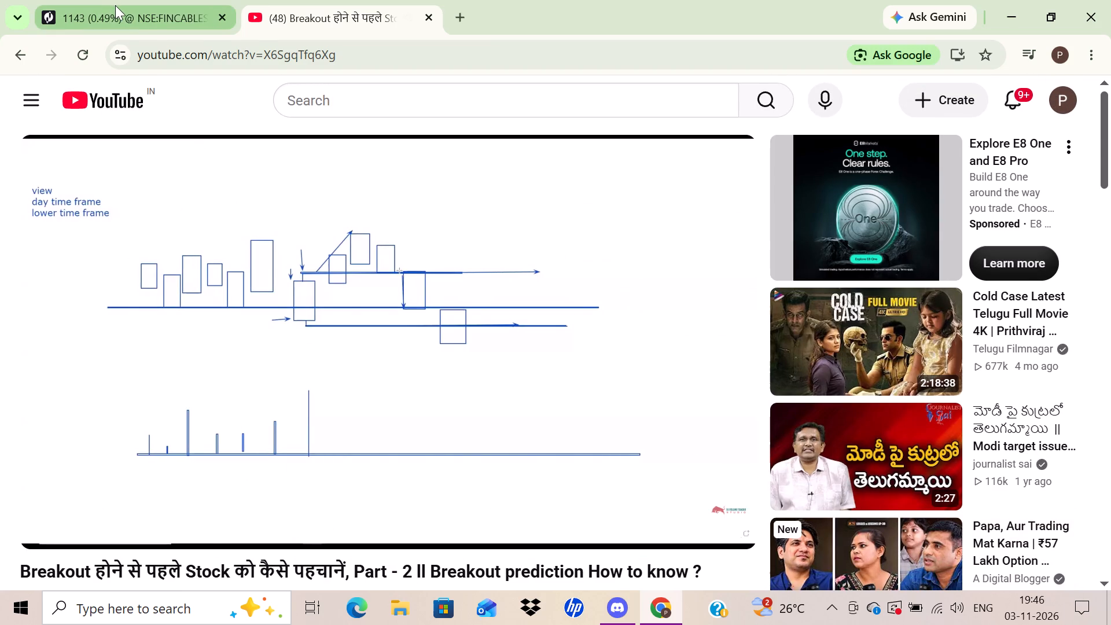
click(115, 5)
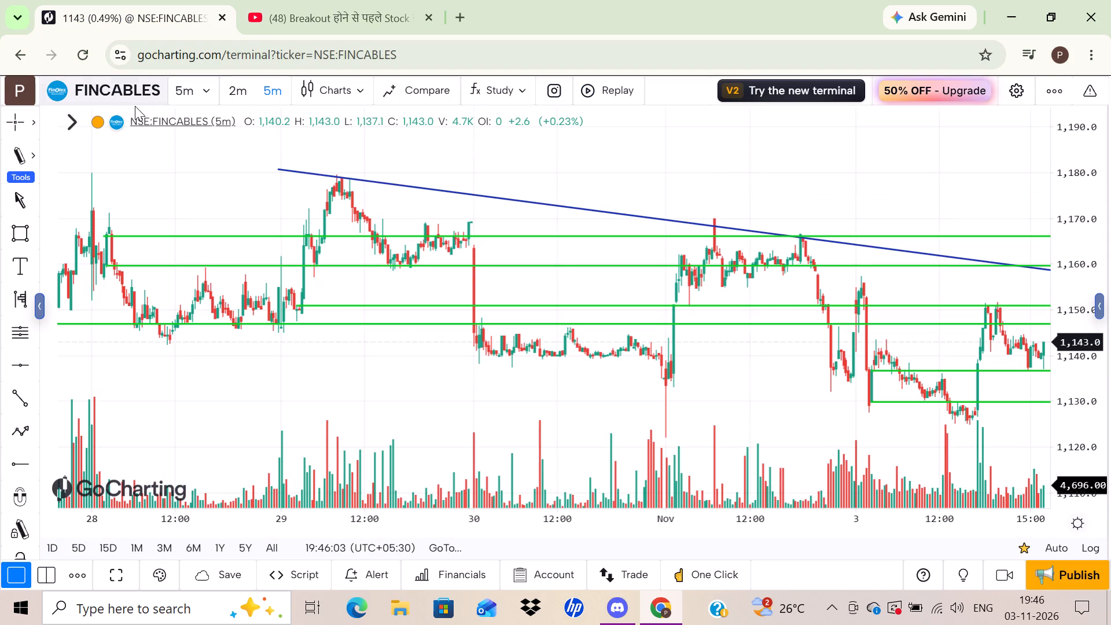
Search the symbols for DEEPAK and open the DEEPAKFERT chart on NSE.
click(109, 87)
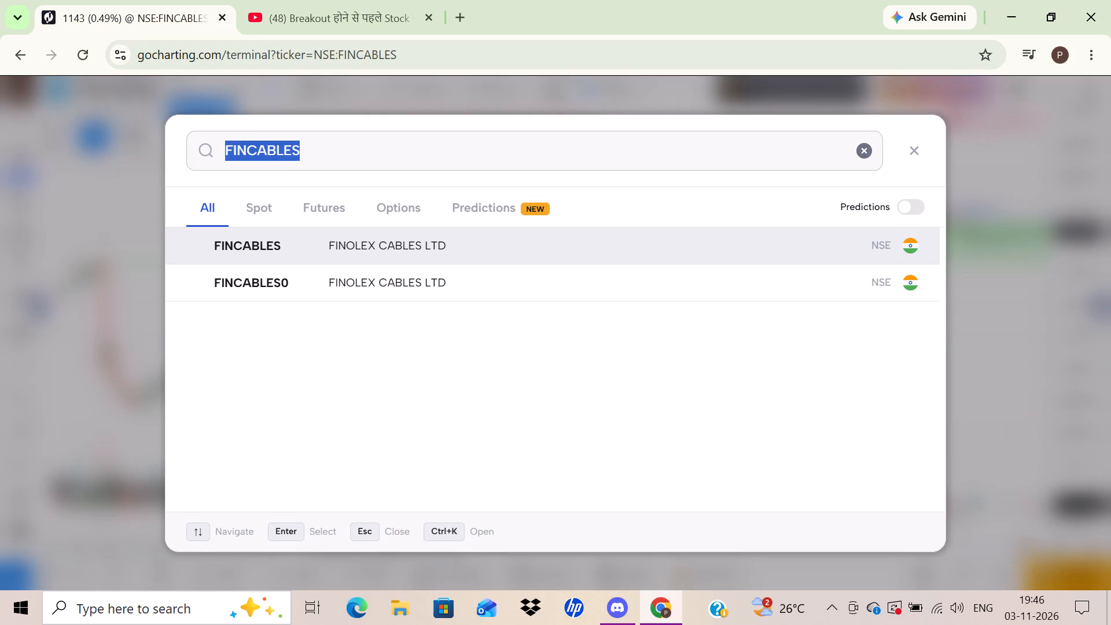
key(BackSpace)
key(BackSpace)
key(BackSpace)
key(BackSpace)
key(BackSpace)
key(BackSpace)
key(BackSpace)
key(BackSpace)
key(BackSpace)
key(BackSpace)
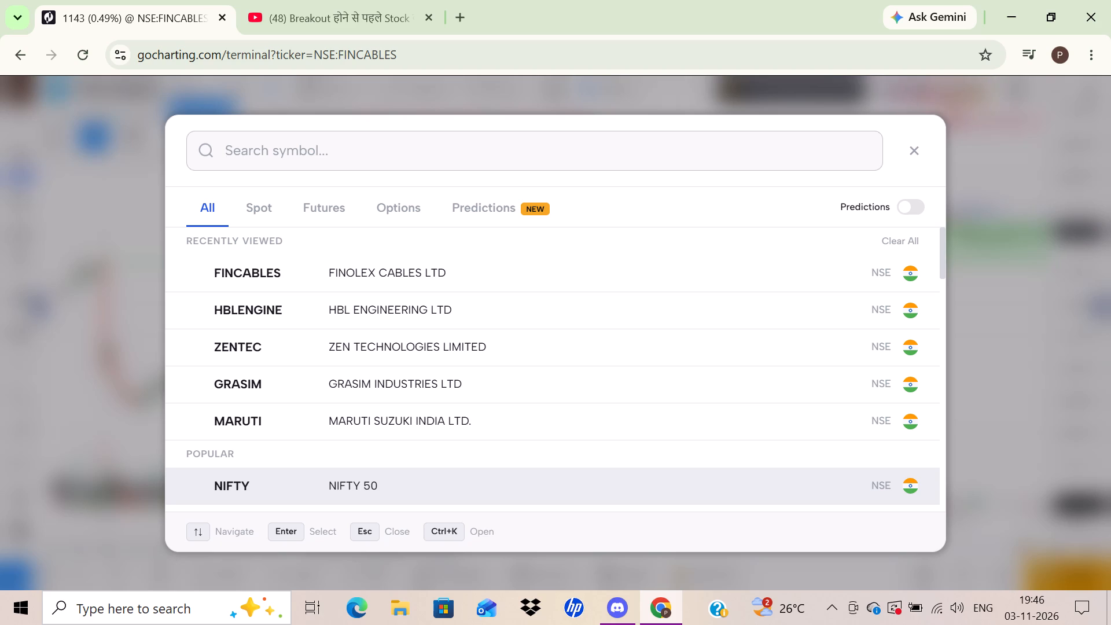
text(DEE)
key(p)
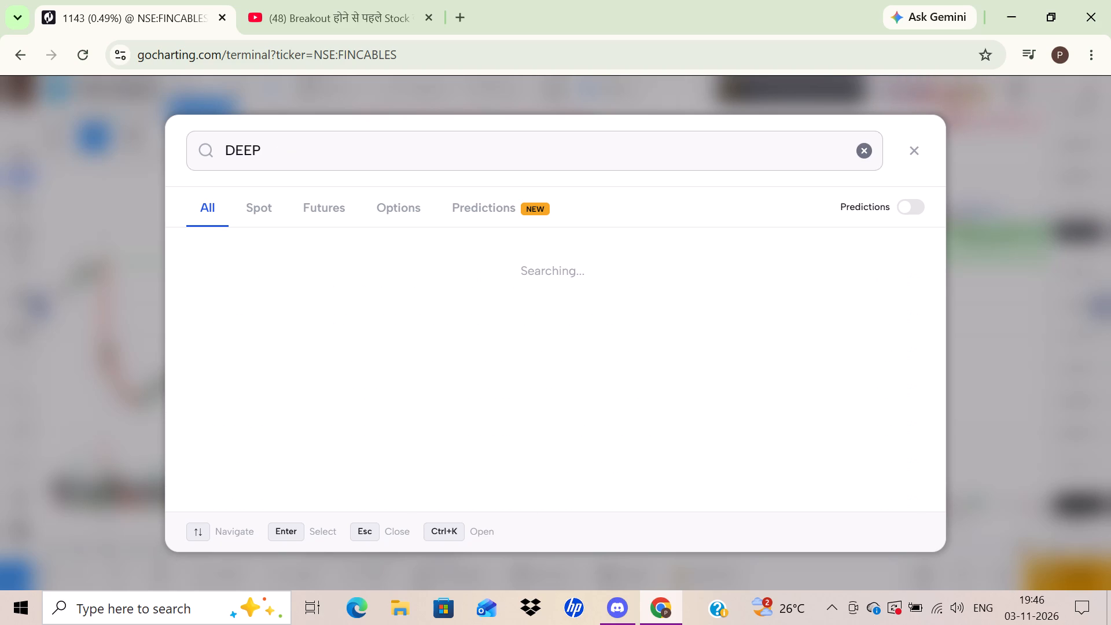
key(a)
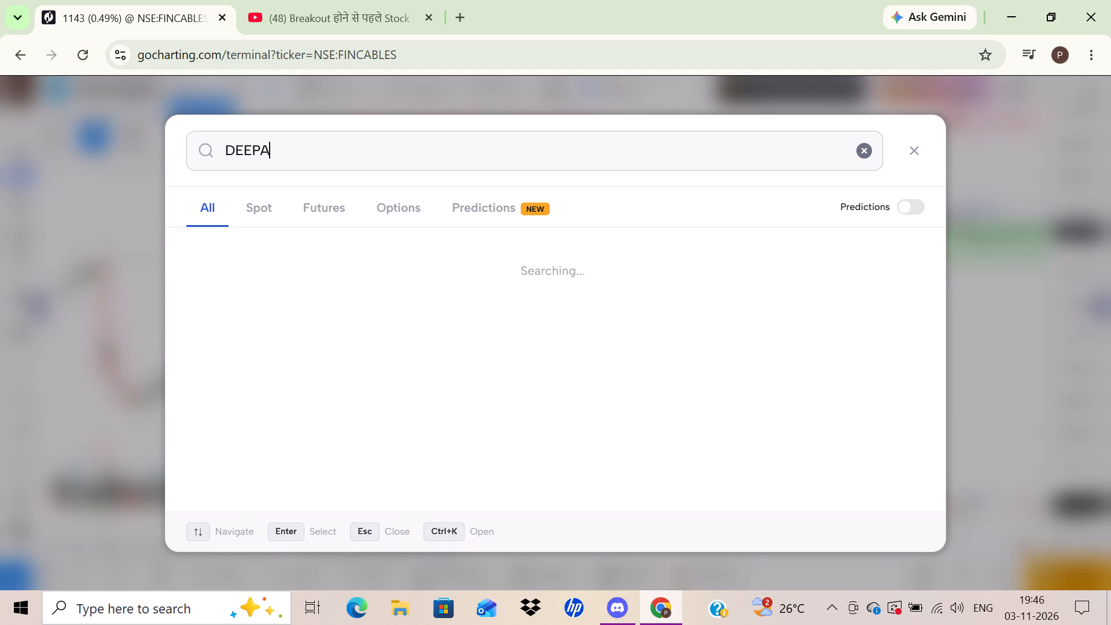
key(k)
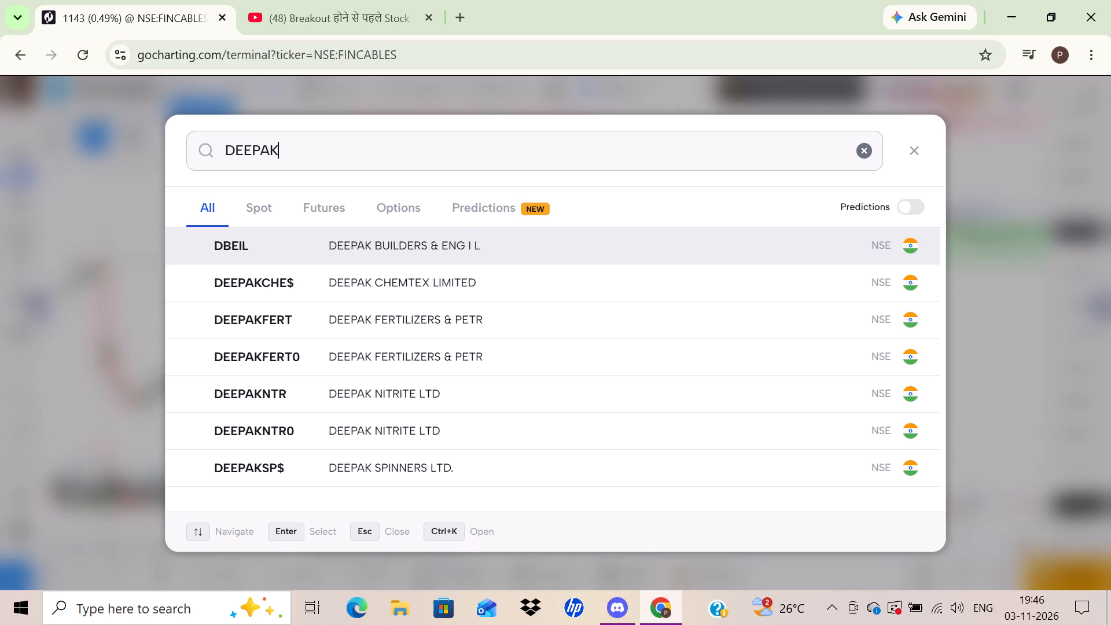
click(521, 327)
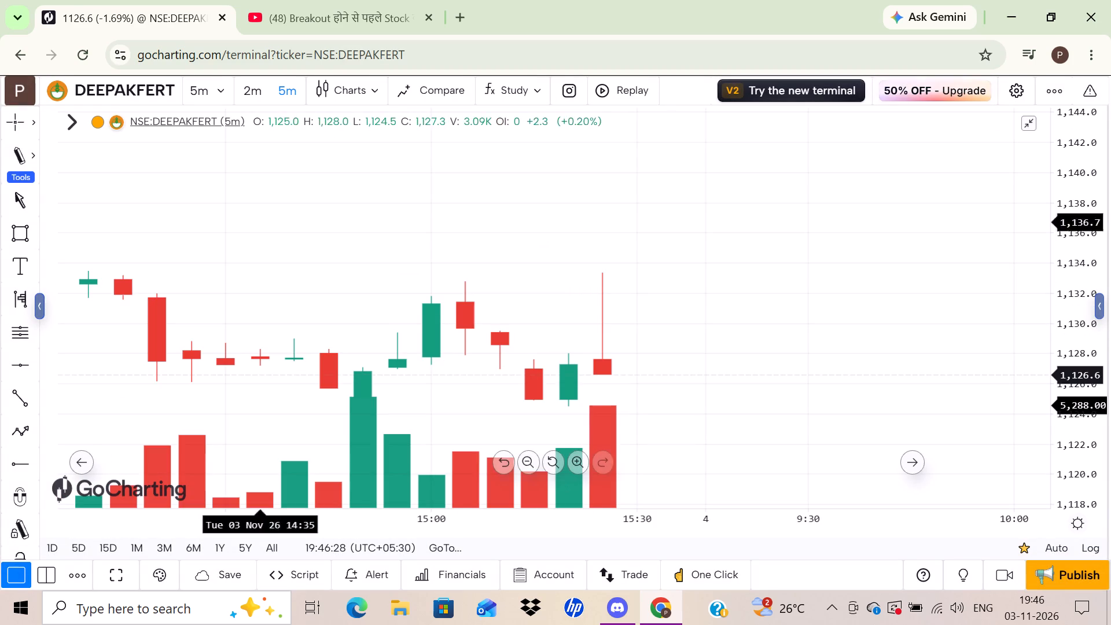
Set the DEEPAKFERT chart's timeframe to 1D.
click(201, 95)
scroll(183, 312, down, 4)
click(91, 391)
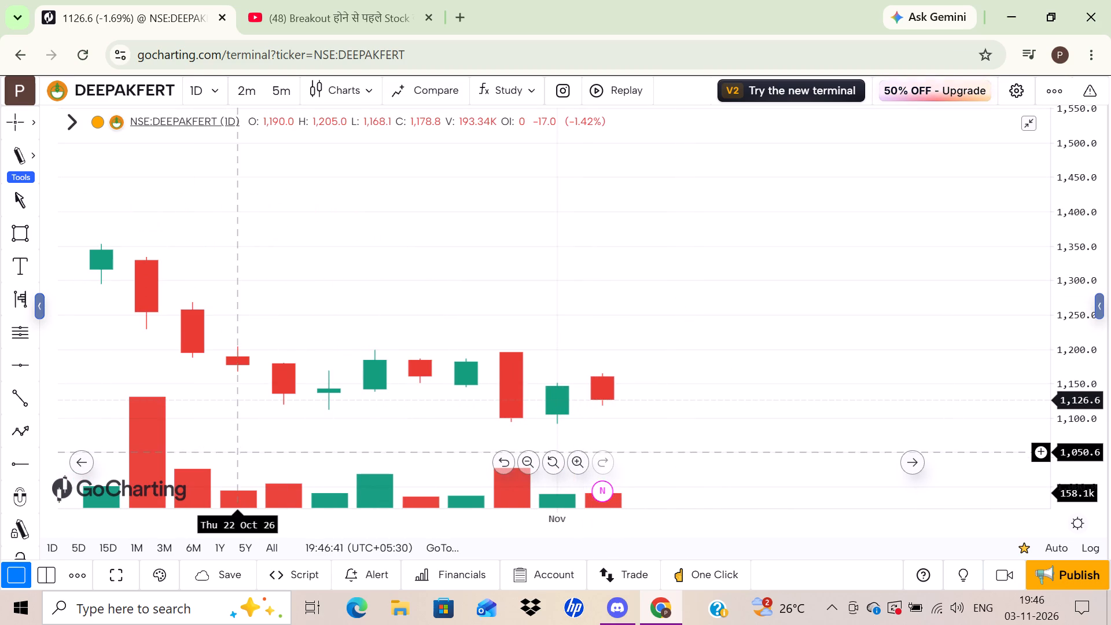
Draw a horizontal ray from the high of the 23 October daily candle, at about 1,180.6.
click(20, 470)
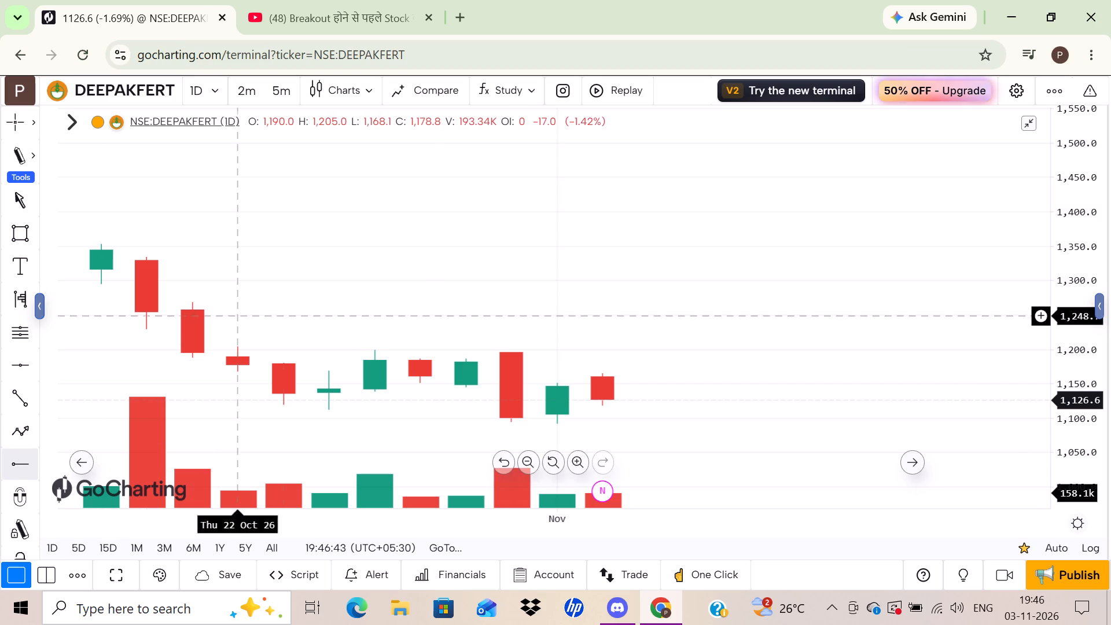
click(285, 362)
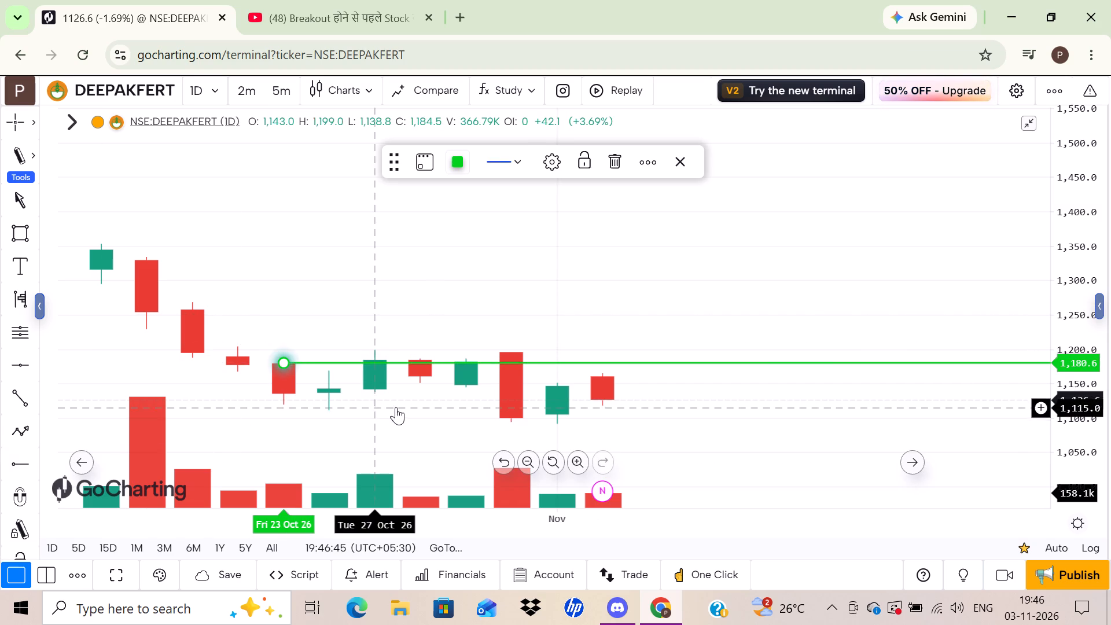
Draw a second horizontal ray from the low of the 23 October daily candle, at about 1,121.
drag(394, 405, 443, 384)
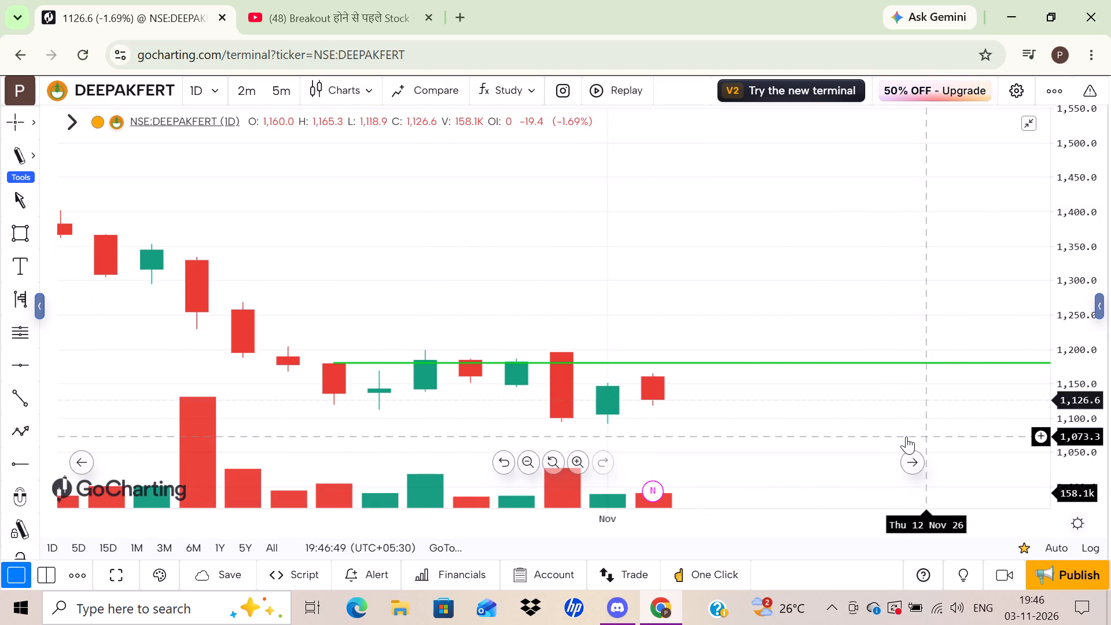
drag(852, 433, 904, 332)
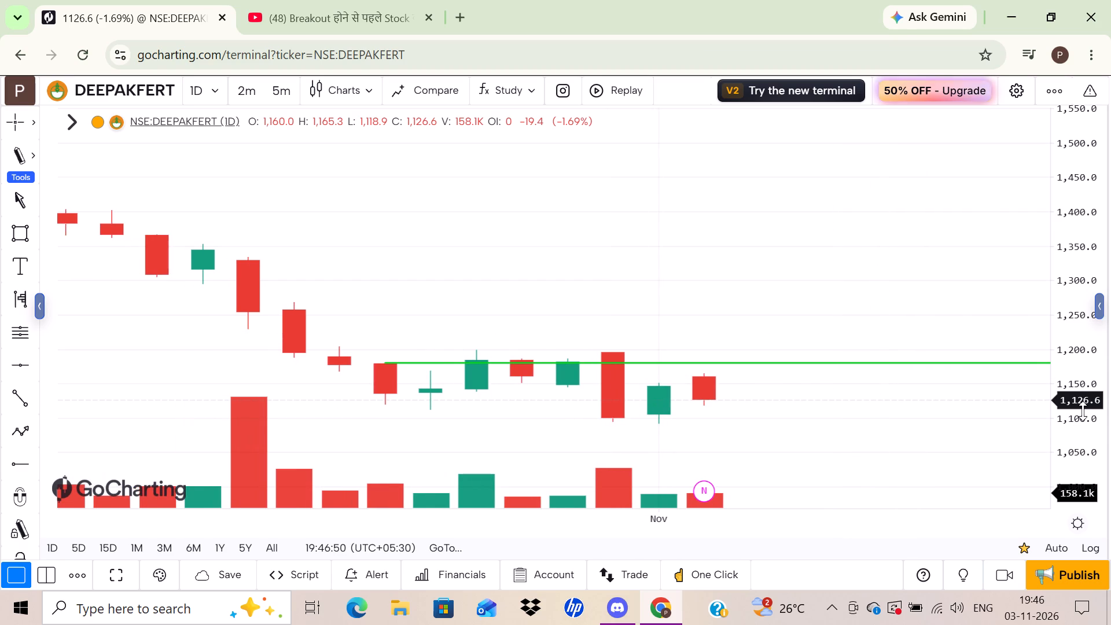
drag(1081, 406, 1046, 311)
drag(781, 333, 782, 298)
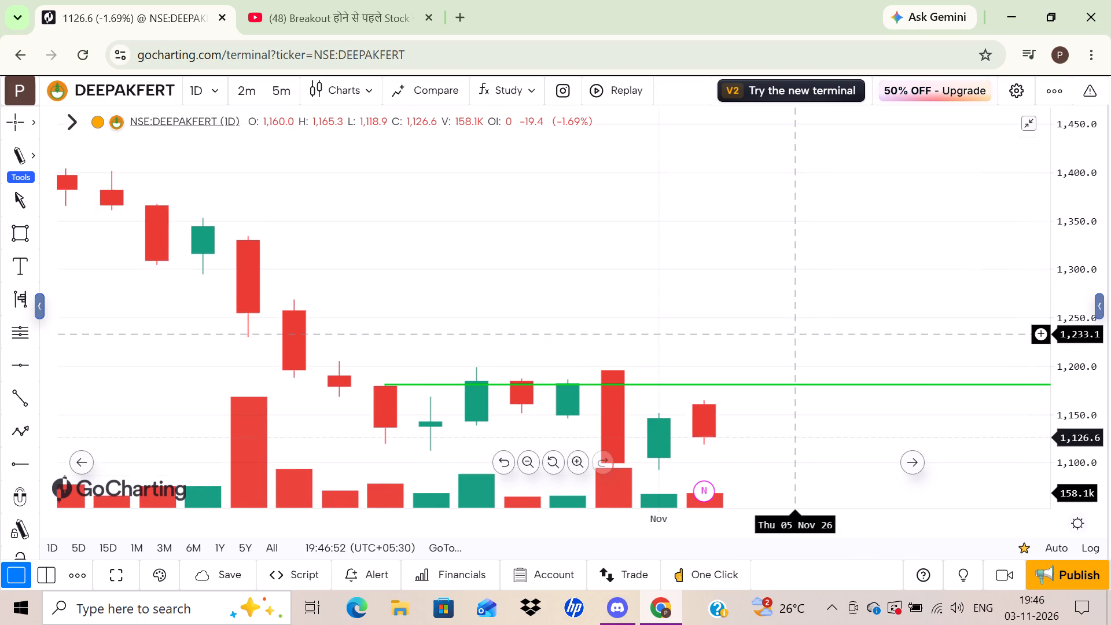
drag(782, 298, 812, 153)
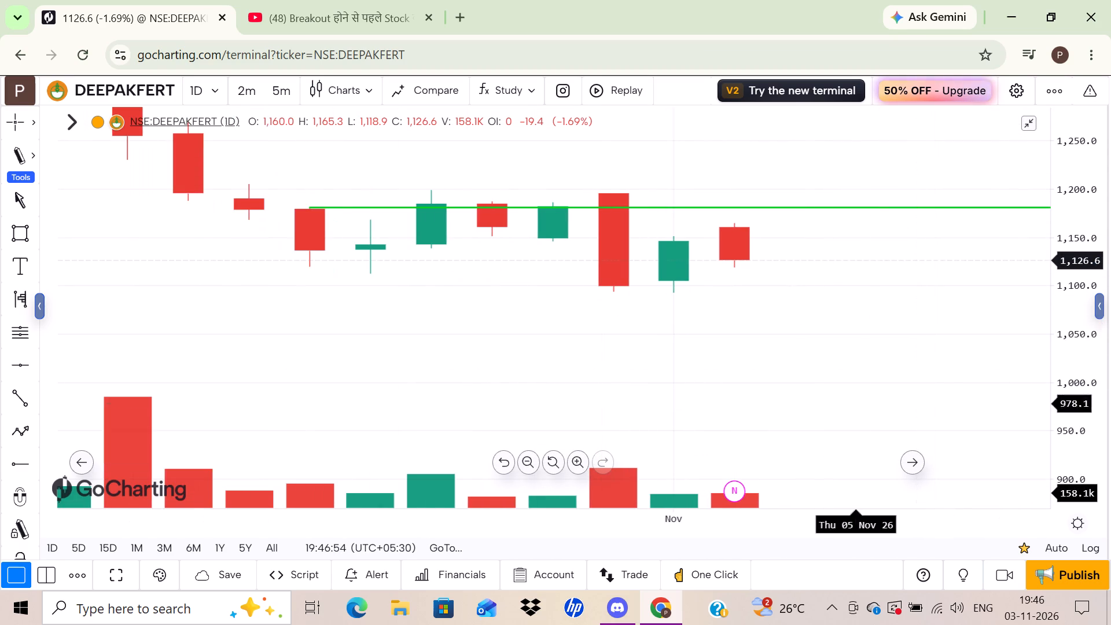
drag(1091, 343, 1073, 266)
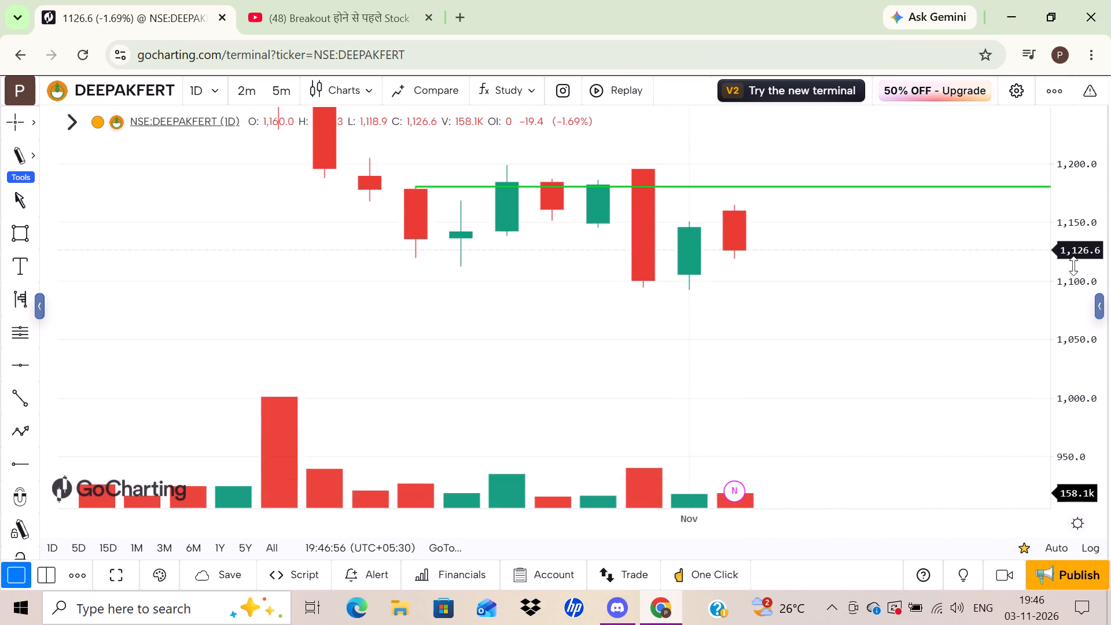
drag(1073, 266, 1065, 244)
drag(847, 363, 858, 432)
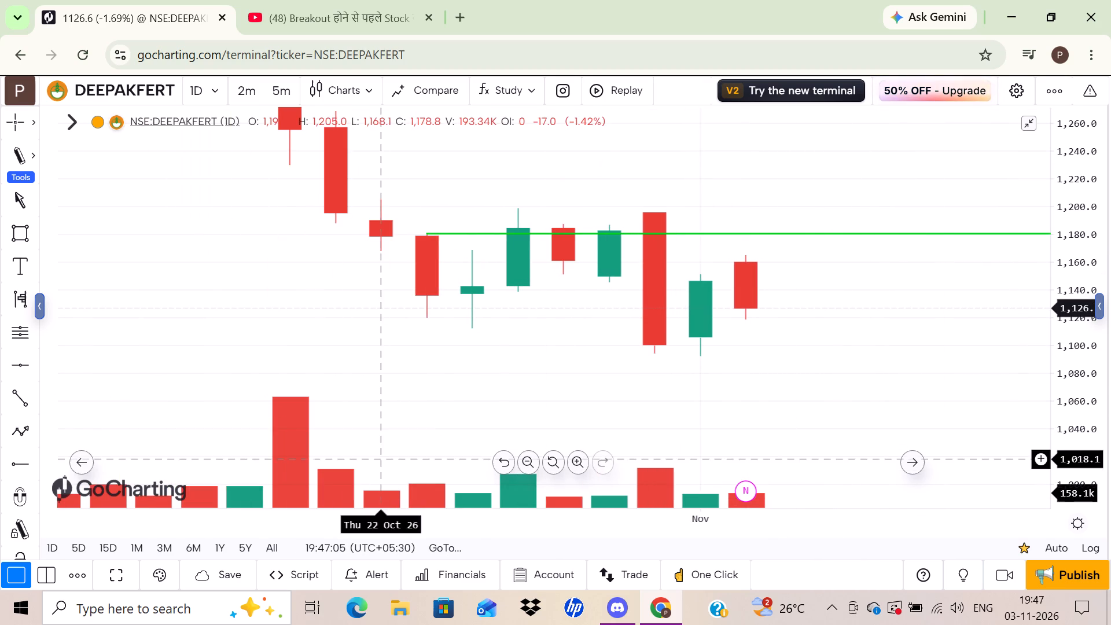
click(15, 462)
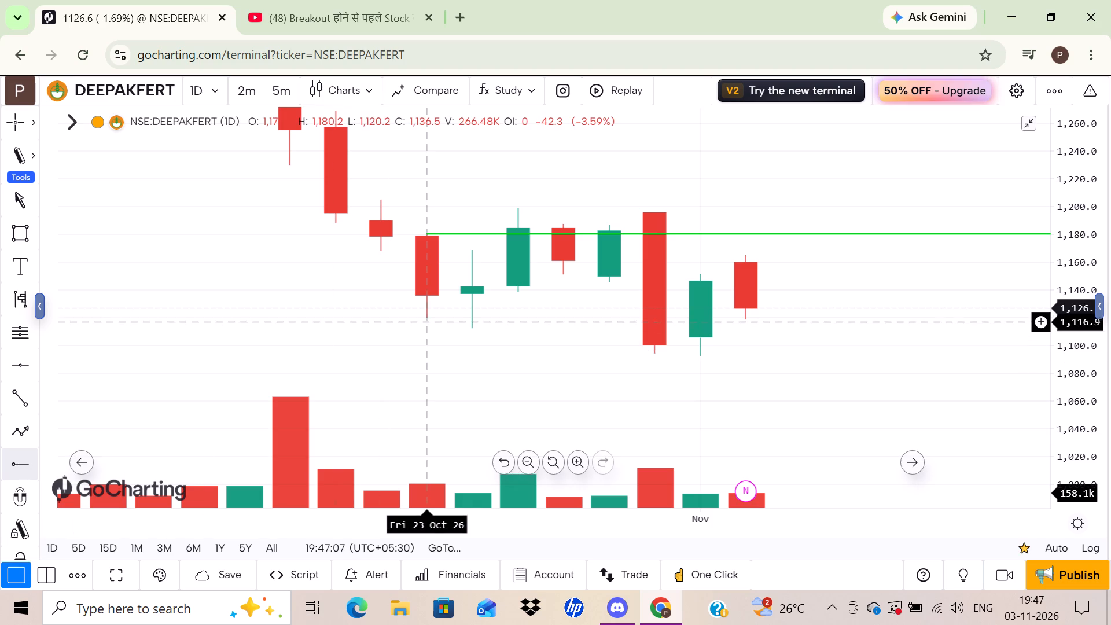
click(428, 315)
Move the upper horizontal ray so it starts at 21 October at a price of about 1,179.3.
drag(562, 390, 549, 387)
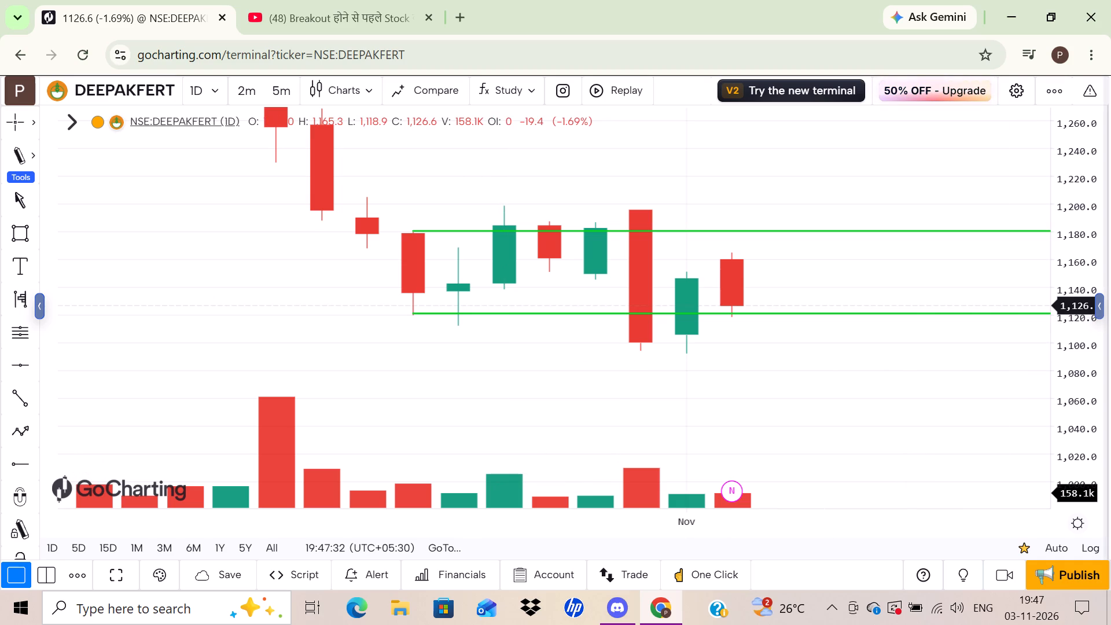
drag(1078, 385, 1052, 186)
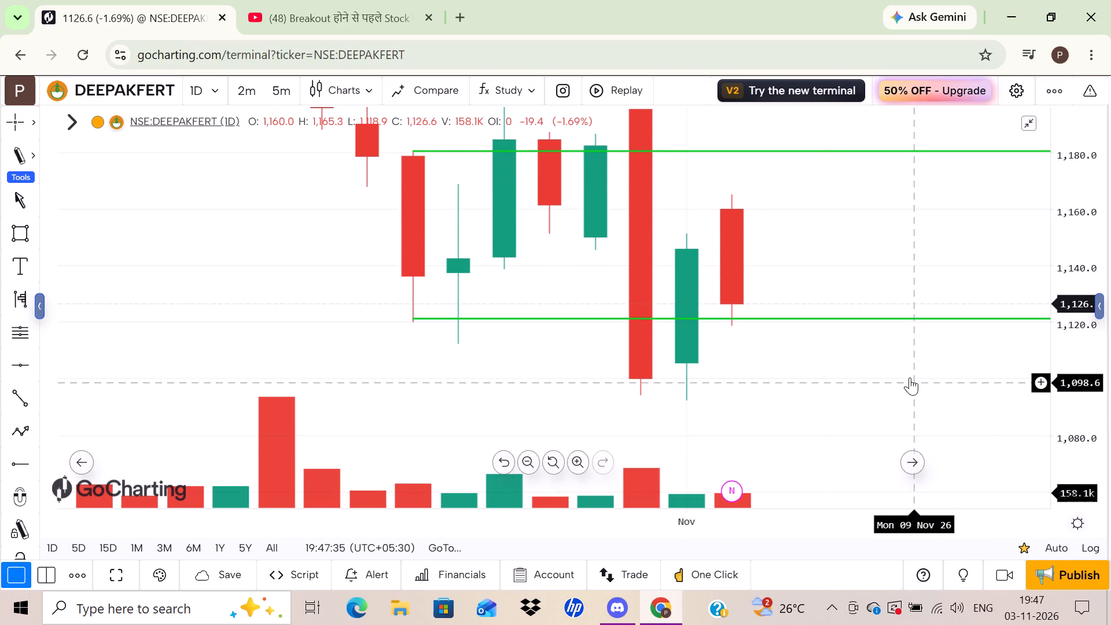
drag(839, 360, 859, 430)
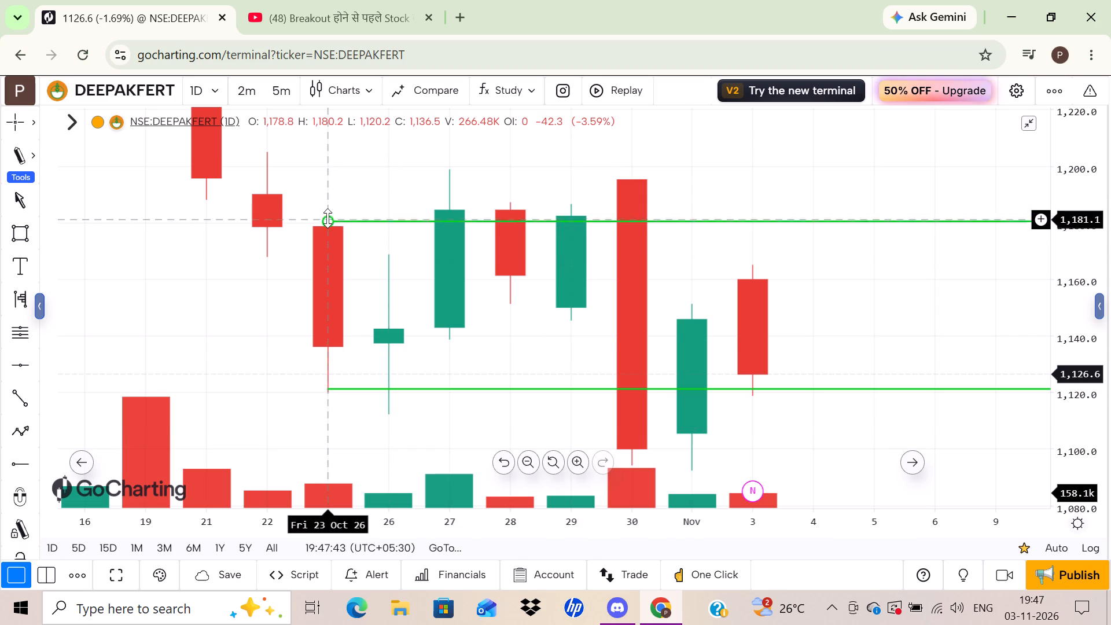
drag(327, 220, 220, 224)
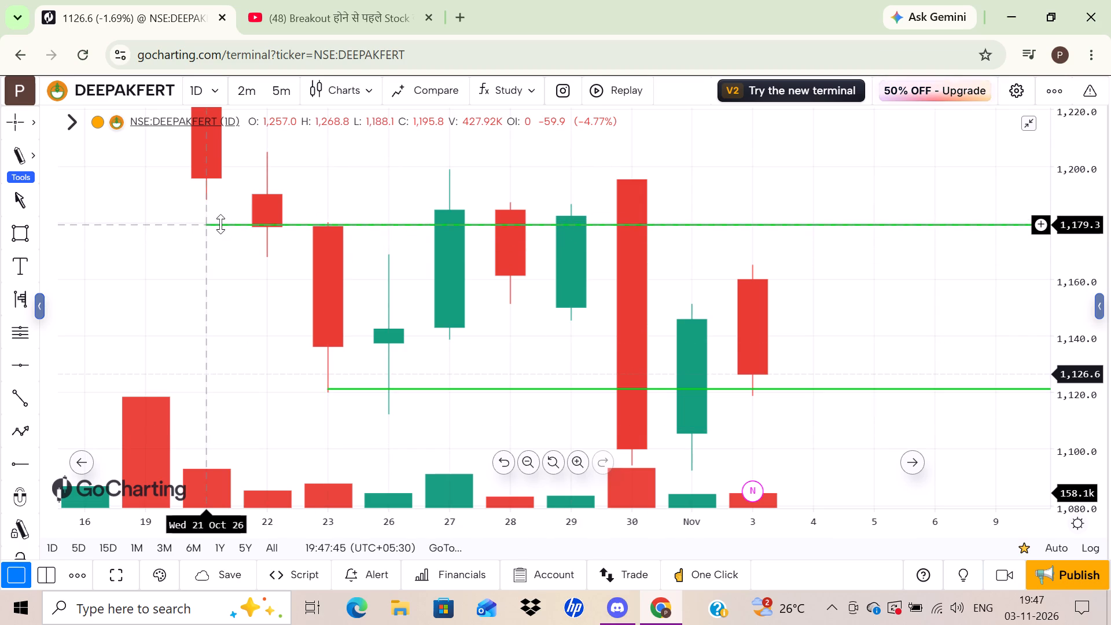
drag(220, 224, 220, 224)
click(220, 224)
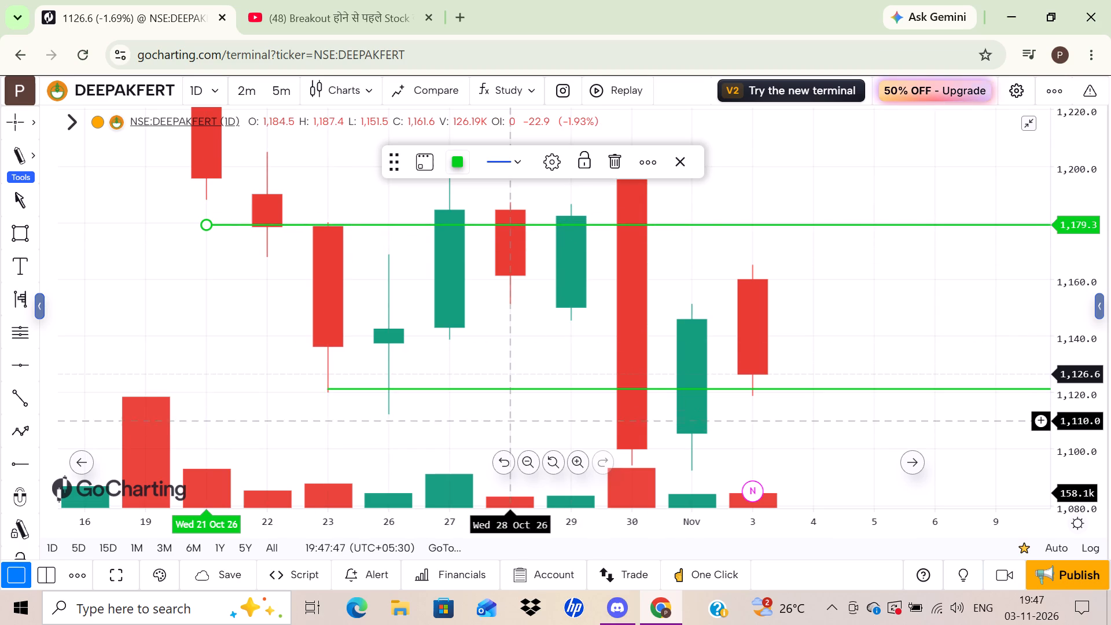
drag(520, 428, 525, 424)
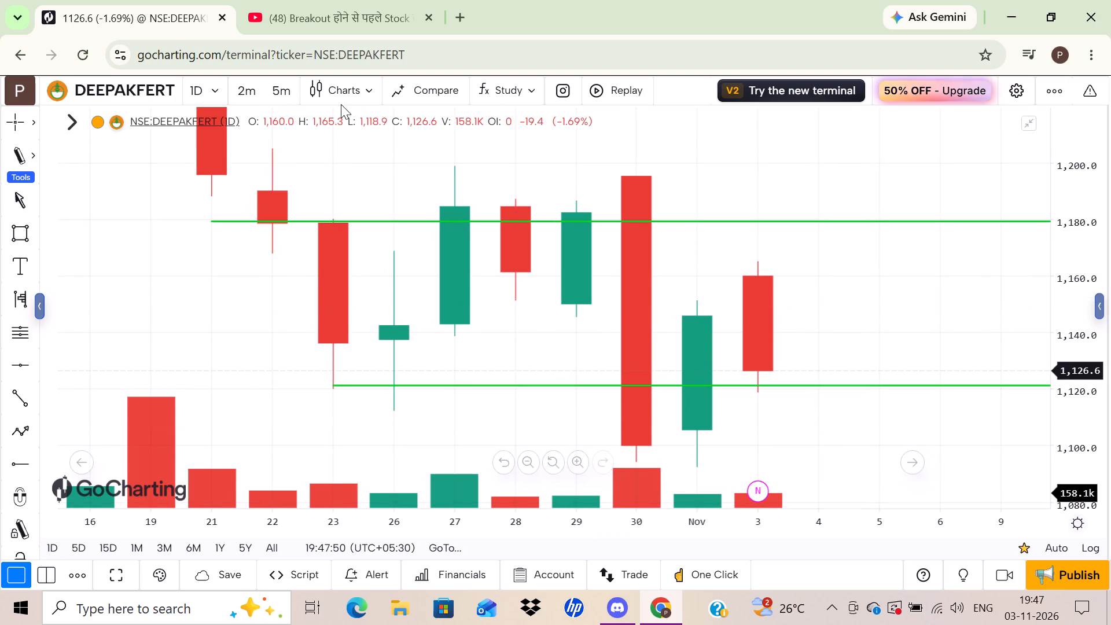
Start Replay with the daily chart cut back to the 30 October candle, and set the timeframe to 5 minutes.
click(630, 90)
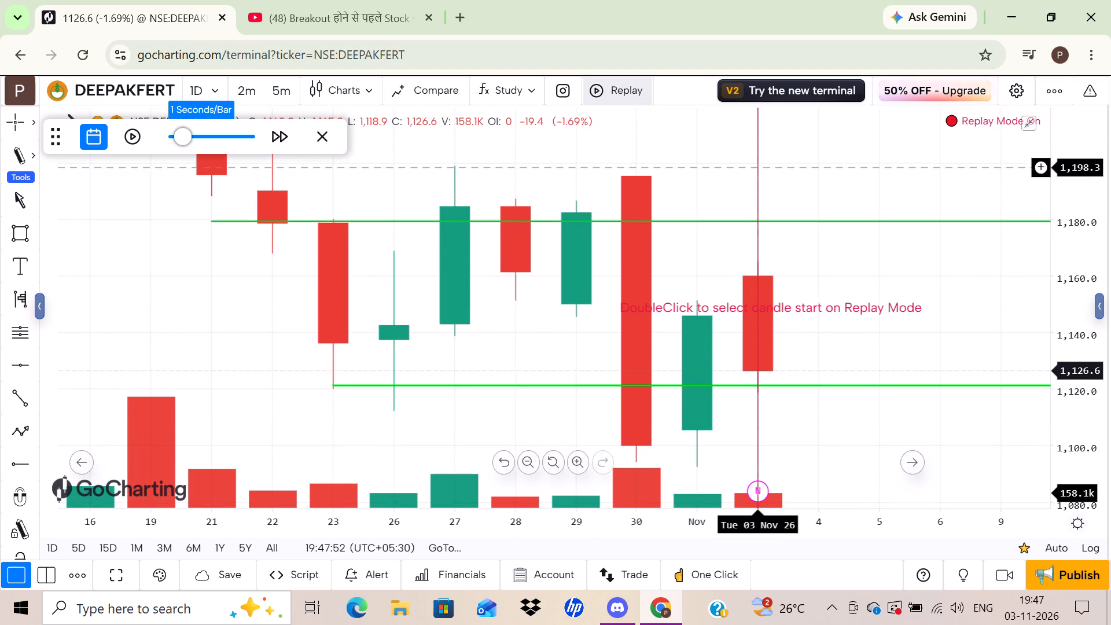
double_click(708, 133)
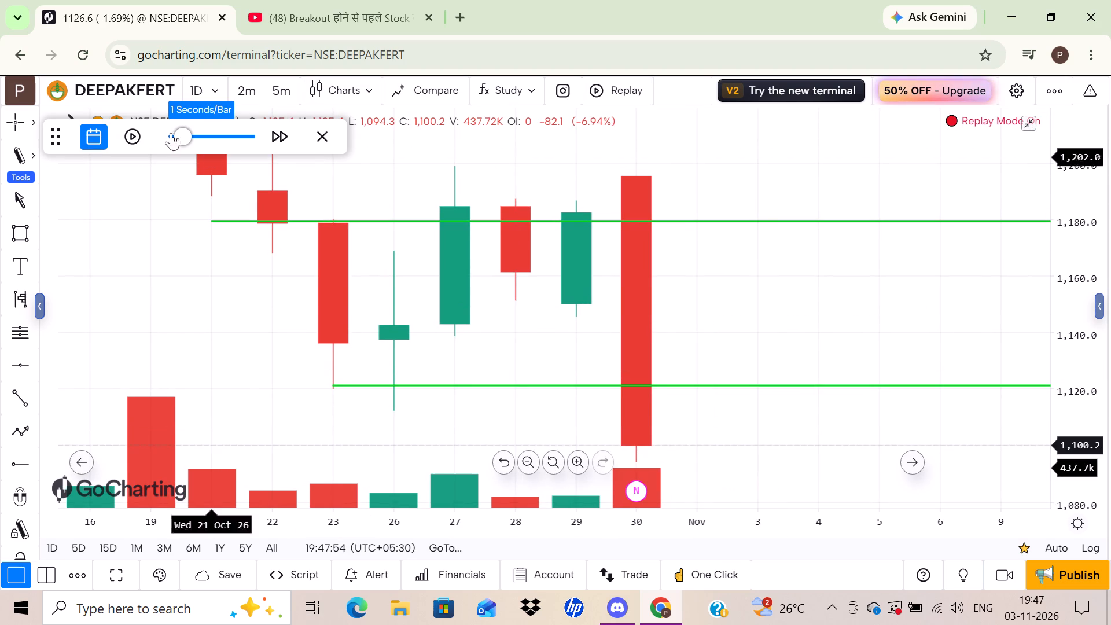
click(286, 87)
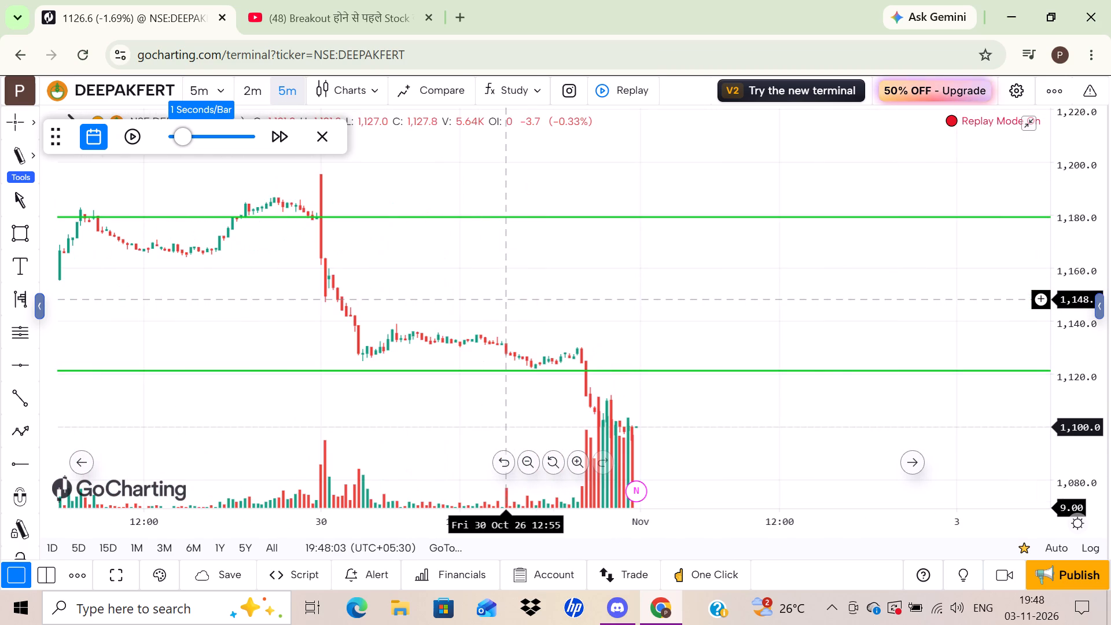
Examine the 5-minute price and volume action around the two marked levels in the sessions up to 30 October.
drag(417, 287, 649, 294)
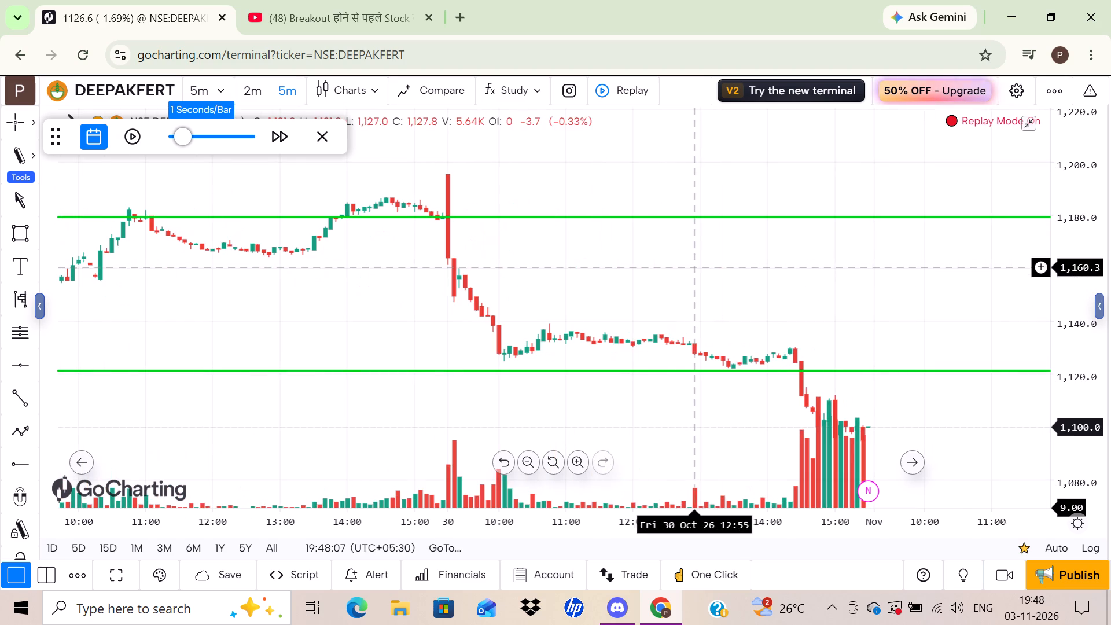
drag(1078, 321, 1053, 133)
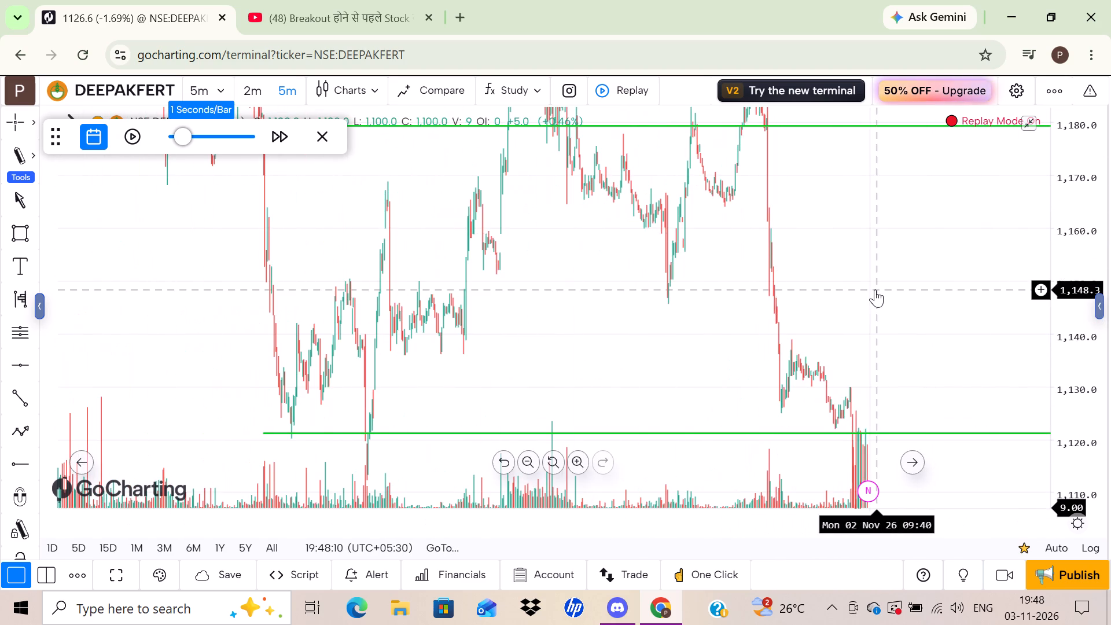
drag(535, 319, 606, 467)
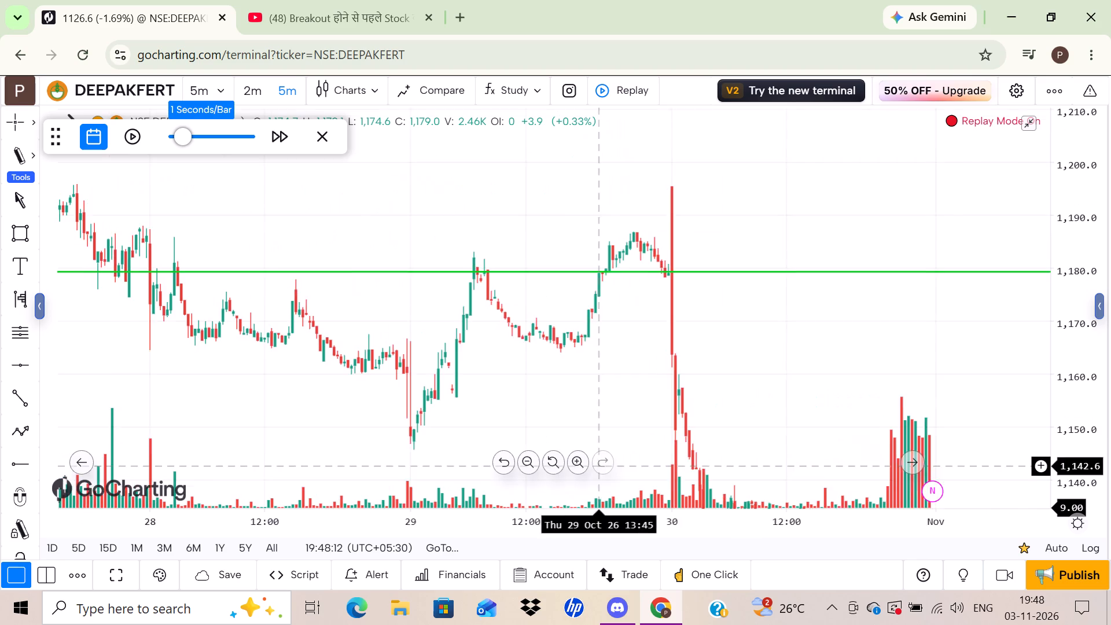
drag(606, 467, 713, 461)
drag(568, 391, 576, 392)
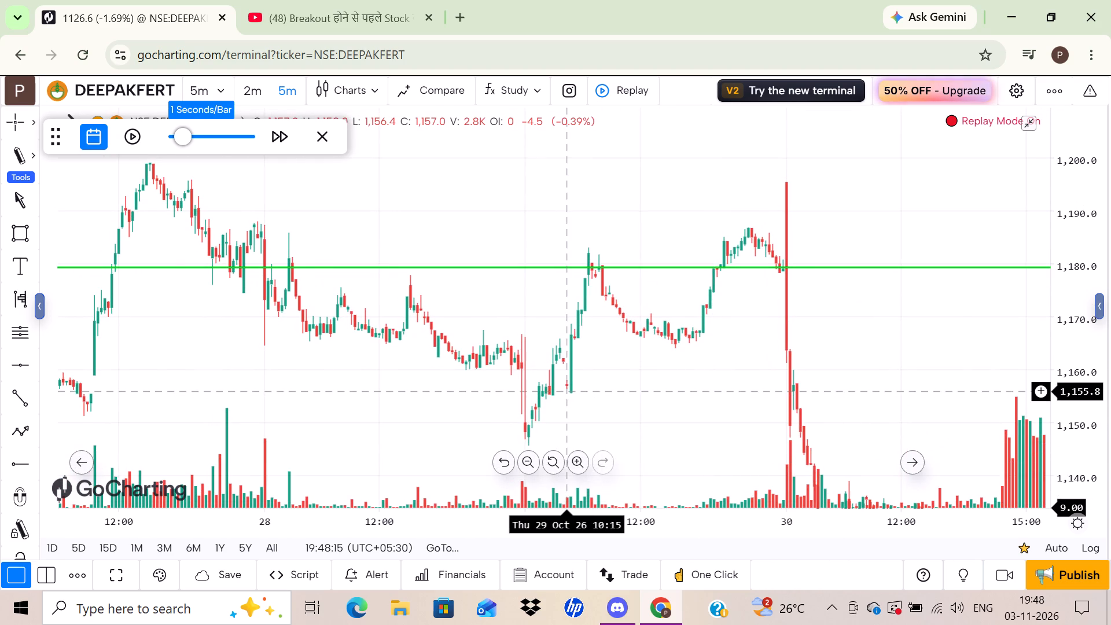
drag(576, 392, 708, 368)
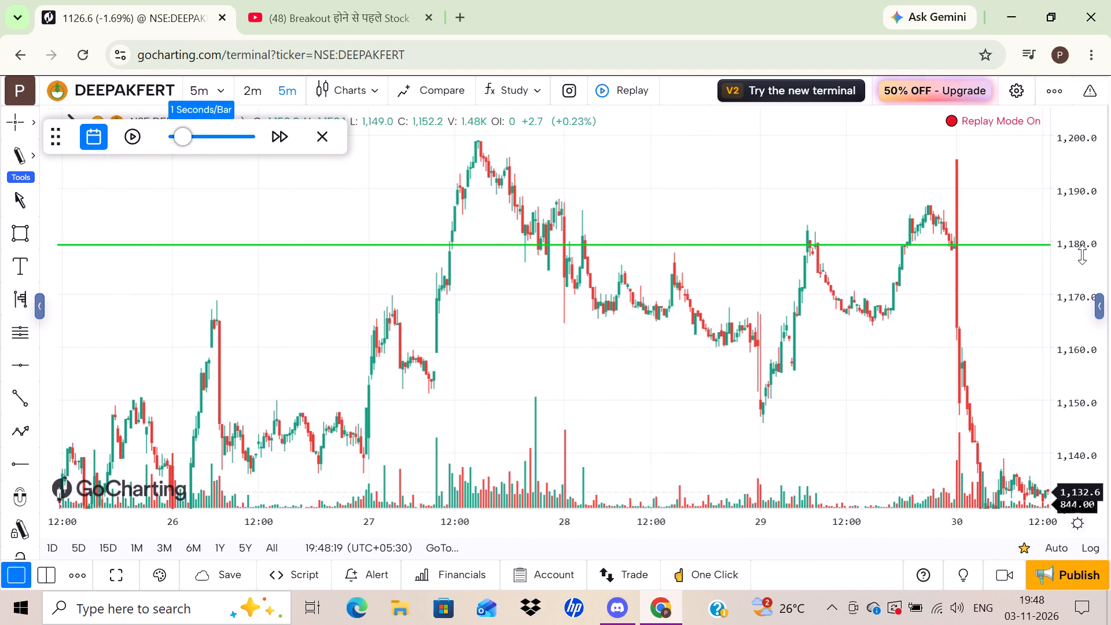
drag(1076, 274, 1081, 310)
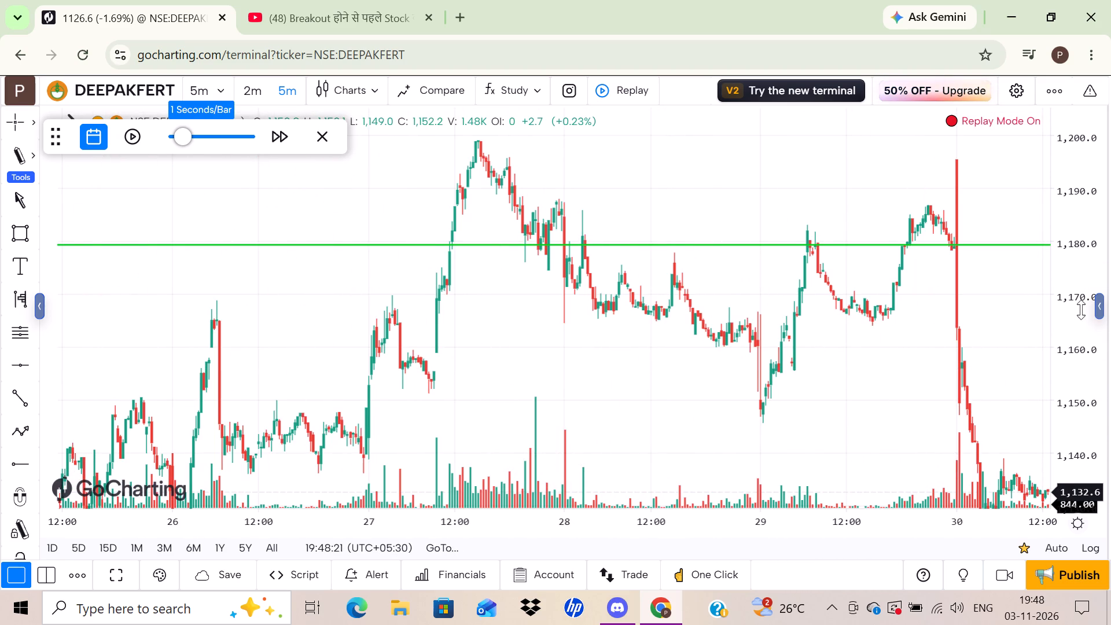
drag(1081, 310, 1089, 380)
drag(834, 338, 798, 315)
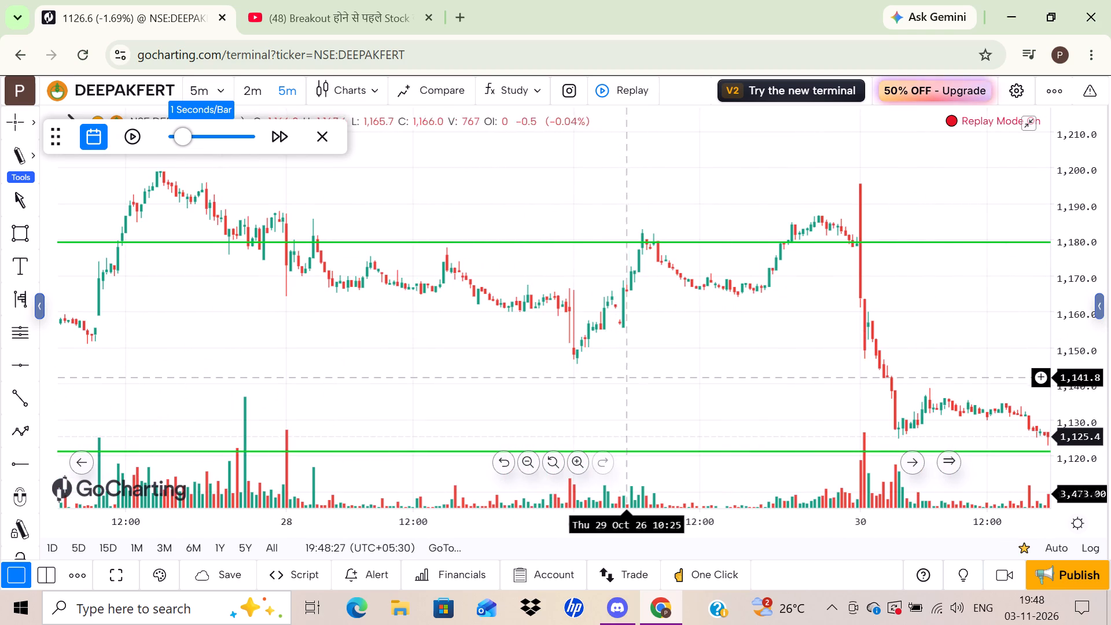
Draw a horizontal ray from the 29 October 11:50 candle at about 1,165.2 on the 5-minute chart.
drag(809, 385, 771, 405)
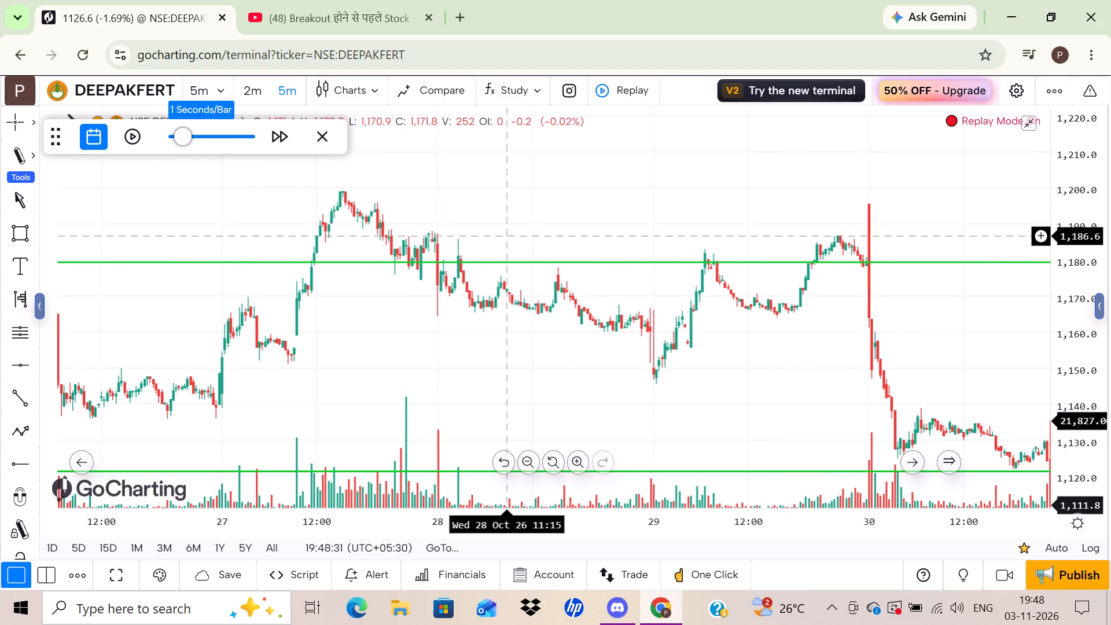
drag(749, 321, 723, 237)
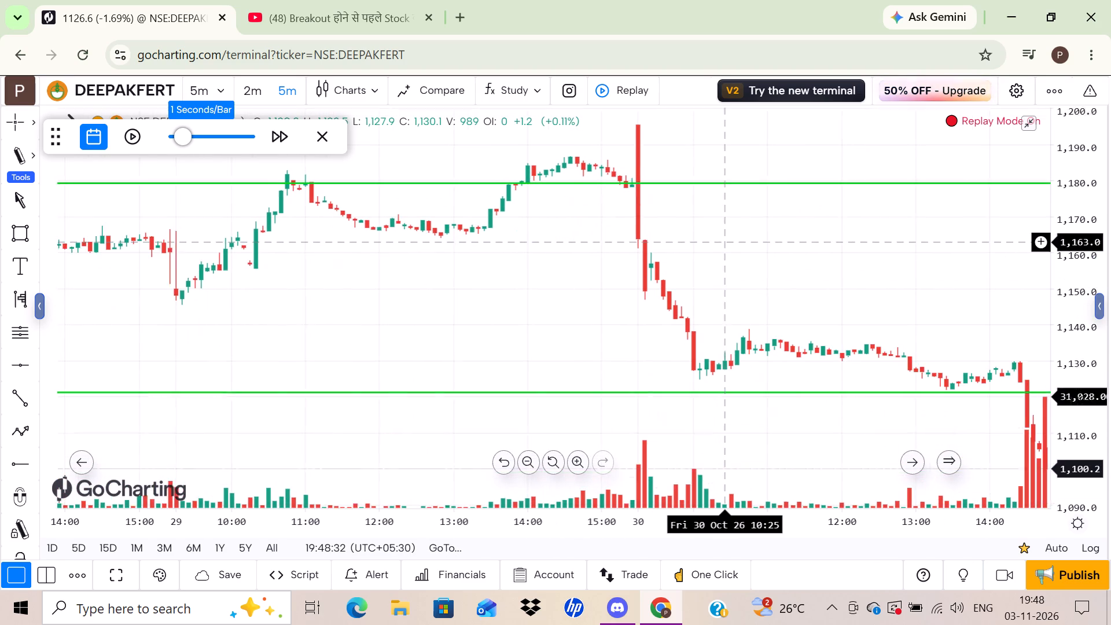
drag(723, 237, 722, 234)
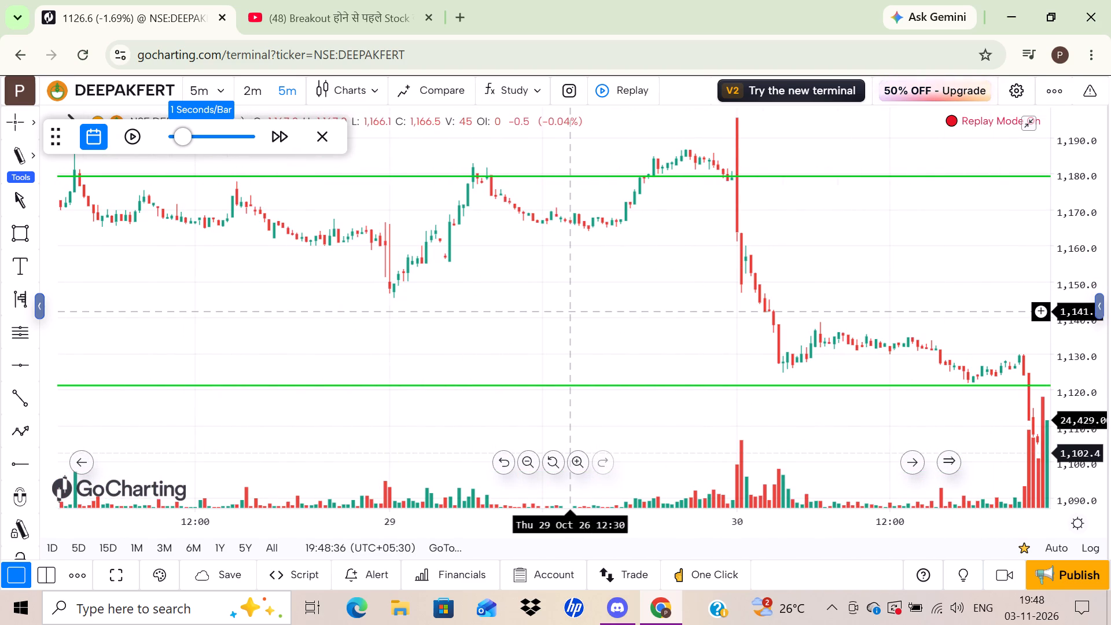
drag(803, 302, 703, 316)
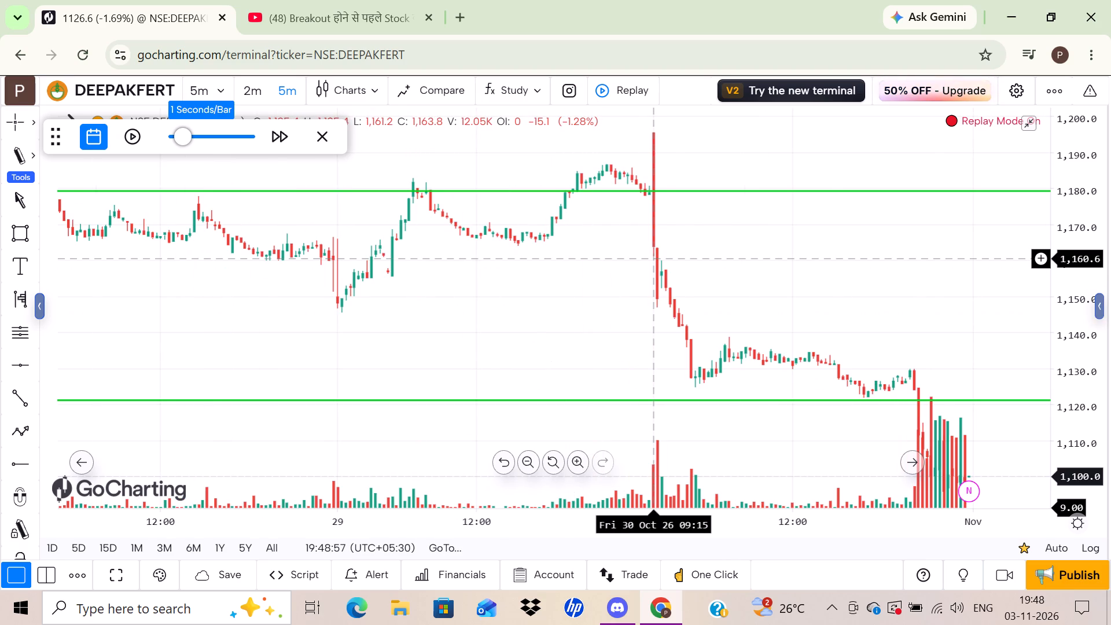
click(20, 469)
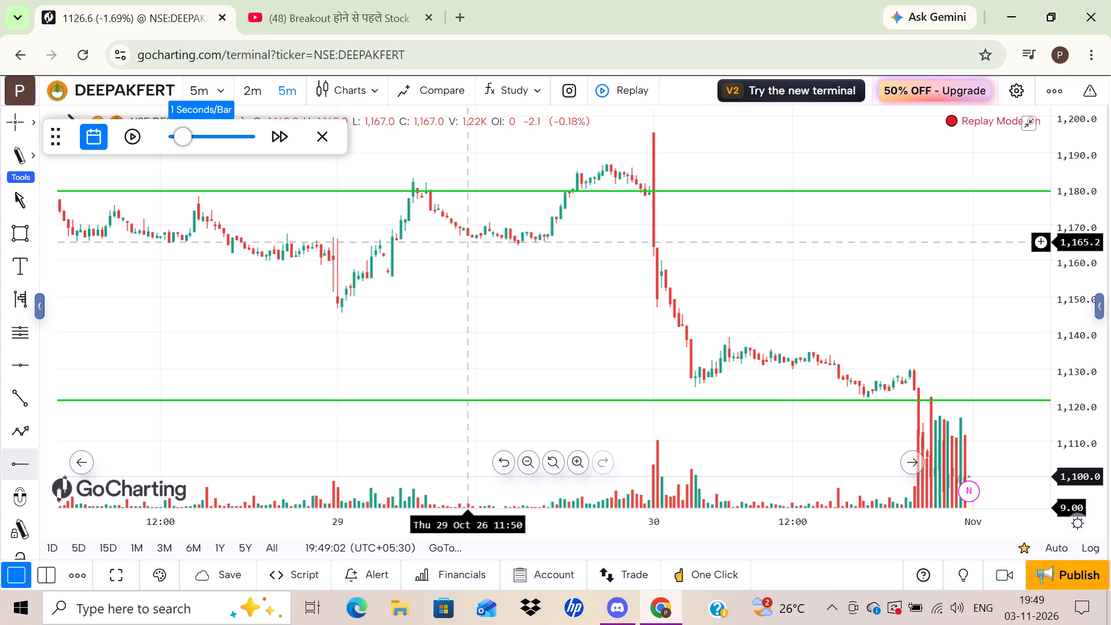
click(13, 461)
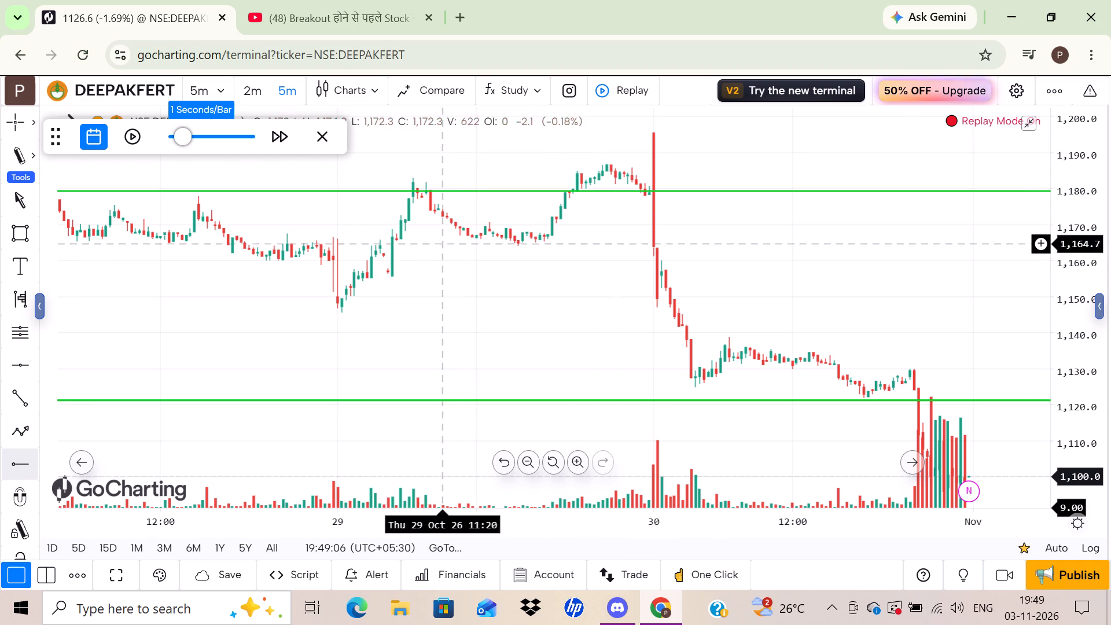
click(466, 242)
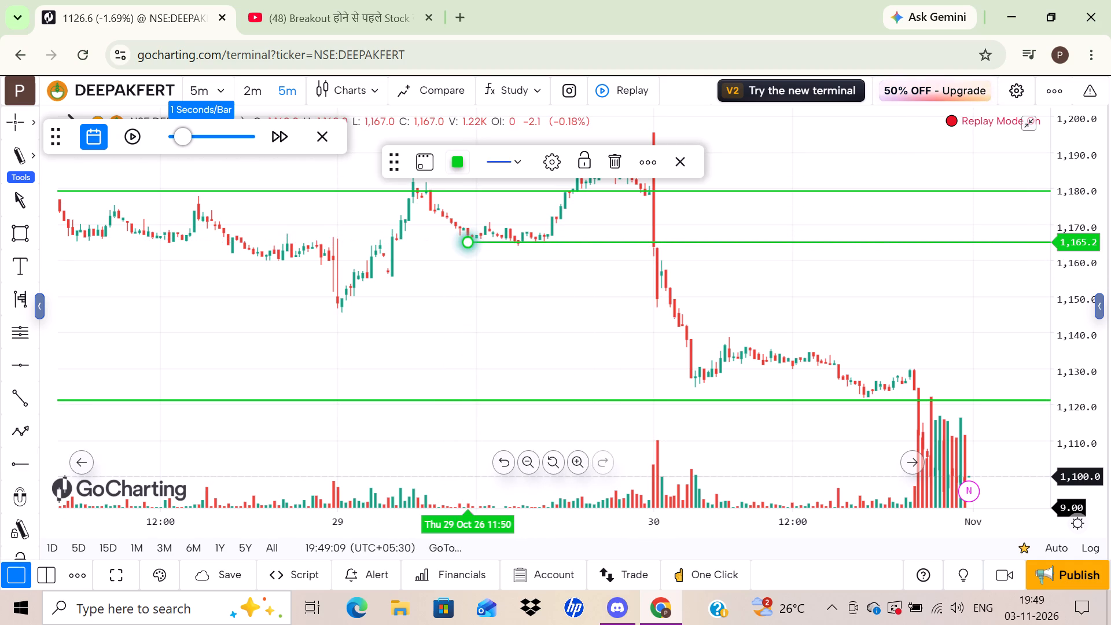
Draw a horizontal ray from the opening low of the 29 October session, at about 1,147.
drag(473, 347, 461, 339)
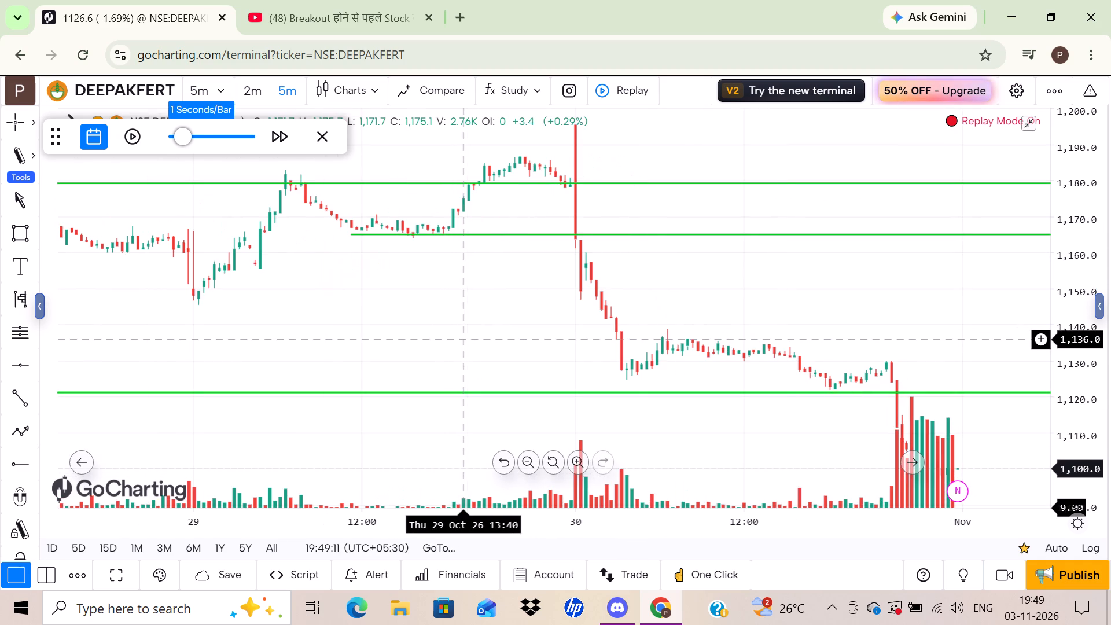
click(19, 472)
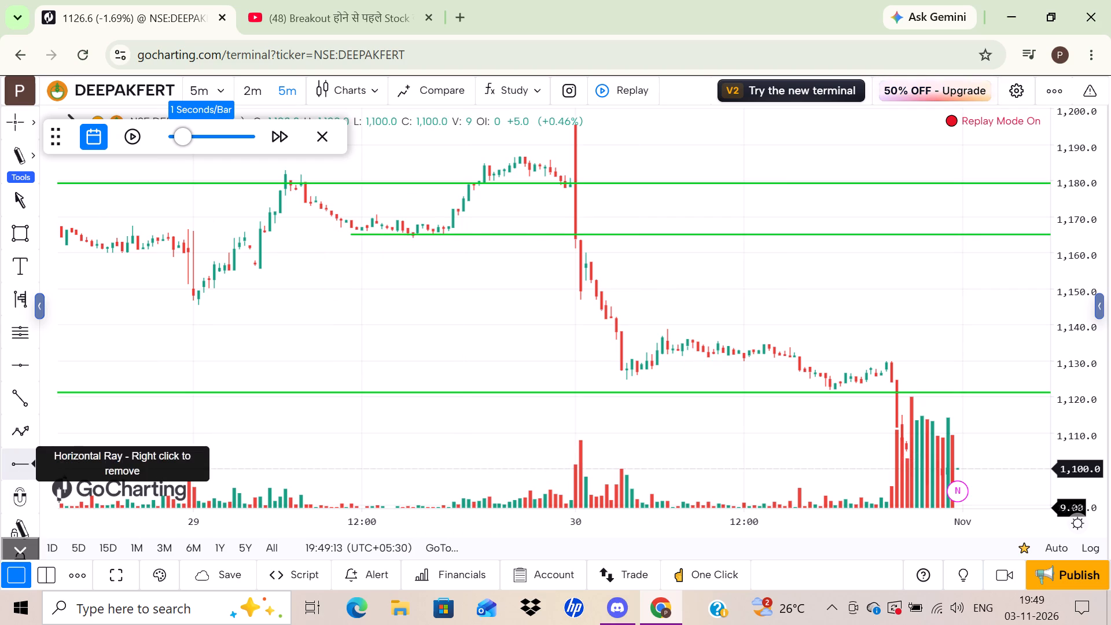
click(193, 301)
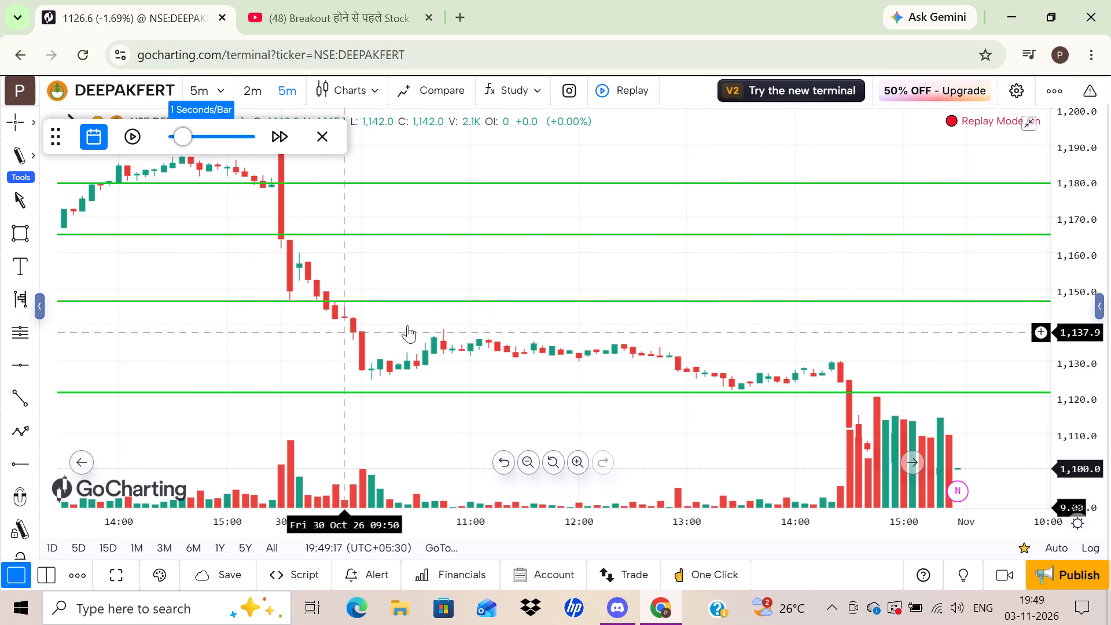
Draw a horizontal ray at about 1,172.1 from the 28 October morning candle just before the early spike.
drag(527, 378, 502, 335)
drag(645, 416, 638, 413)
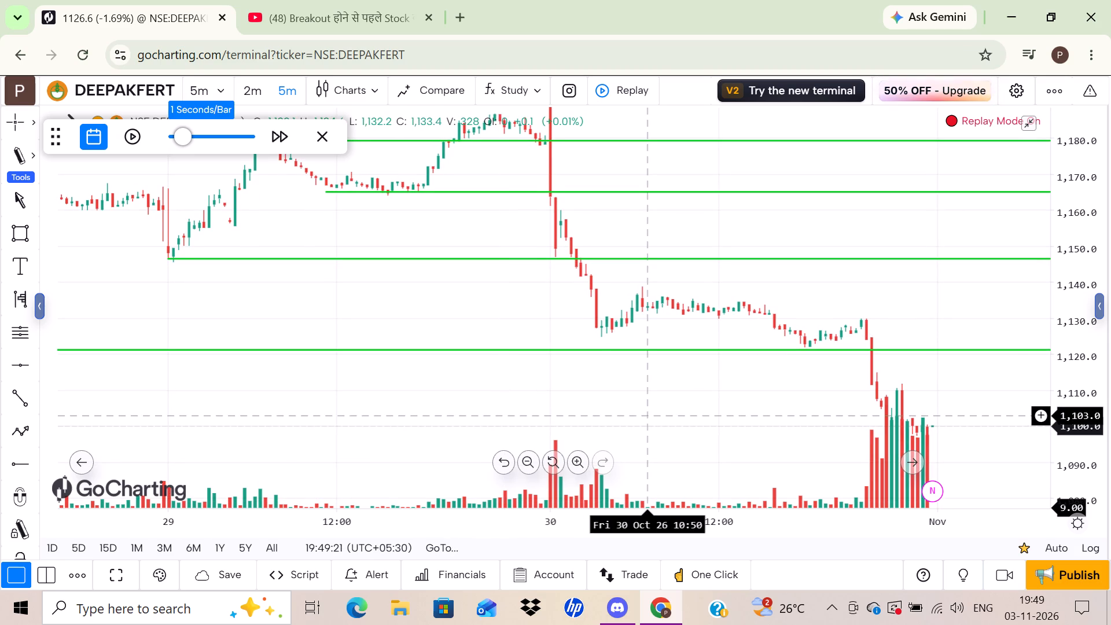
drag(638, 413, 597, 377)
scroll(597, 377, left, 1)
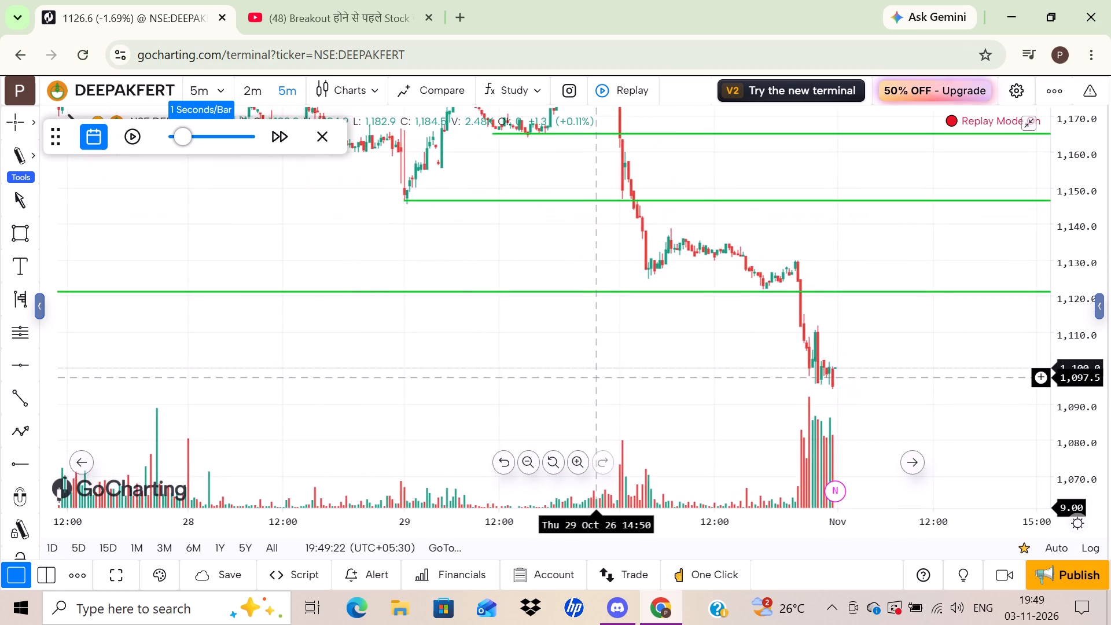
drag(621, 377, 676, 535)
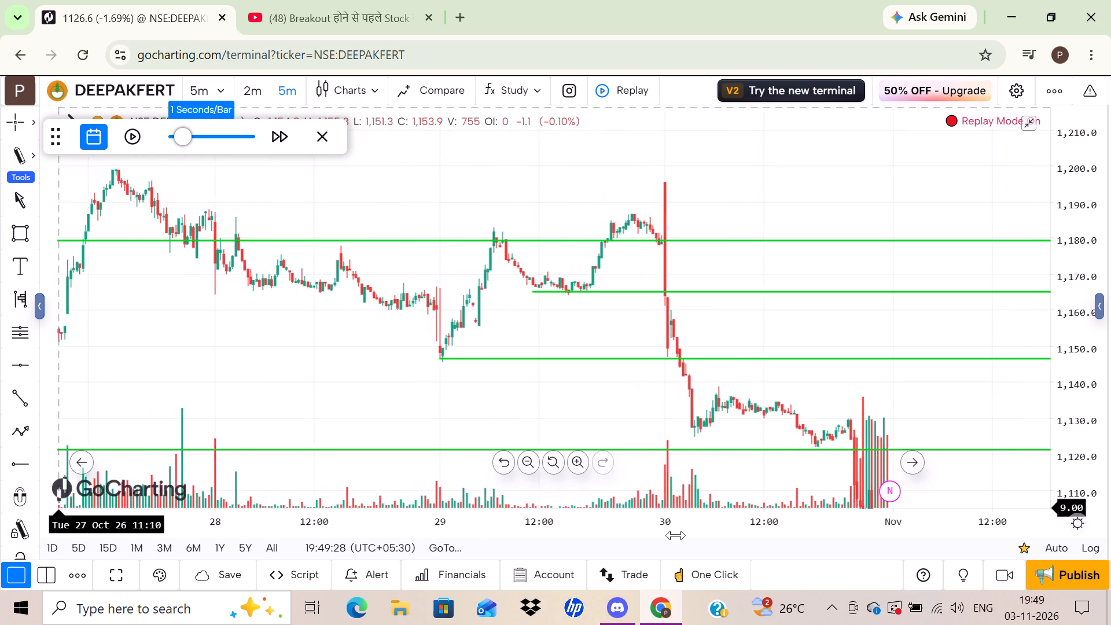
scroll(676, 535, down, 1)
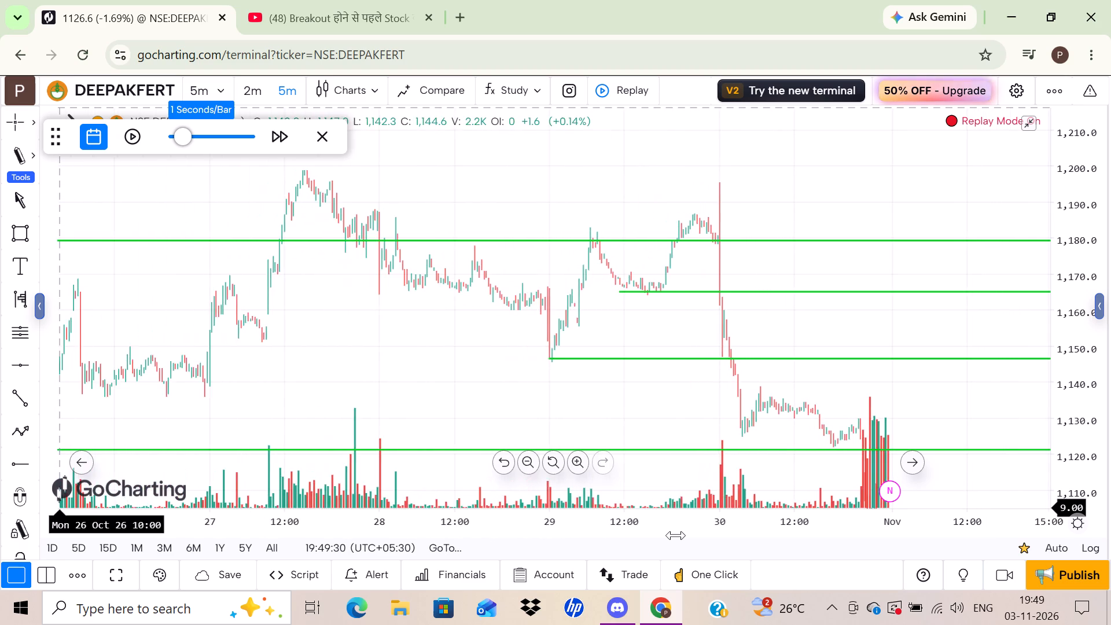
click(333, 259)
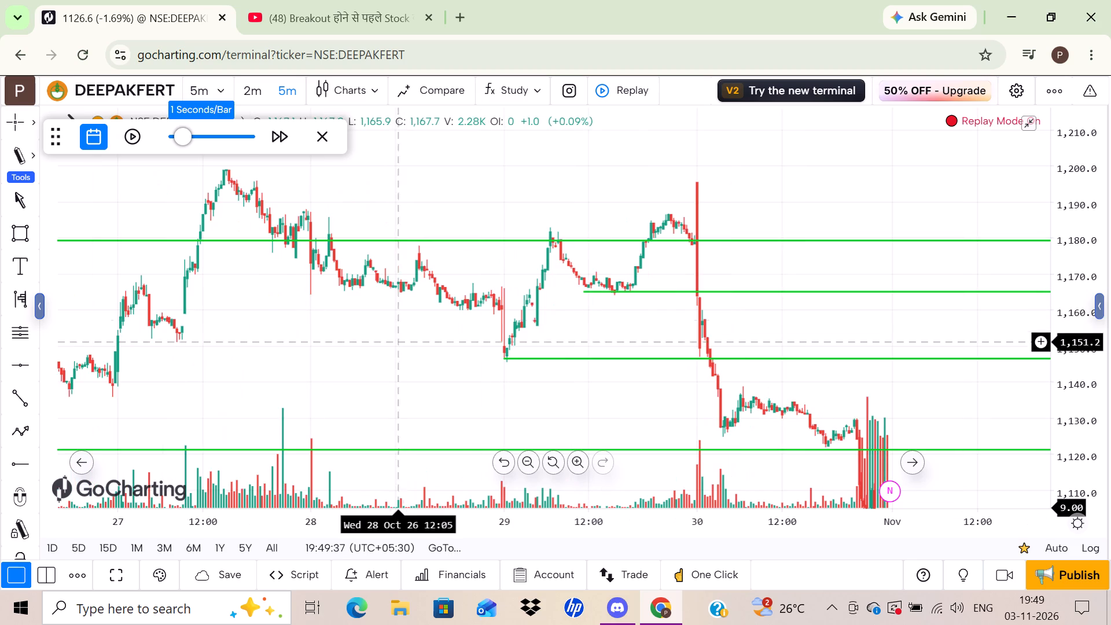
drag(318, 369, 557, 361)
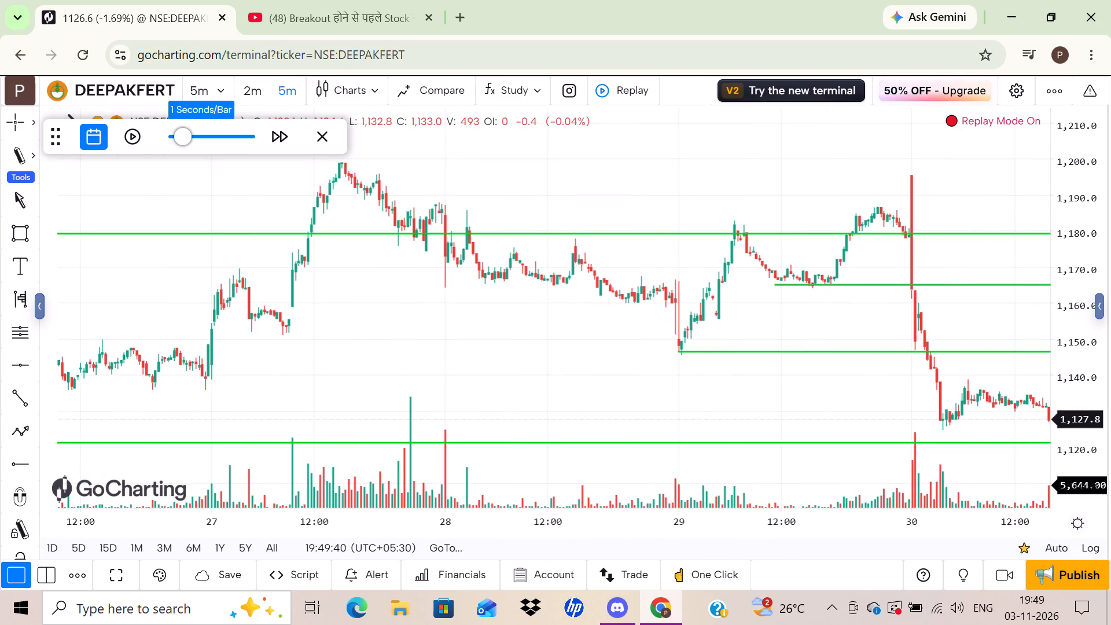
drag(1072, 358, 1074, 207)
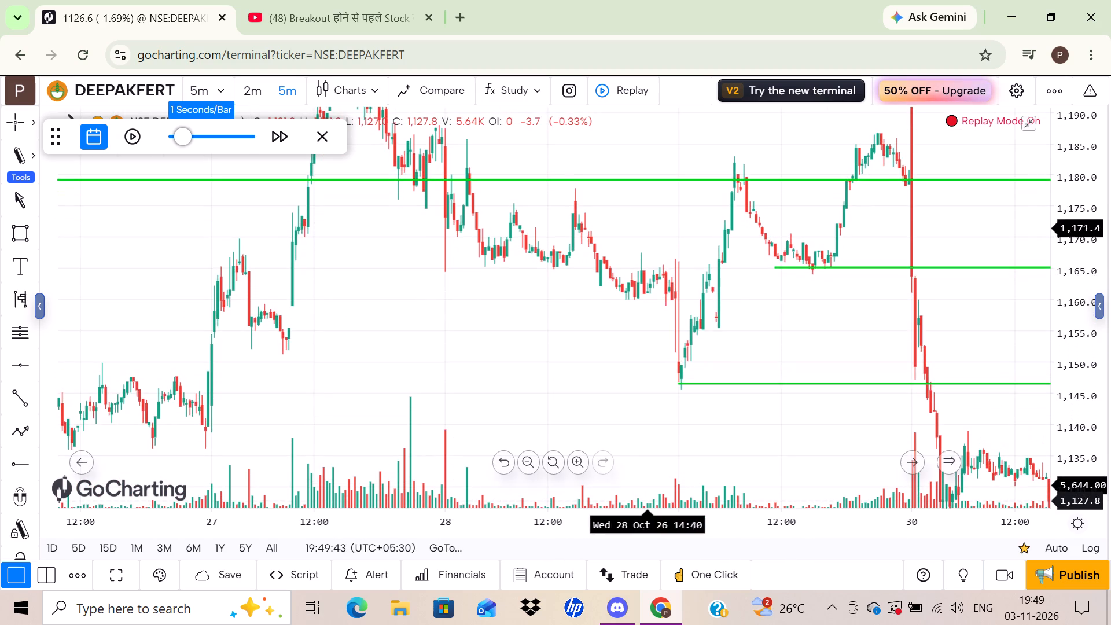
drag(238, 420, 597, 430)
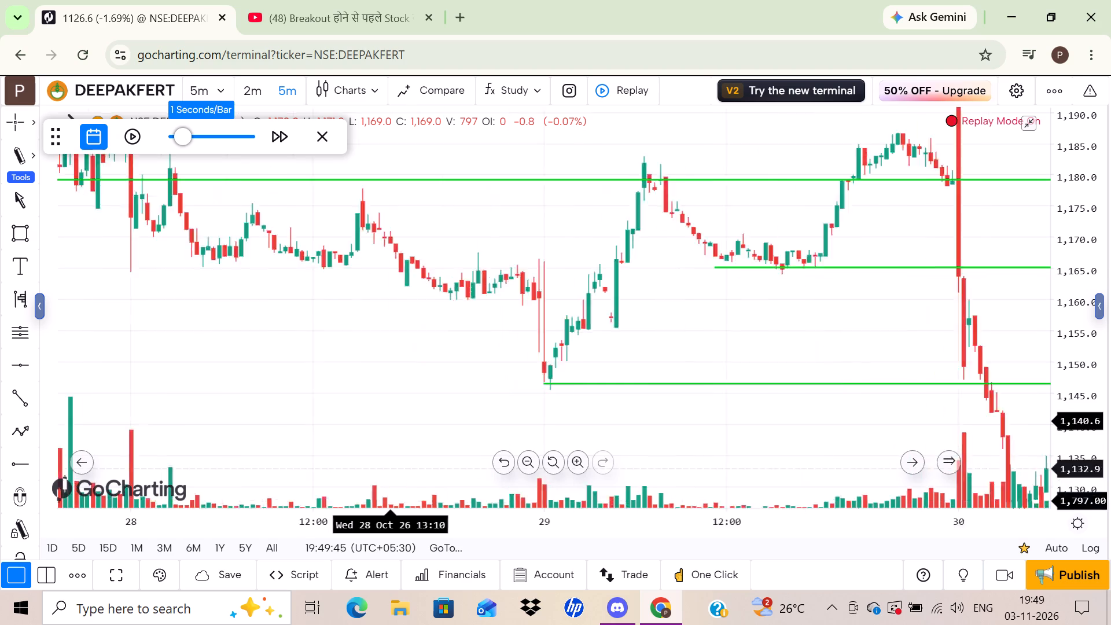
drag(597, 430, 667, 422)
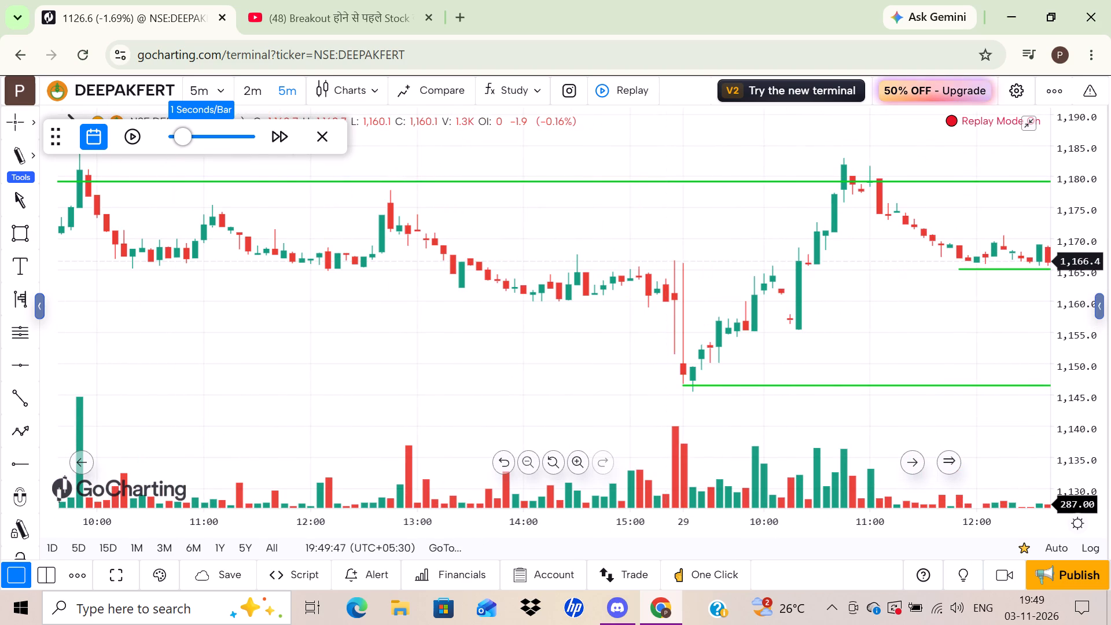
drag(257, 391, 757, 425)
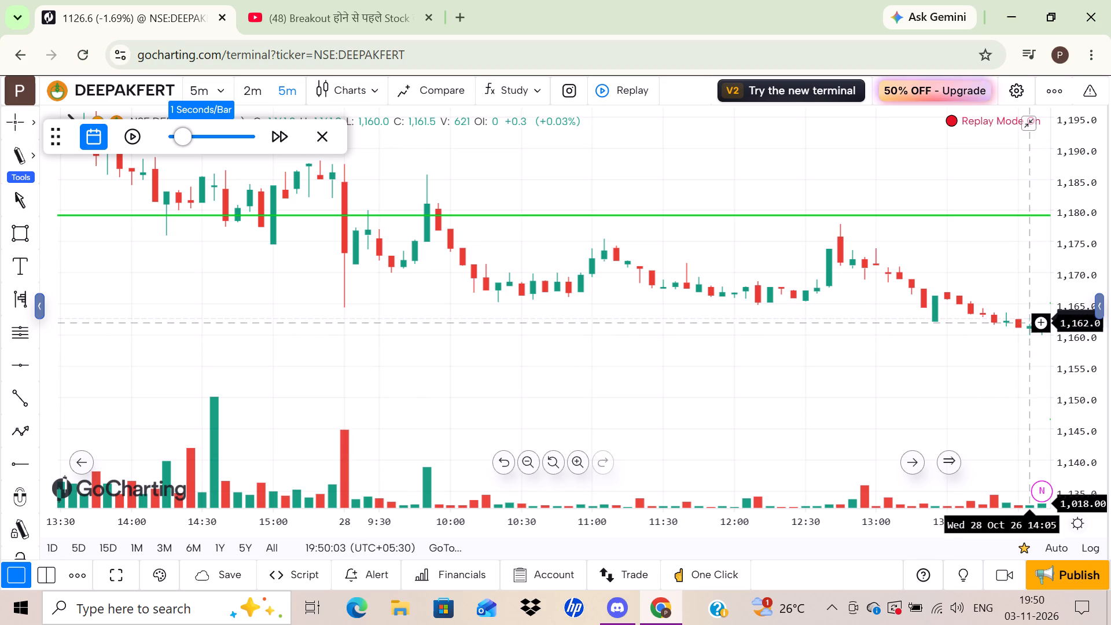
click(14, 470)
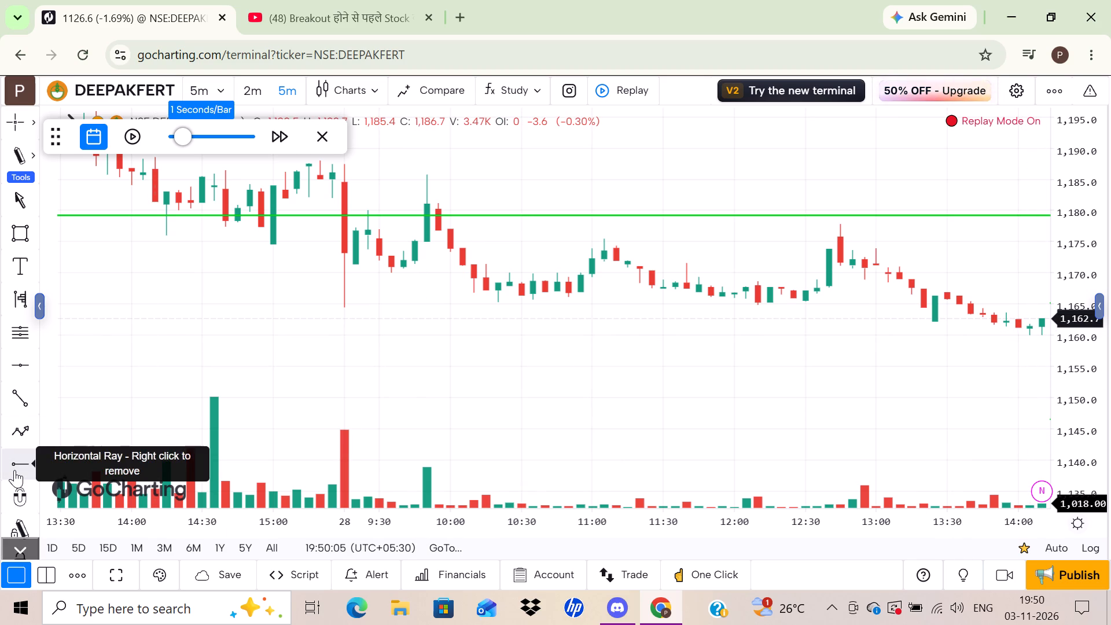
click(414, 259)
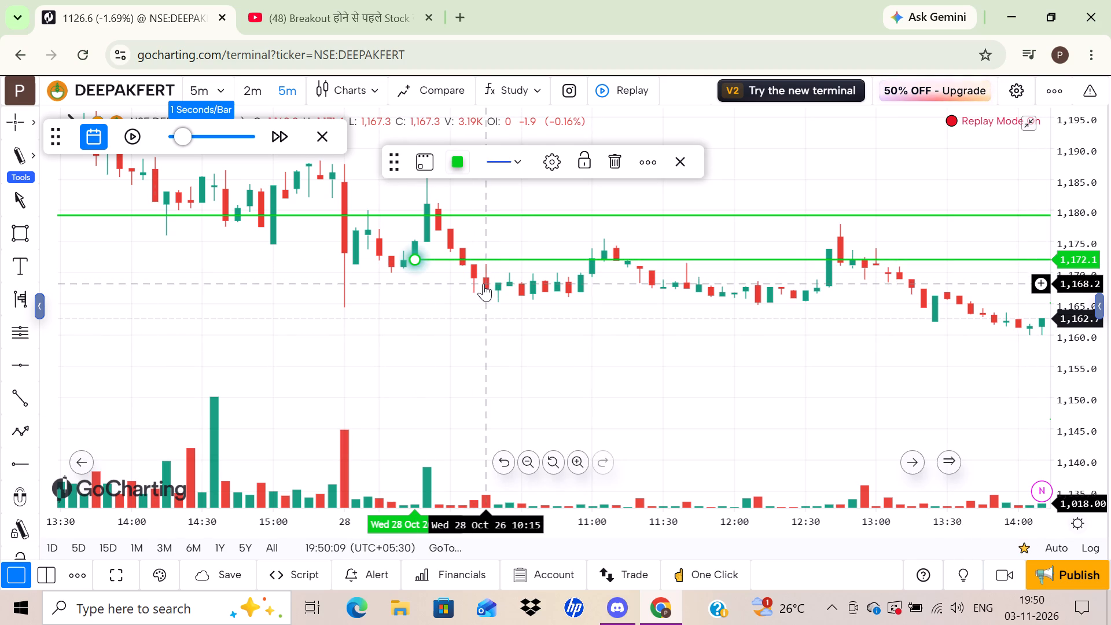
Examine the 5-minute price and volume action around all the marked levels in the sessions from 26 to 30 October.
scroll(485, 291, left, 1)
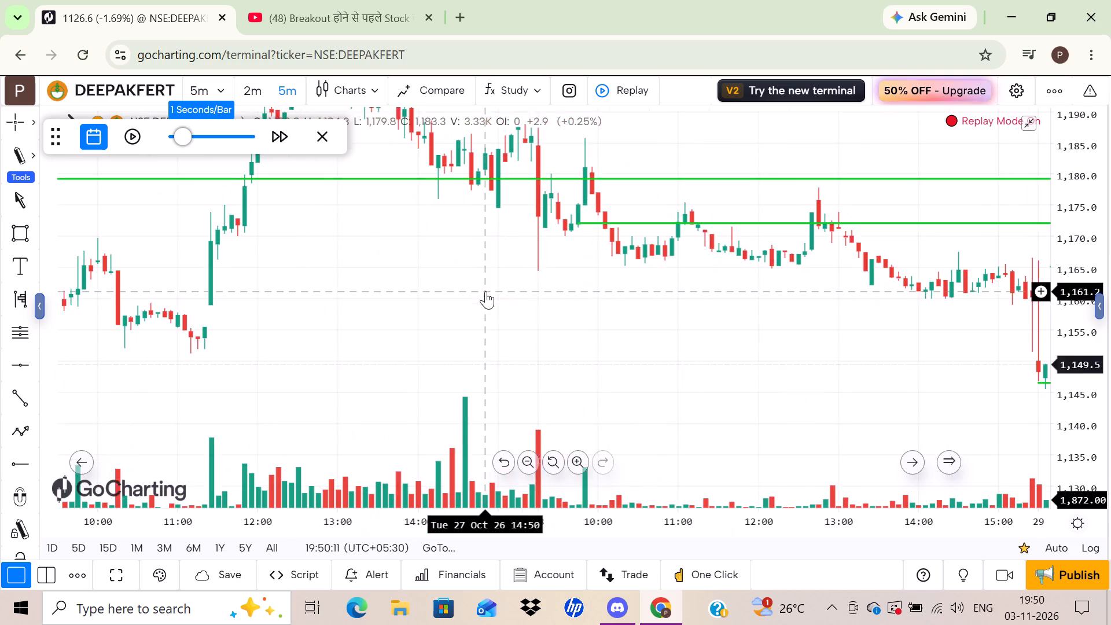
scroll(485, 291, left, 1)
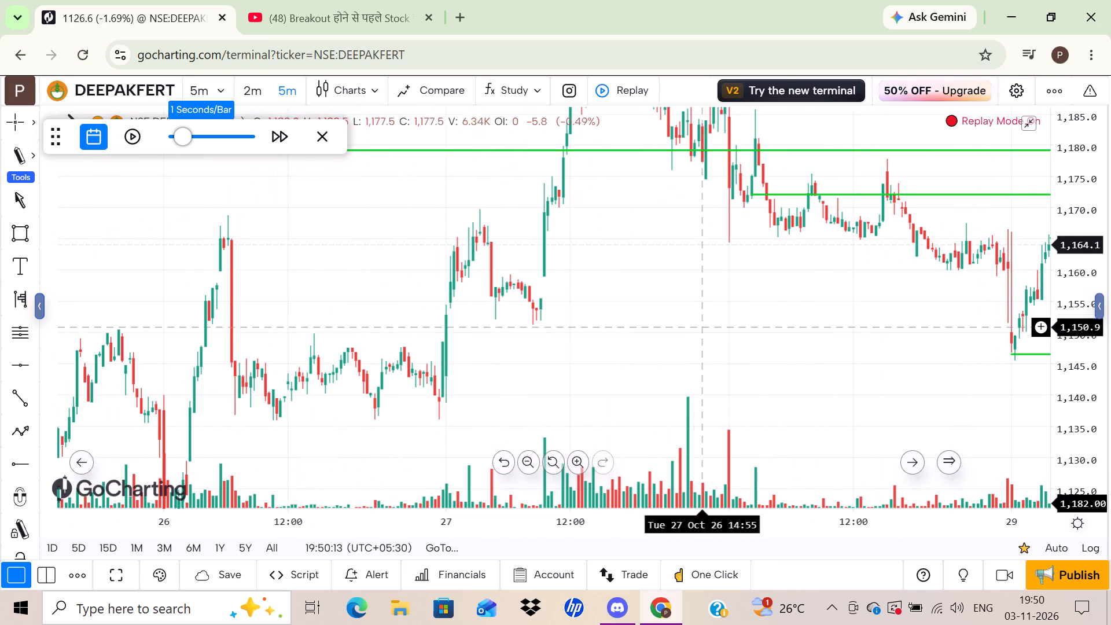
drag(702, 320, 471, 399)
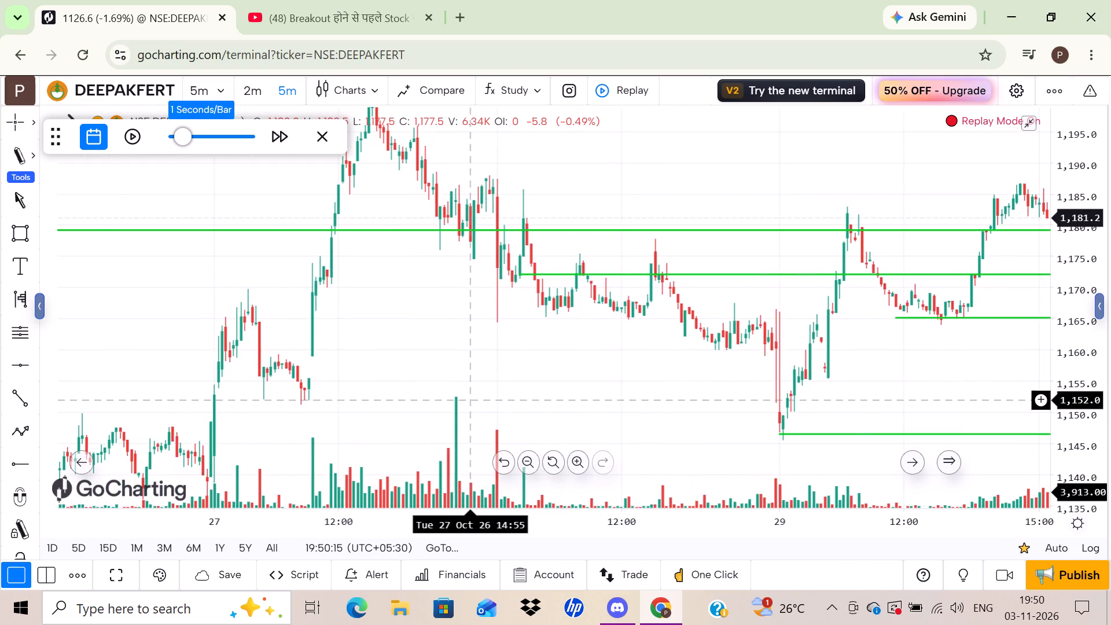
scroll(471, 399, left, 3)
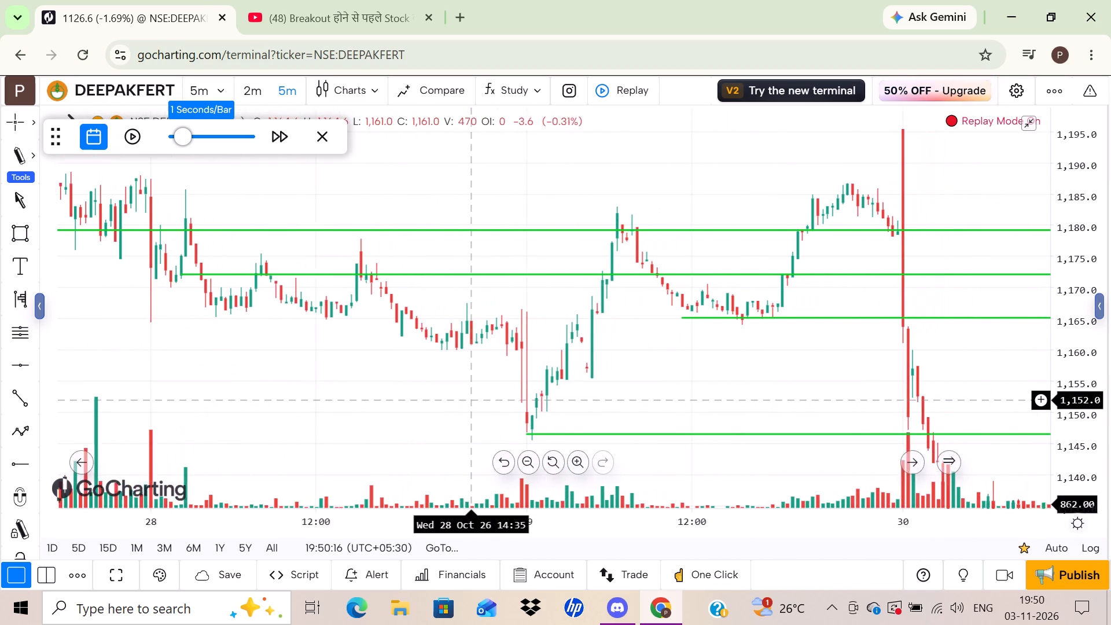
scroll(471, 399, left, 1)
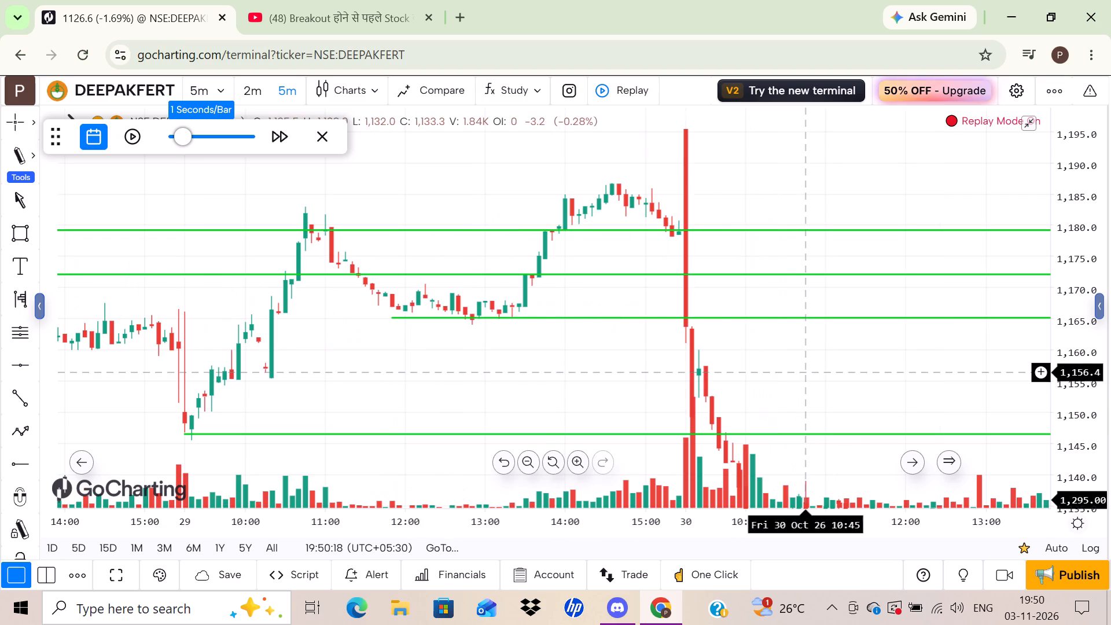
drag(1057, 305, 1090, 532)
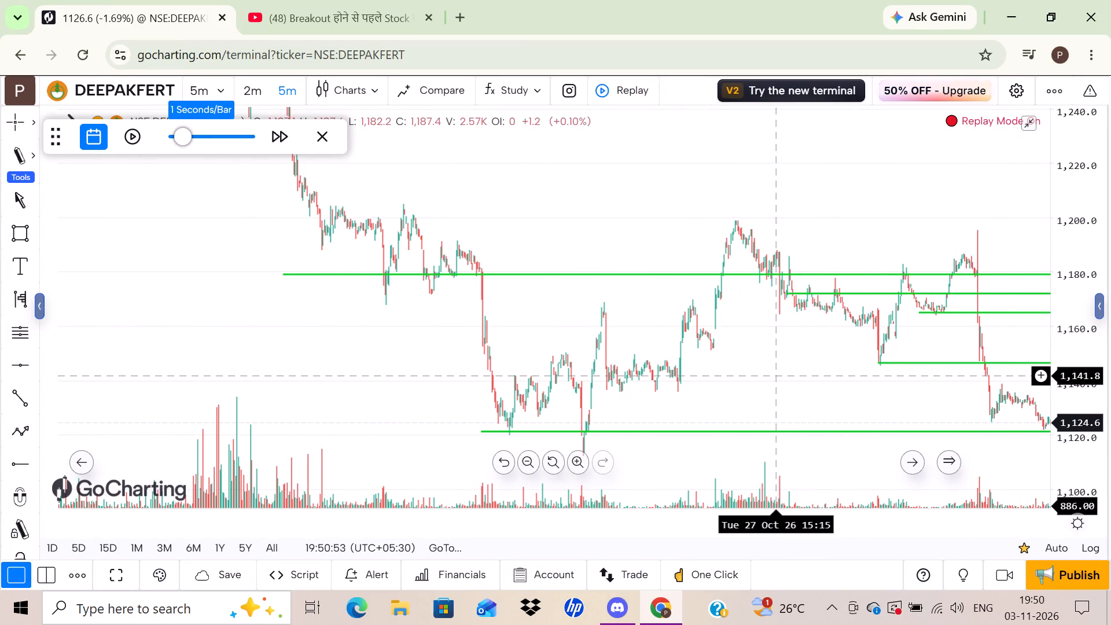
drag(775, 376, 770, 375)
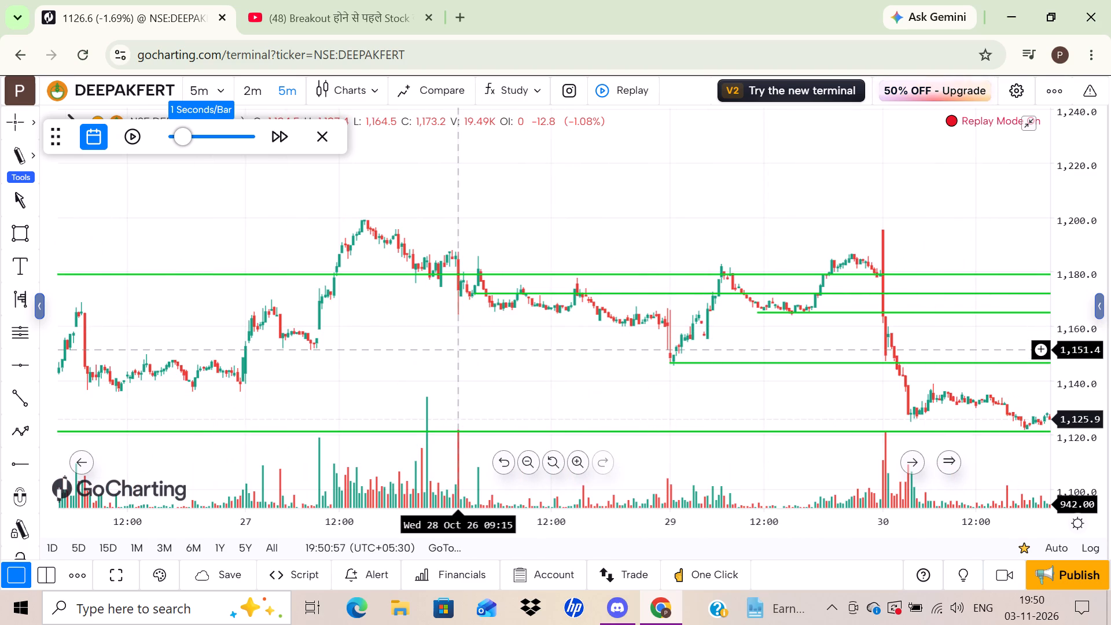
Set the chart timeframe to daily.
click(208, 91)
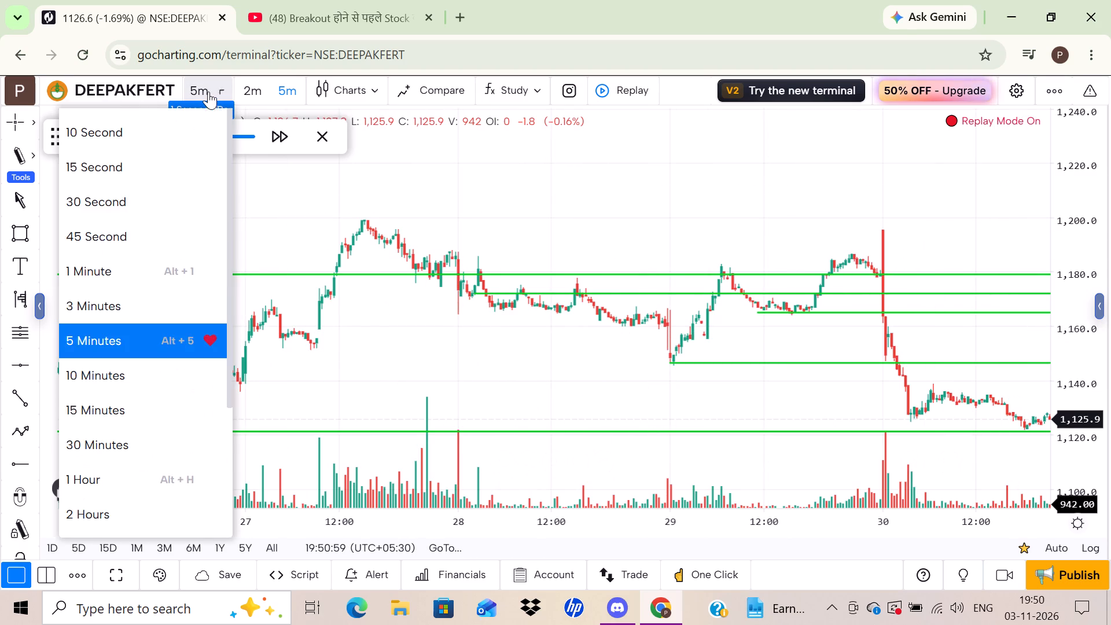
scroll(183, 283, down, 4)
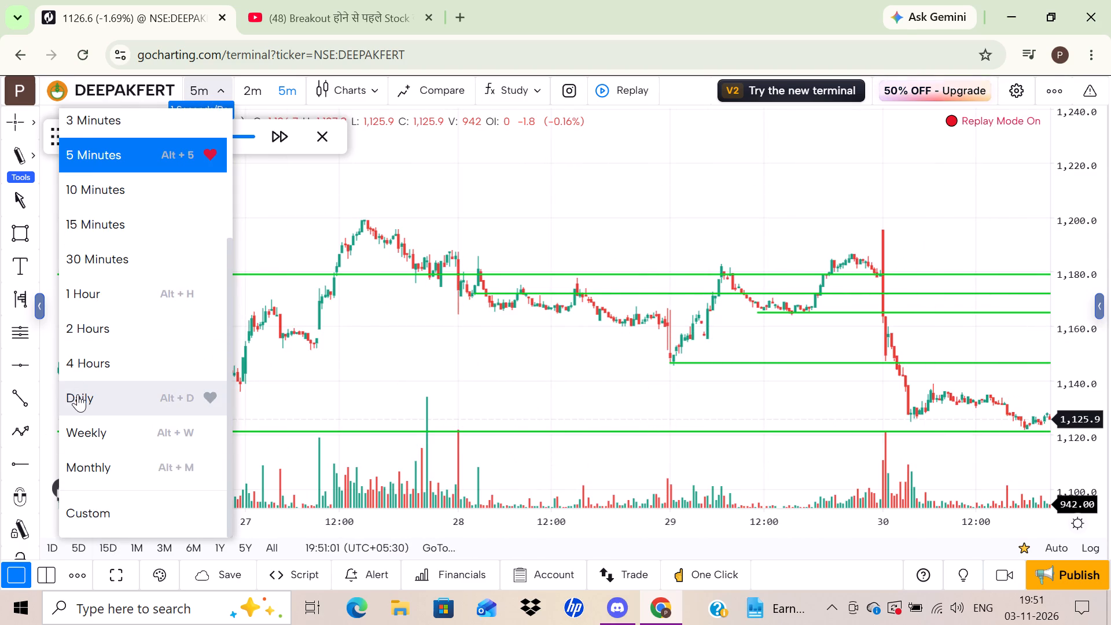
click(78, 394)
Restart the bar replay from the 29 October candle on the daily chart.
scroll(650, 408, left, 2)
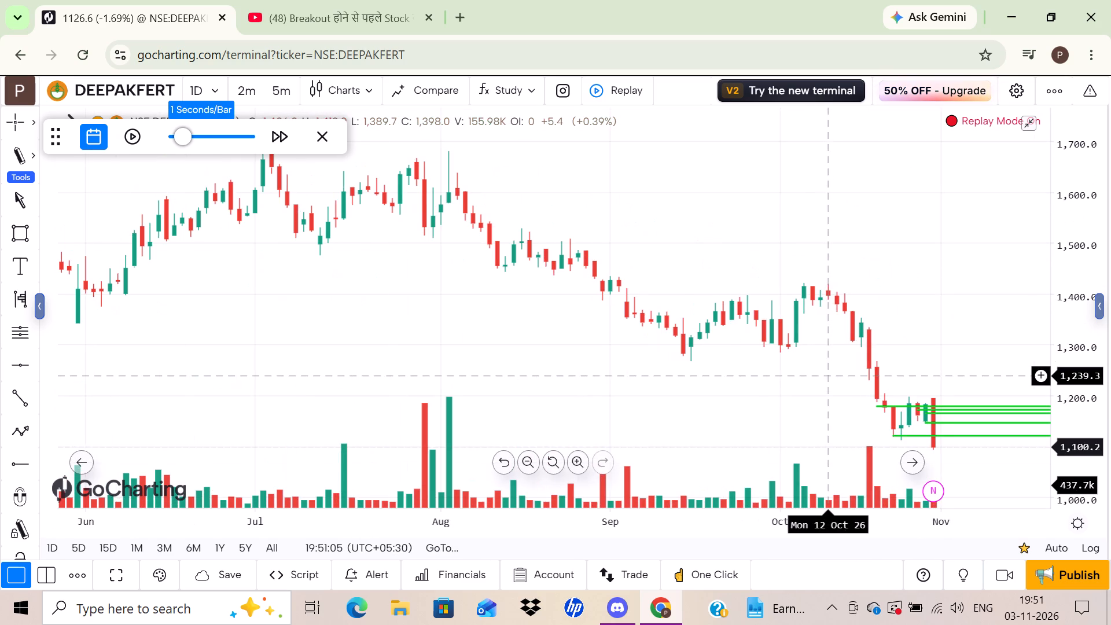
drag(1088, 372, 1048, 230)
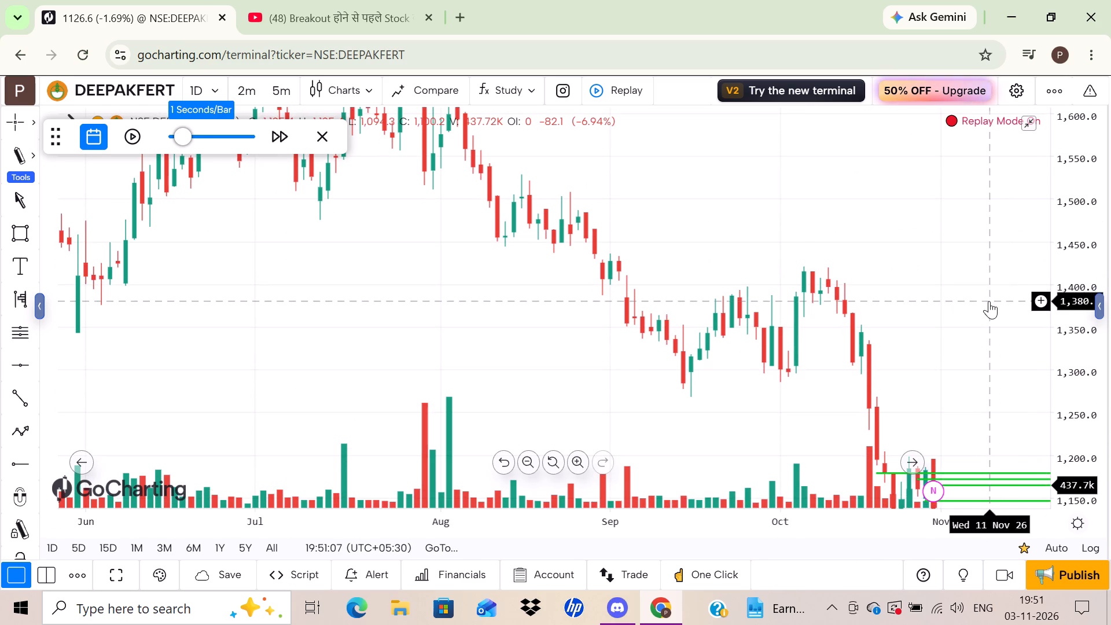
drag(989, 300, 904, 152)
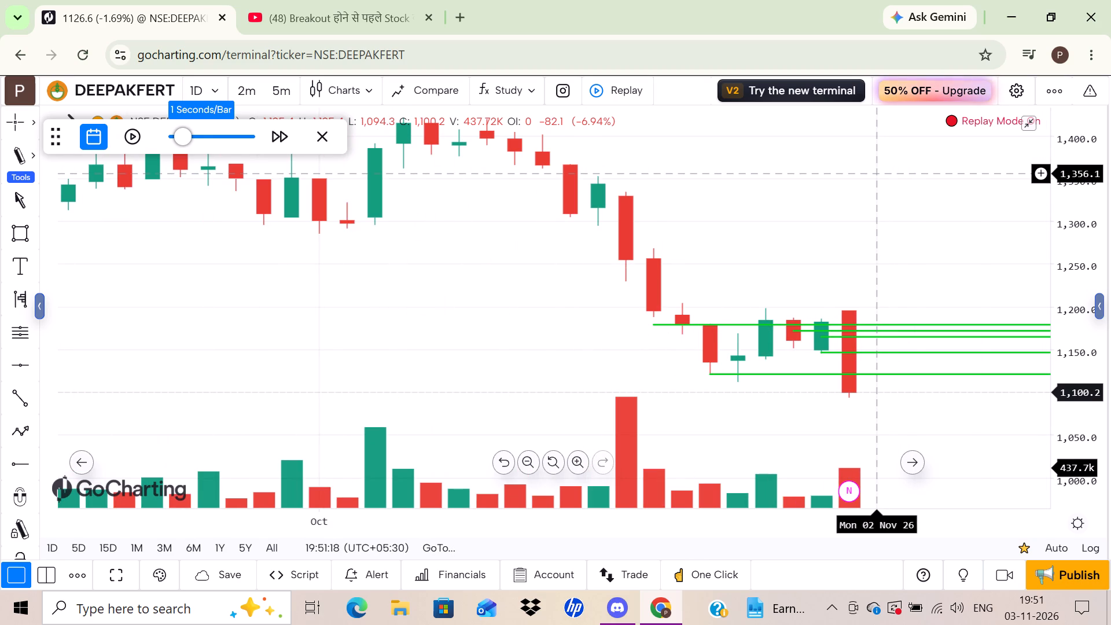
click(624, 90)
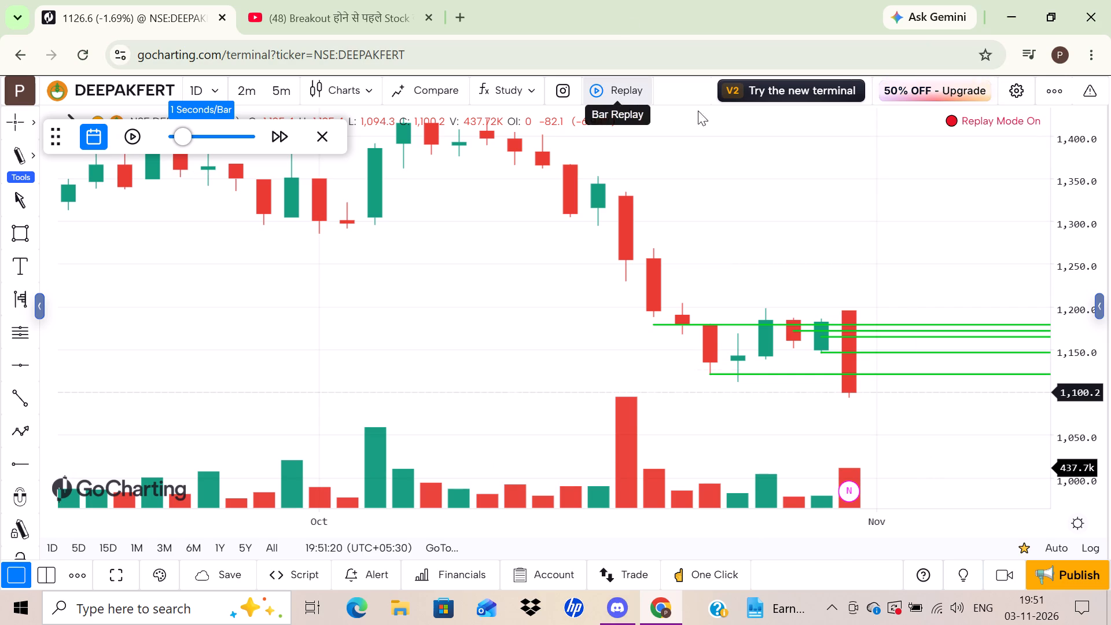
double_click(822, 157)
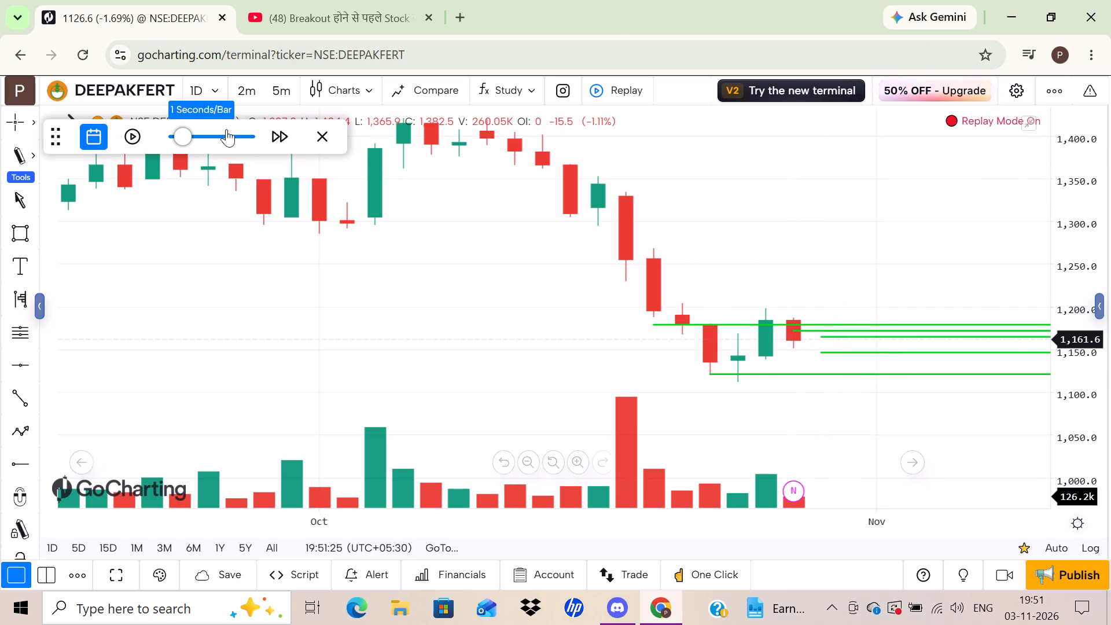
Set the timeframe to 5 minutes, review the replayed sessions from 26 October to the 29 October open, and exit Replay.
click(282, 89)
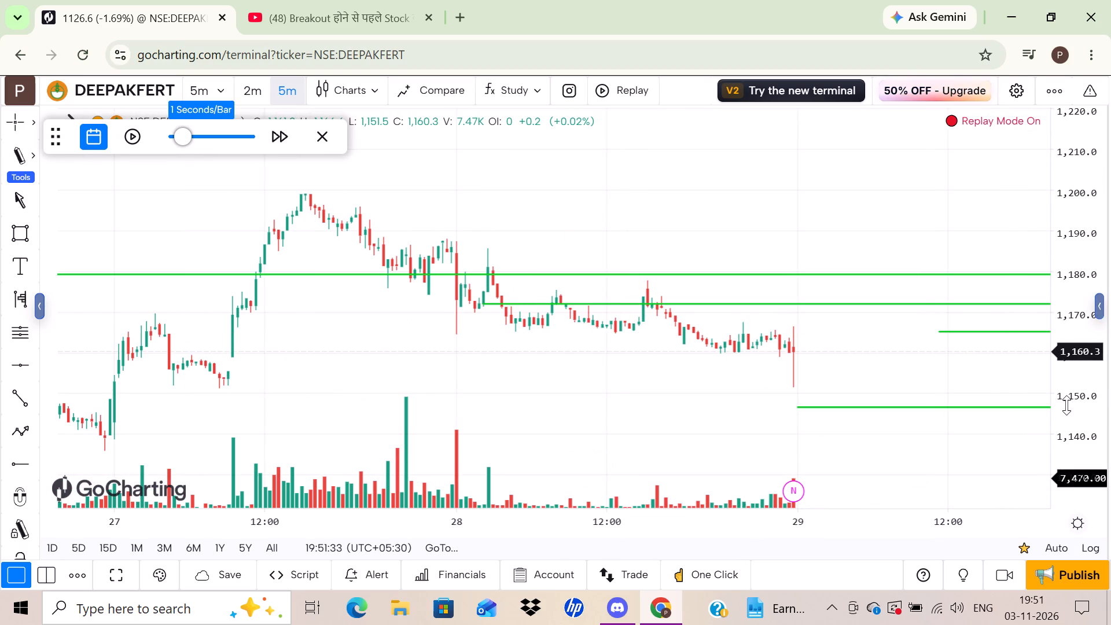
drag(1066, 405, 1065, 306)
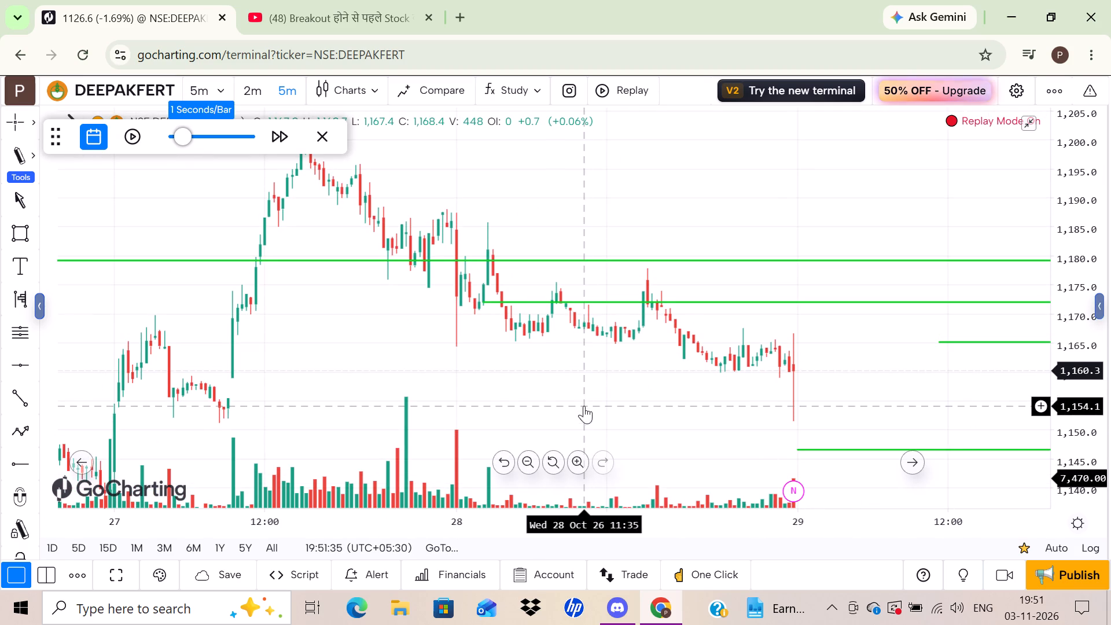
drag(584, 406, 688, 379)
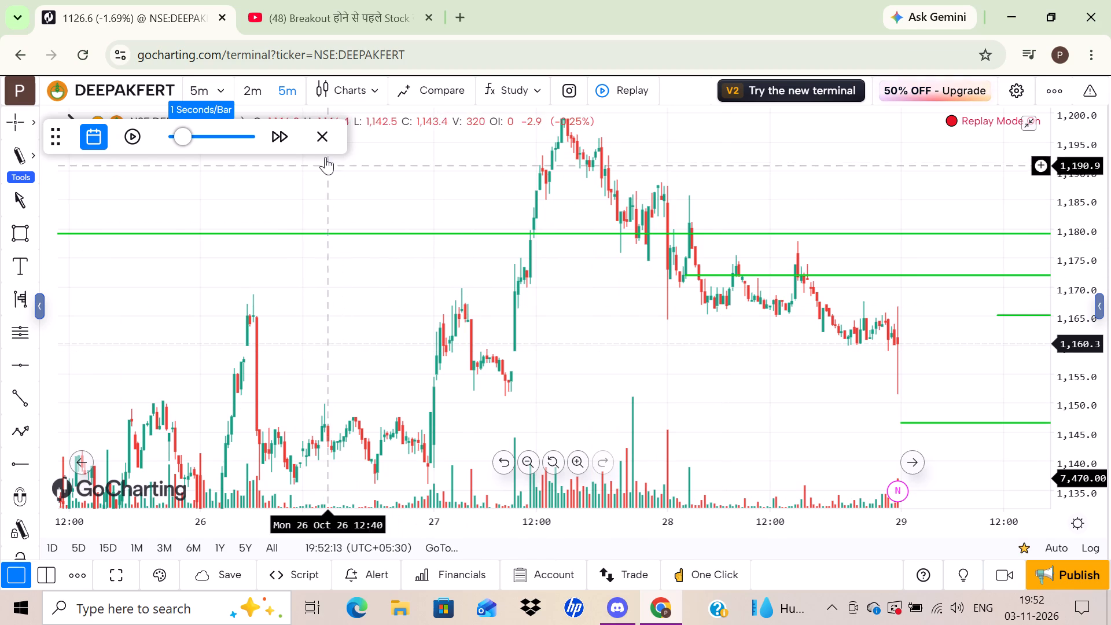
click(321, 133)
Draw a trend line from the 27 October high at about 1,199 to 30 October 12:00 at about 1,201.
scroll(495, 255, left, 1)
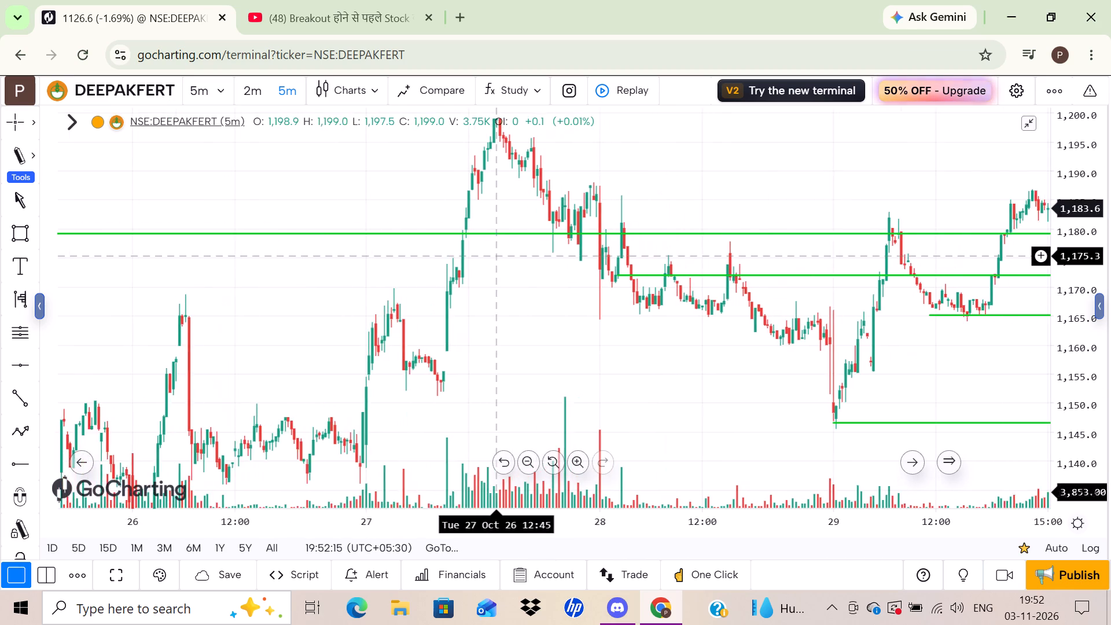
scroll(495, 255, left, 2)
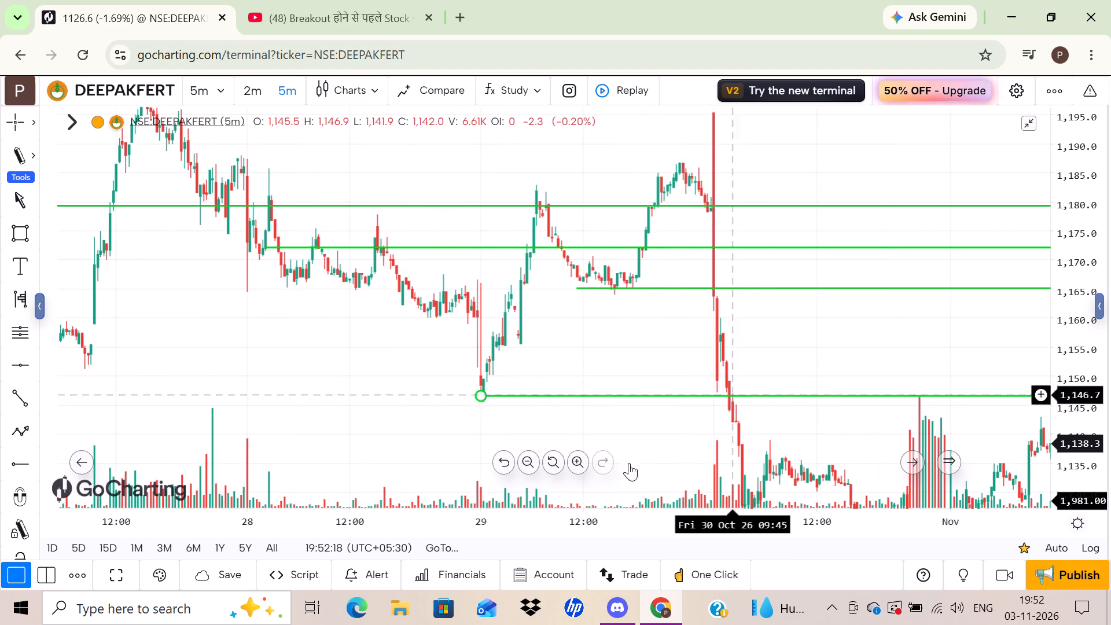
drag(400, 401, 513, 432)
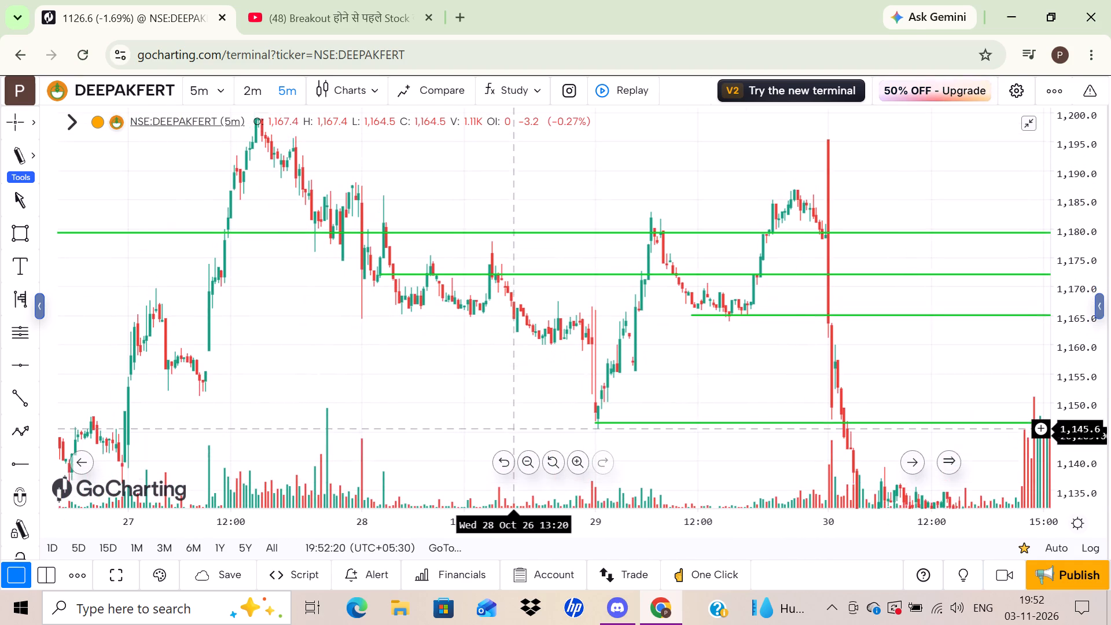
drag(513, 432, 512, 434)
click(32, 405)
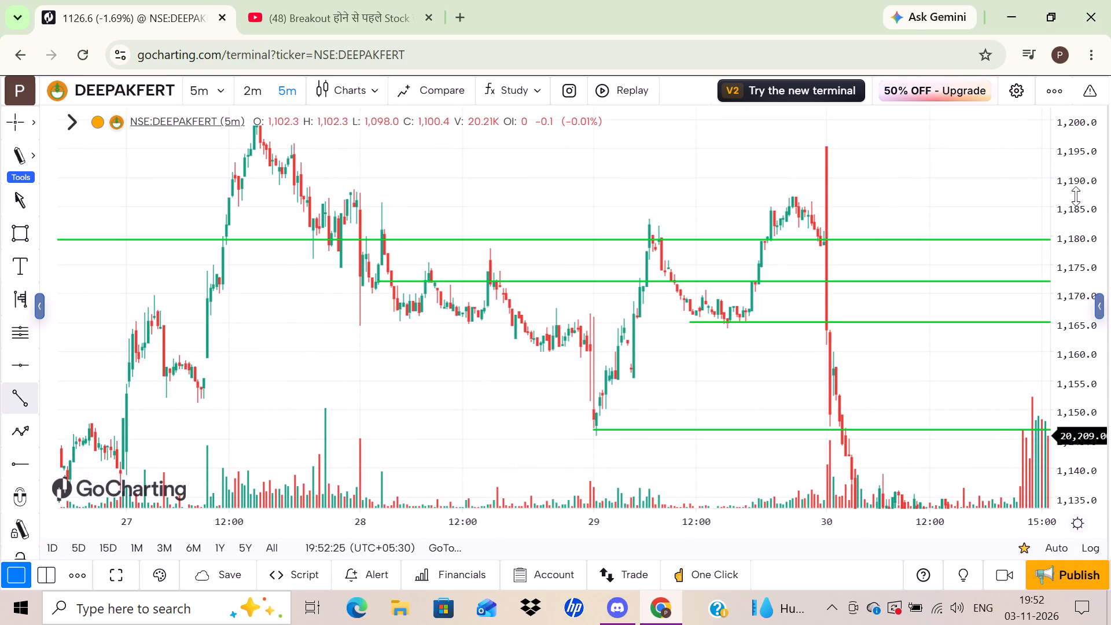
drag(1071, 196, 1110, 332)
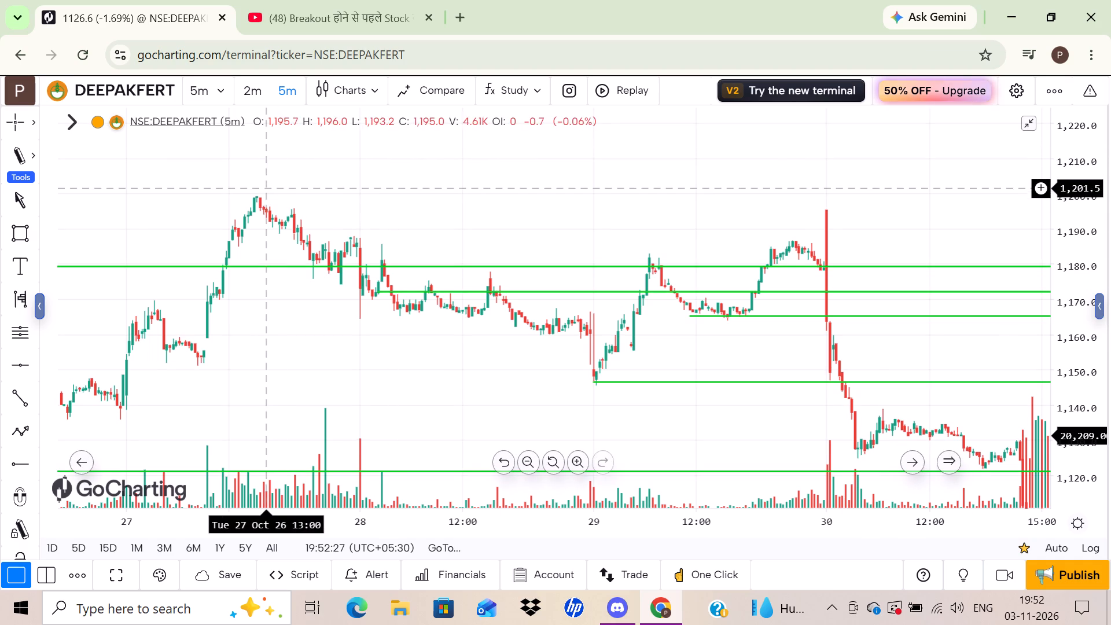
click(257, 196)
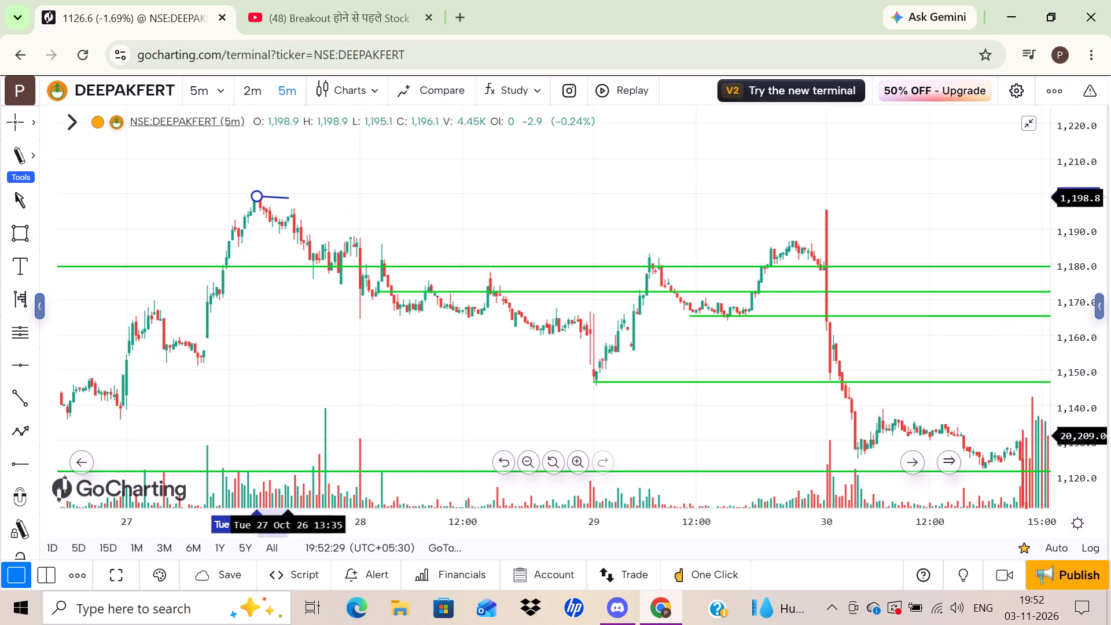
click(927, 189)
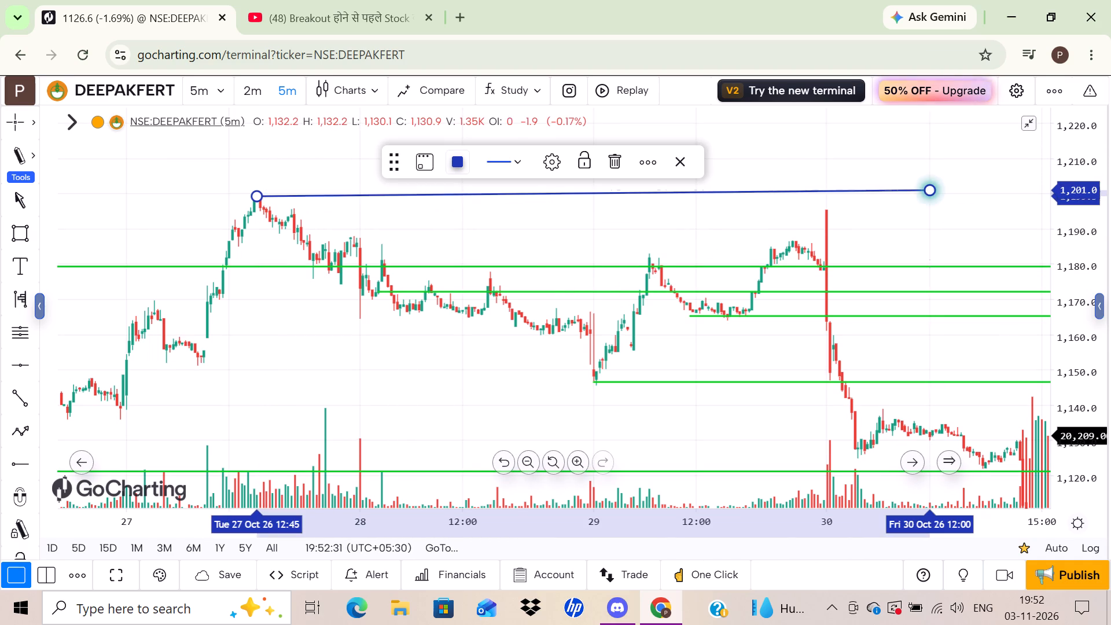
Draw a horizontal ray at about 1,187 from the 27 October 15:15 candle.
click(22, 462)
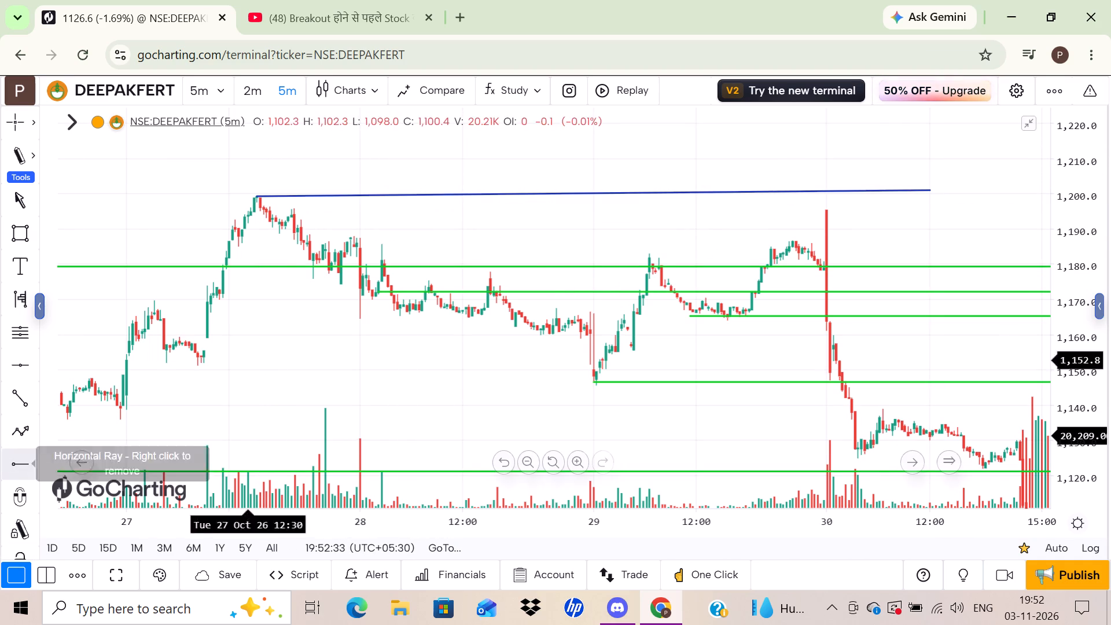
click(350, 239)
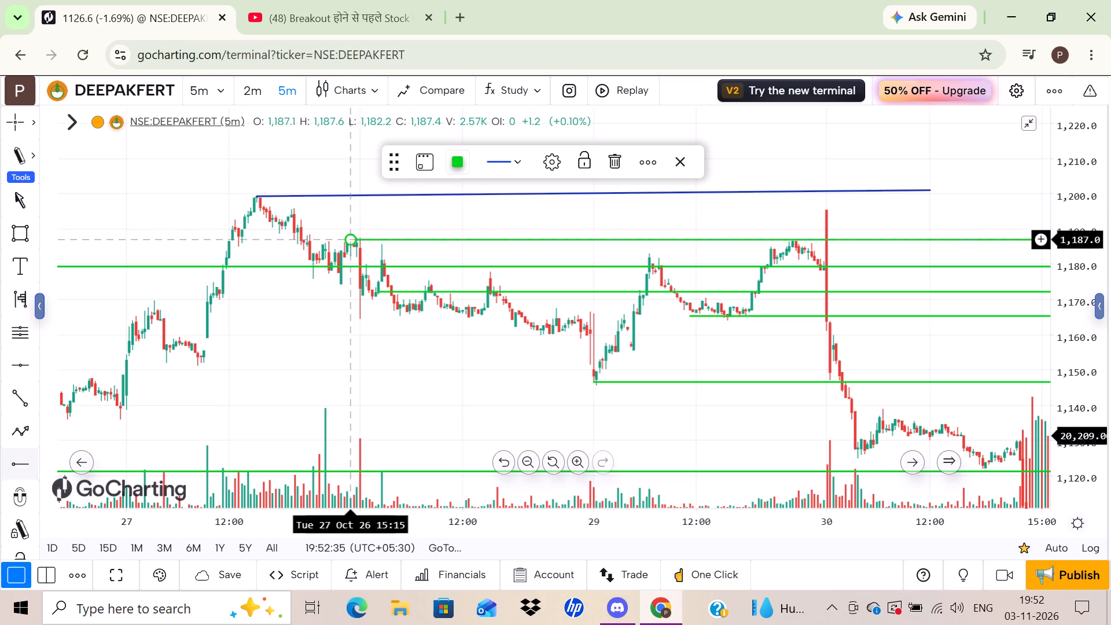
drag(682, 411, 616, 394)
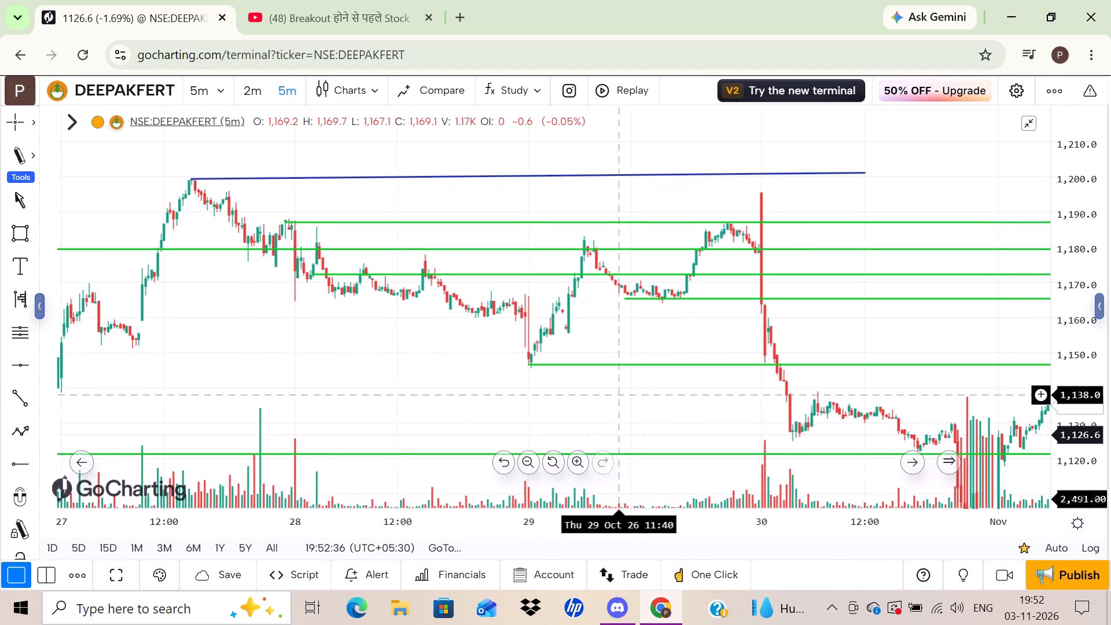
drag(616, 394, 616, 394)
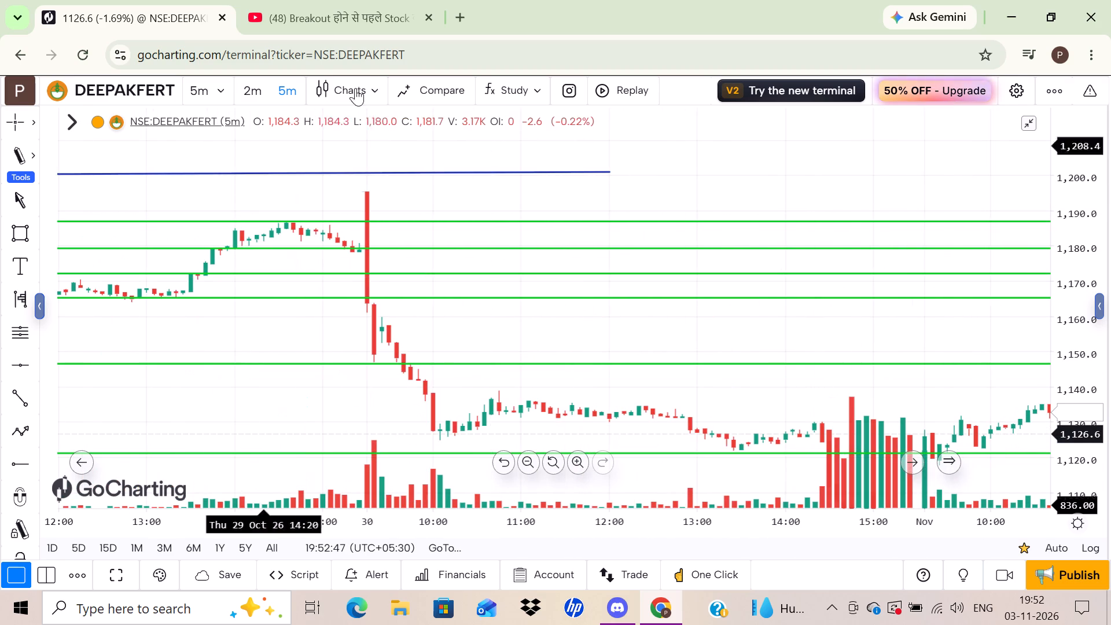
Search the symbols for DEEPAK and open the NSE chart of Deepak Nitrite (DEEPAKNTR).
click(146, 93)
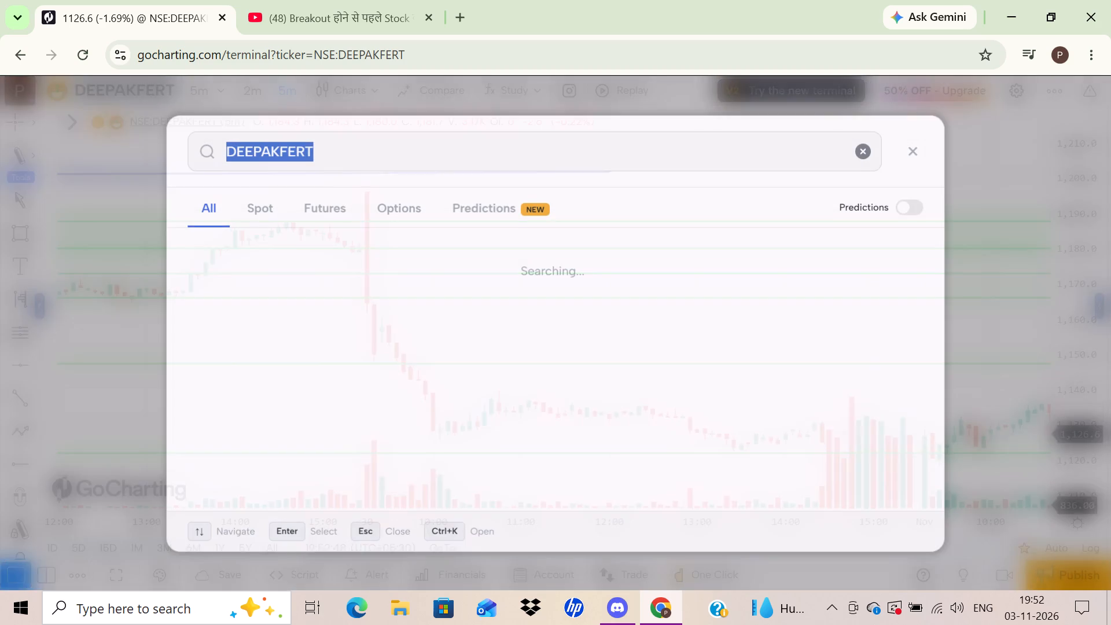
click(356, 155)
key(BackSpace)
key(BackSpace)
key(BackSpace)
key(BackSpace)
key(BackSpace)
key(BackSpace)
key(BackSpace)
key(BackSpace)
key(BackSpace)
key(BackSpace)
key(BackSpace)
key(BackSpace)
key(BackSpace)
key(BackSpace)
key(BackSpace)
key(BackSpace)
key(BackSpace)
key(BackSpace)
key(BackSpace)
key(BackSpace)
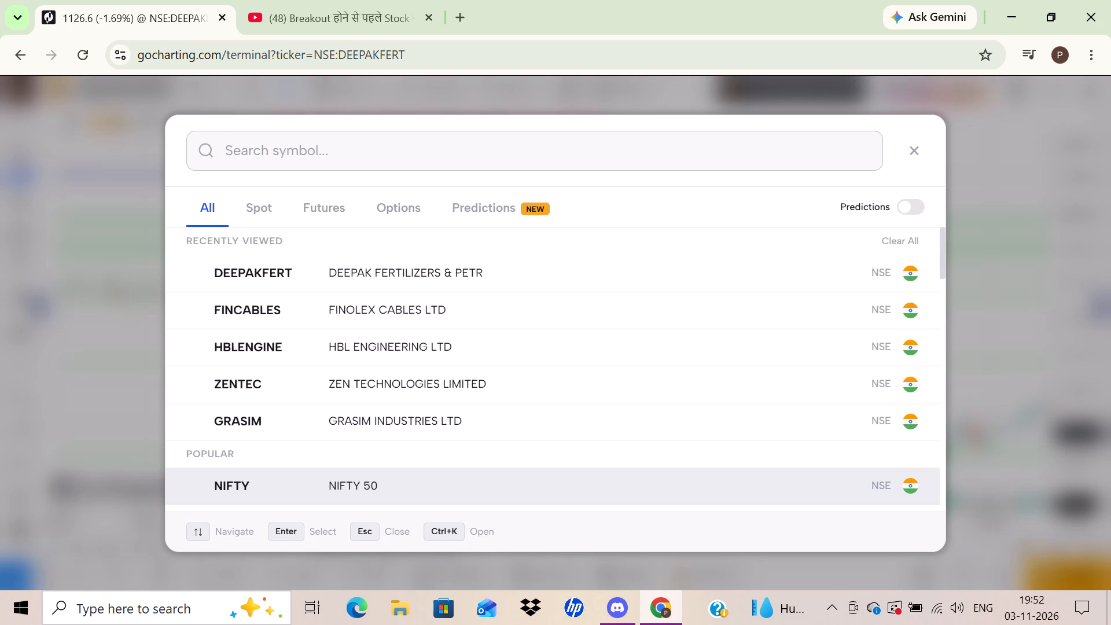
text(DEE)
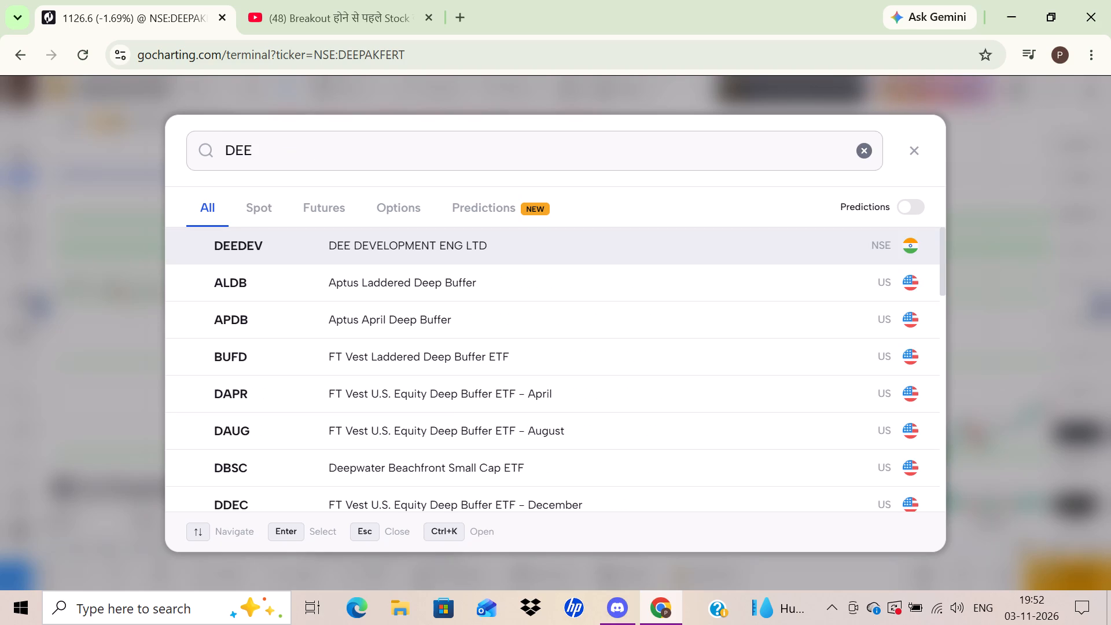
key(p)
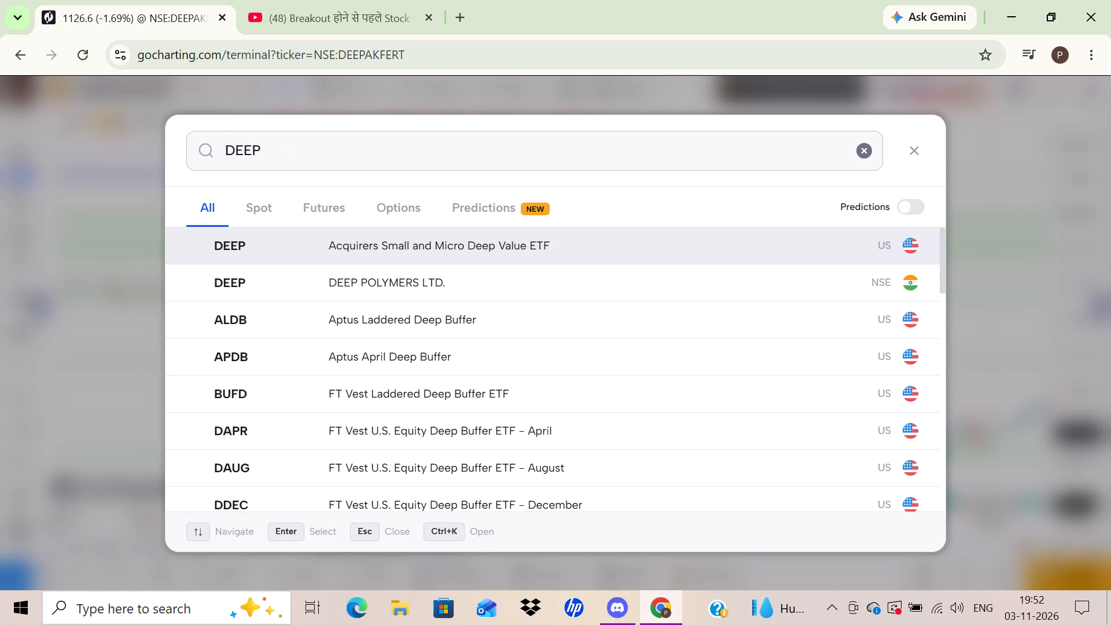
key(a)
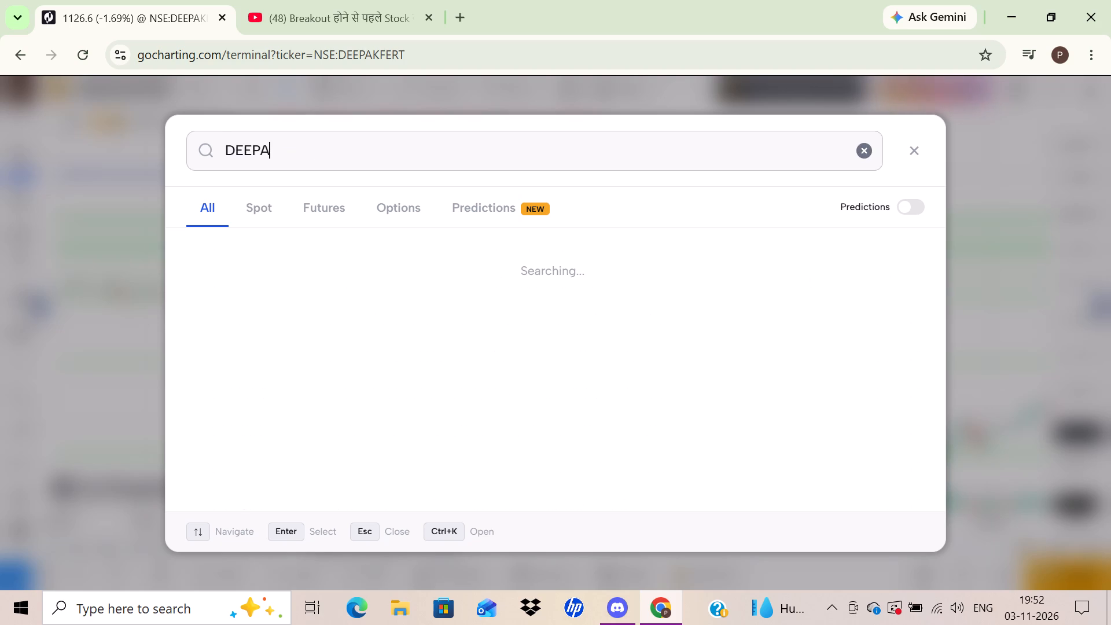
key(l)
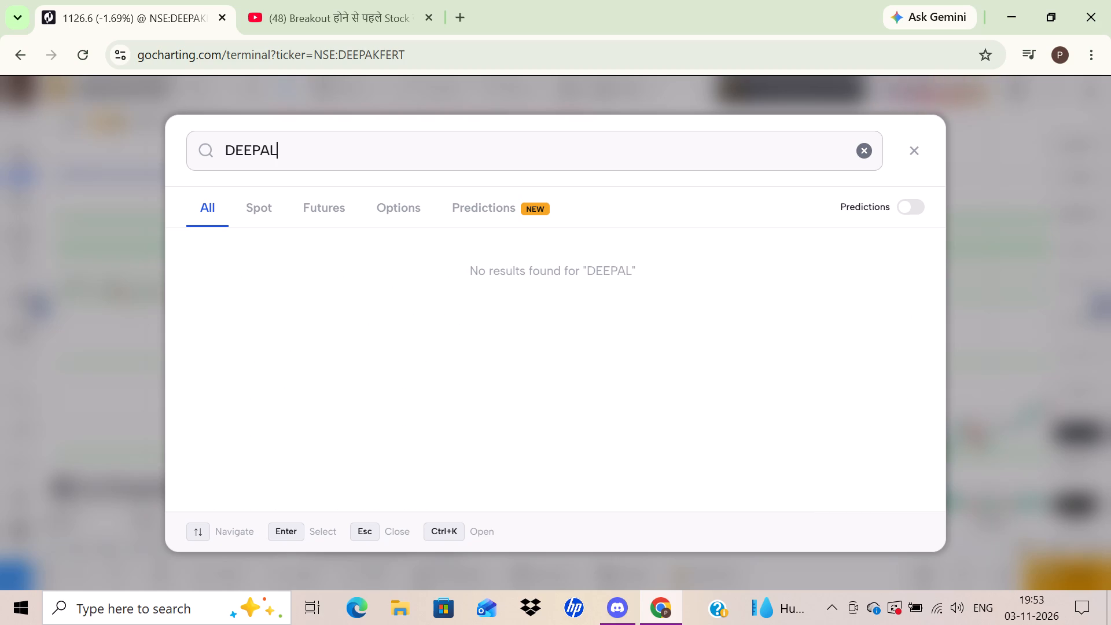
key(BackSpace)
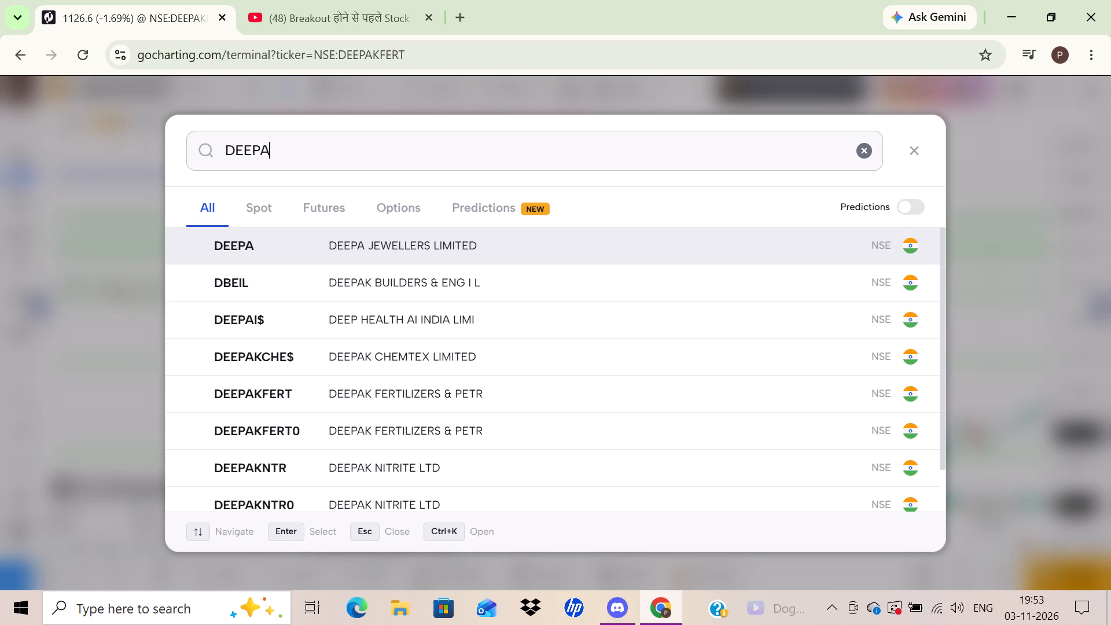
key(k)
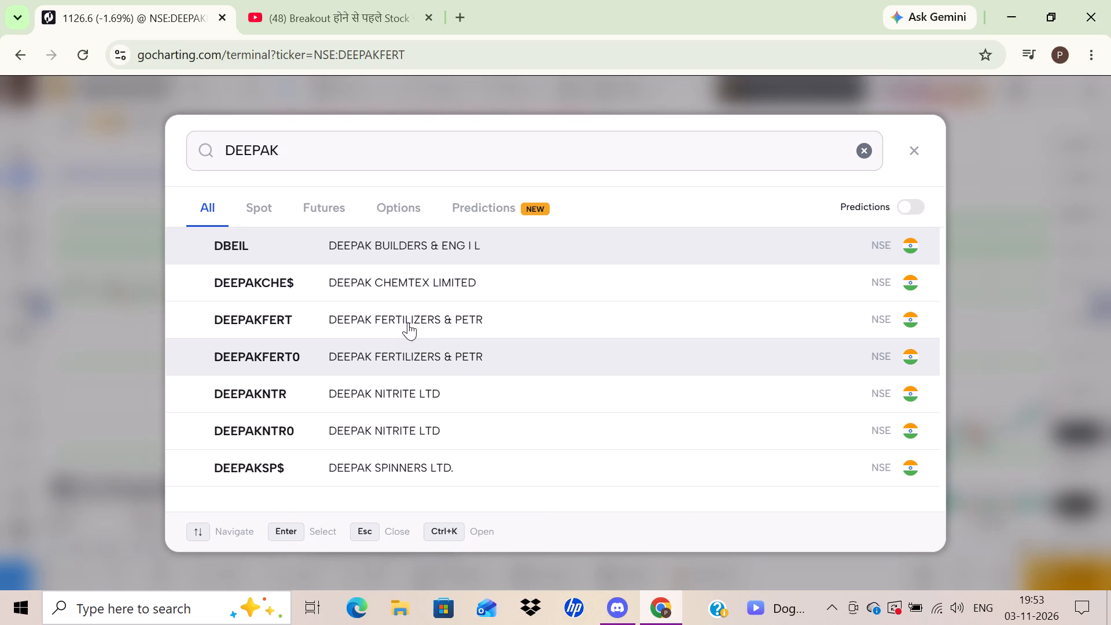
click(489, 401)
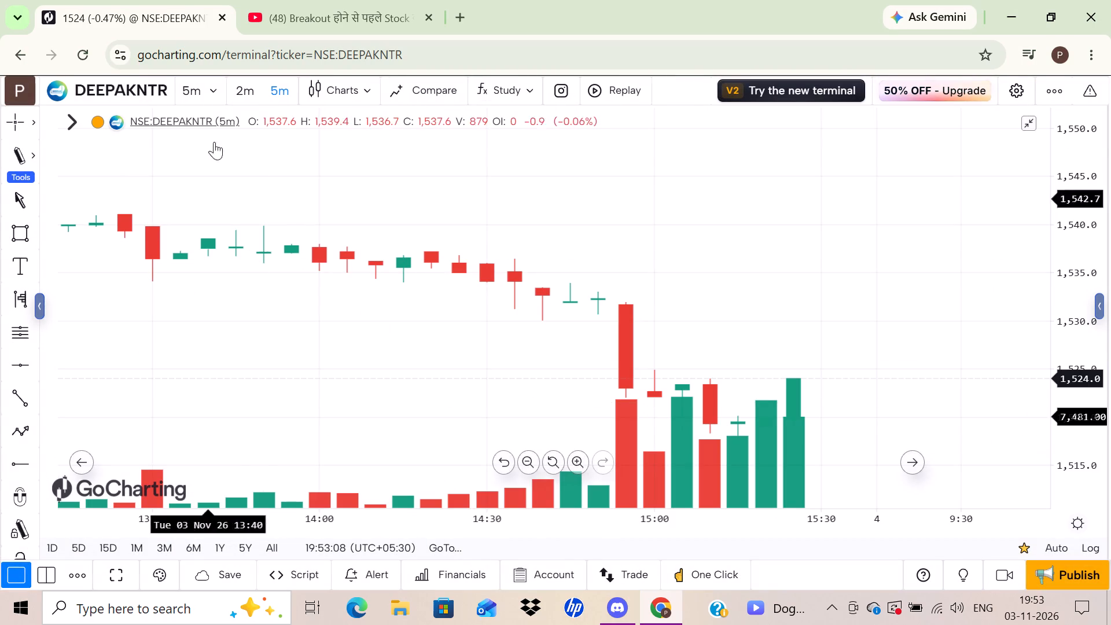
Set the DEEPAKNTR chart timeframe to daily.
click(196, 97)
scroll(185, 304, down, 5)
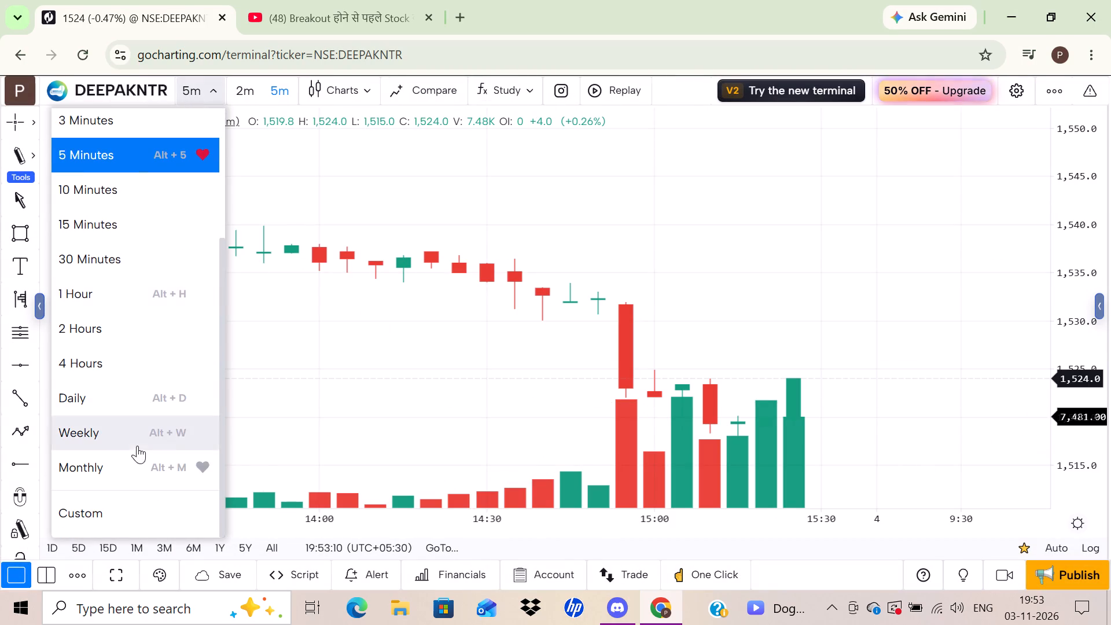
click(101, 405)
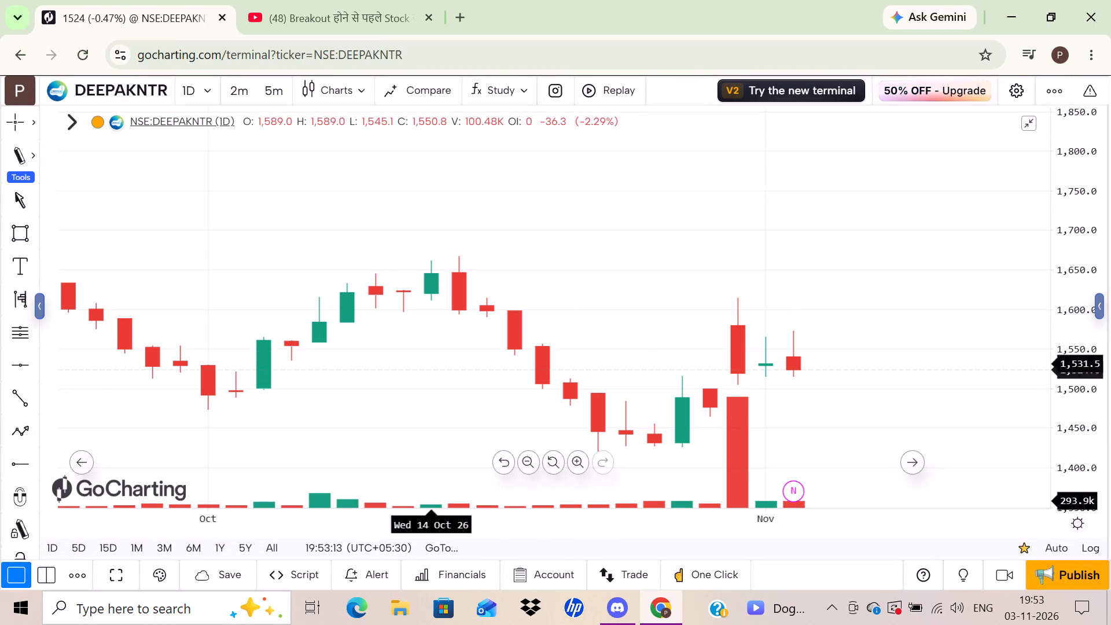
Draw a horizontal ray from the top of the 23 October daily candle, at about 1,495.2.
drag(629, 304, 490, 271)
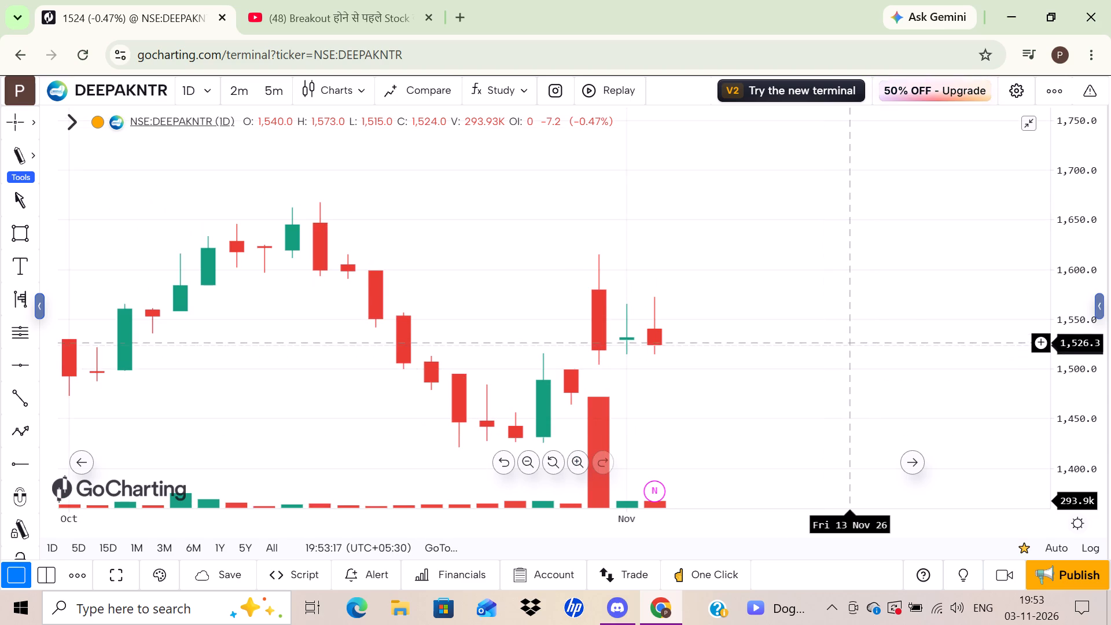
click(20, 465)
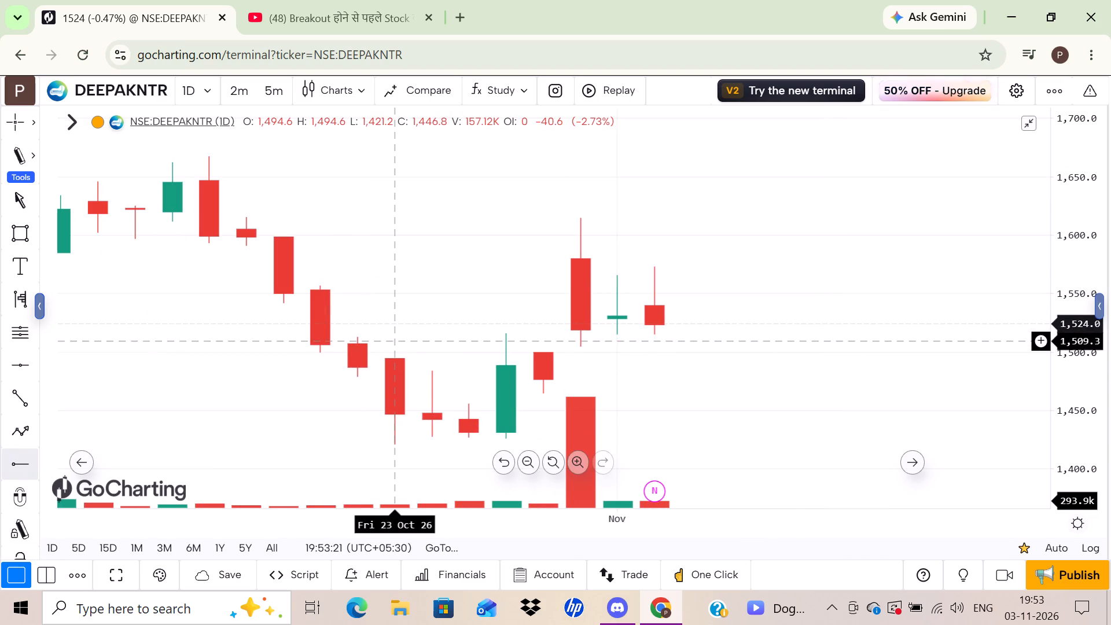
click(391, 357)
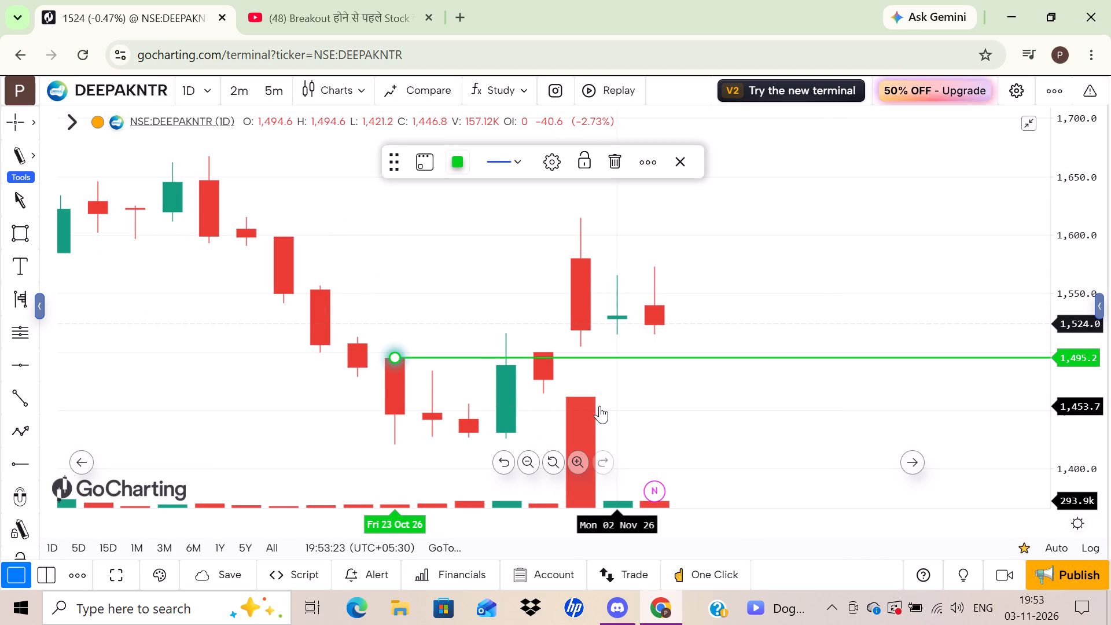
drag(696, 402, 669, 378)
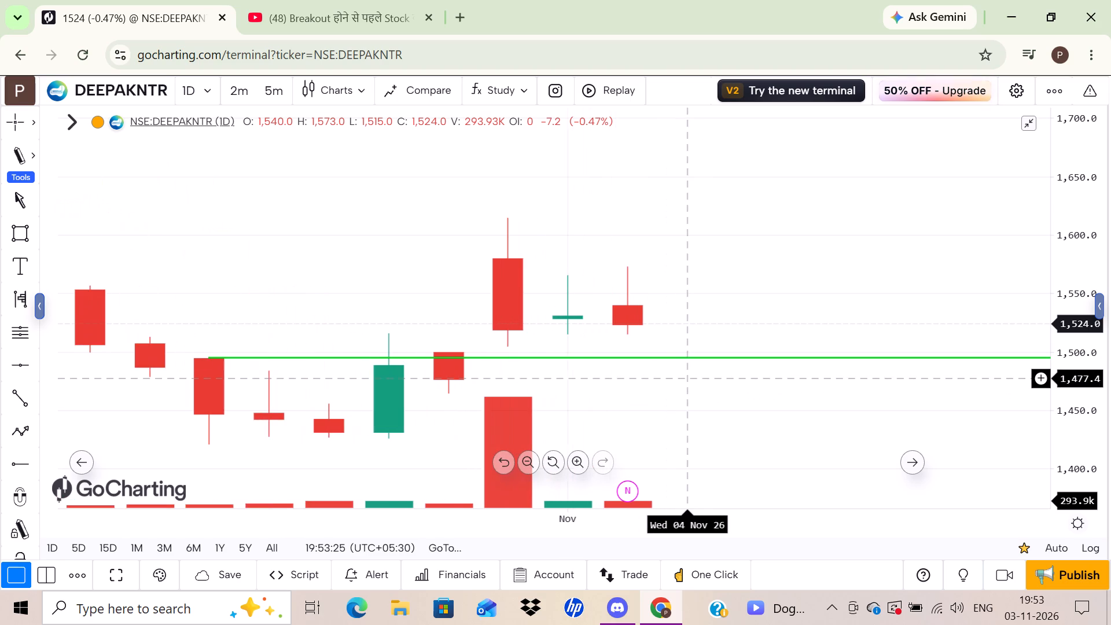
drag(745, 480, 770, 472)
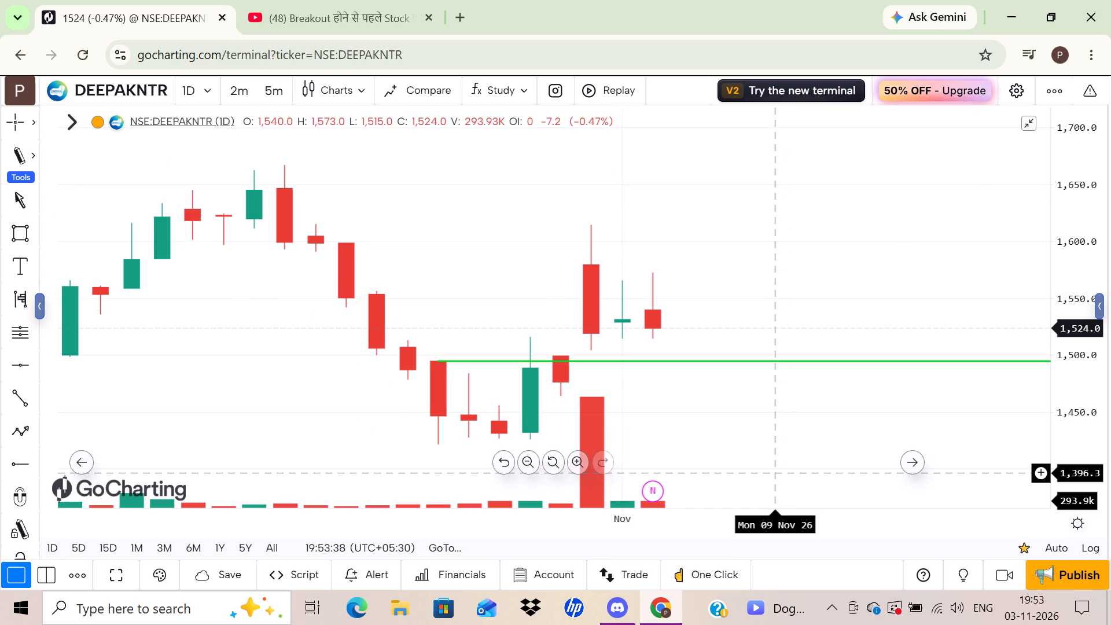
Draw a horizontal ray from the 12 October daily candle at about 1,593.4.
click(8, 472)
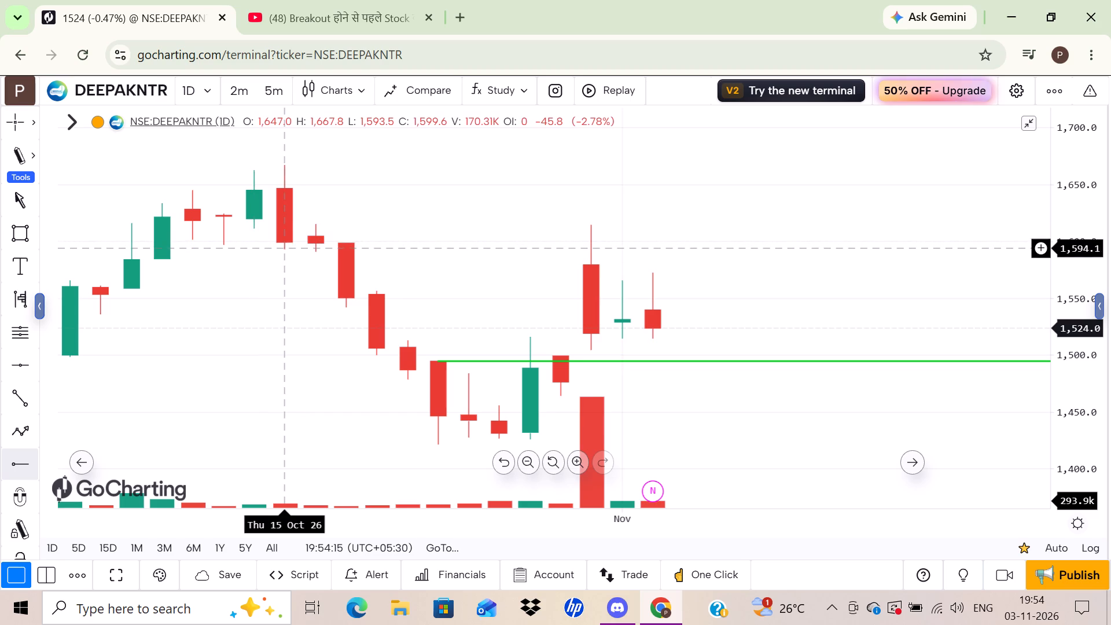
click(189, 248)
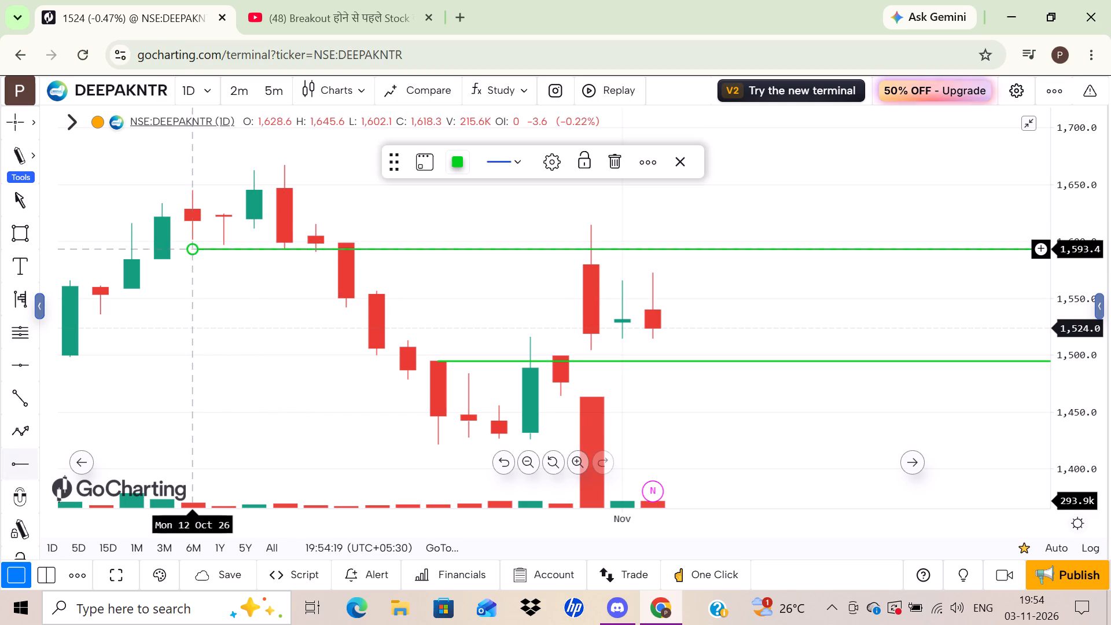
click(247, 312)
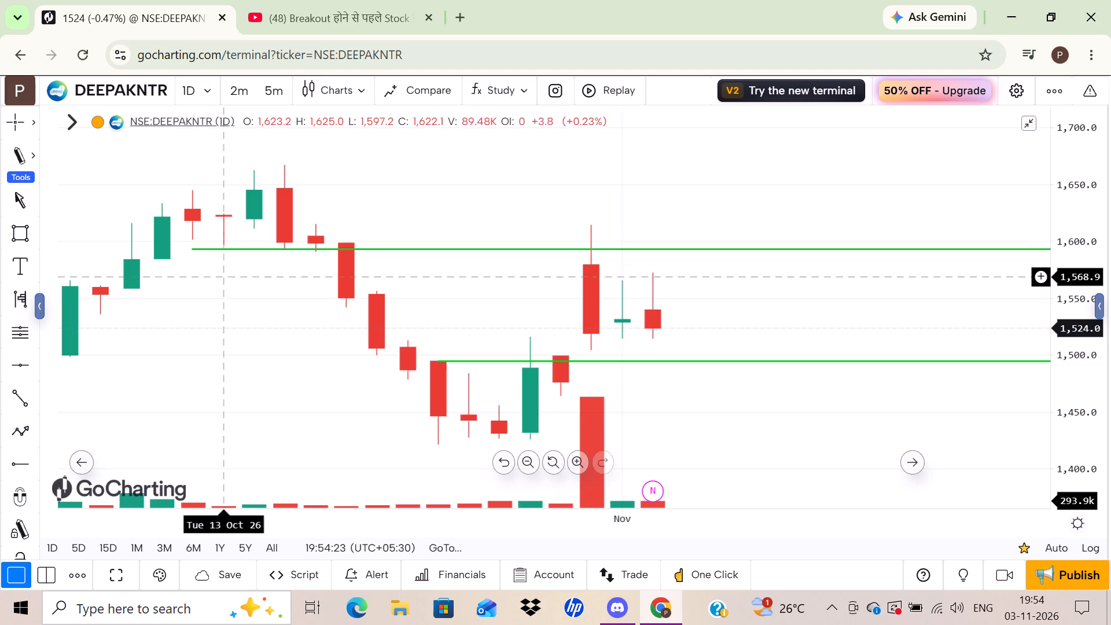
Move the upper horizontal ray so it starts at the 15 September daily candle, at about 1,600.
drag(195, 244, 150, 242)
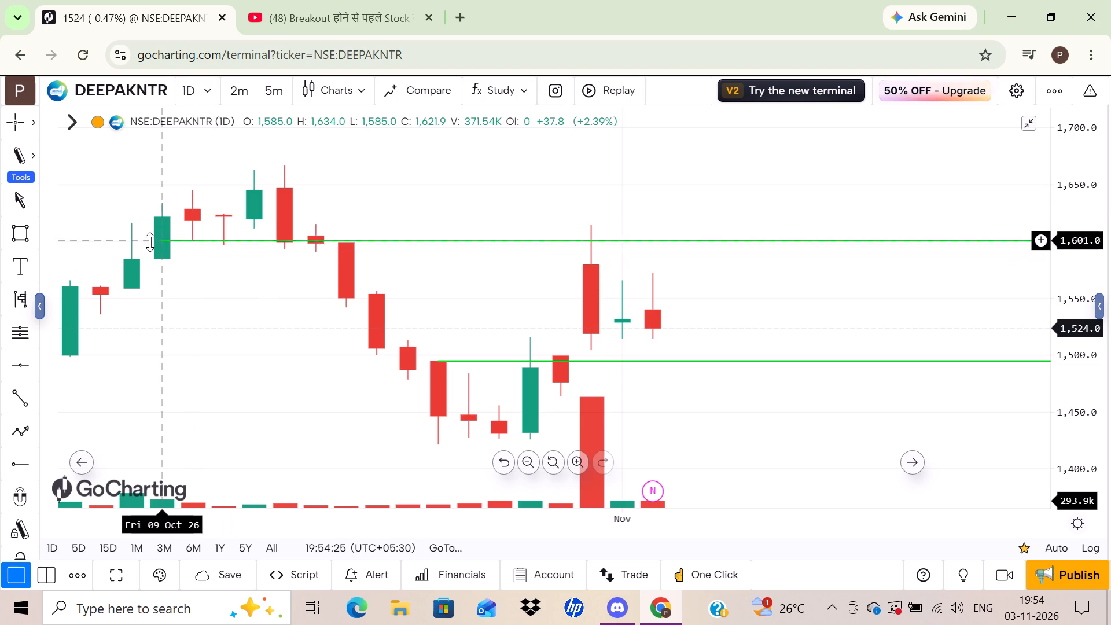
drag(150, 242, 144, 245)
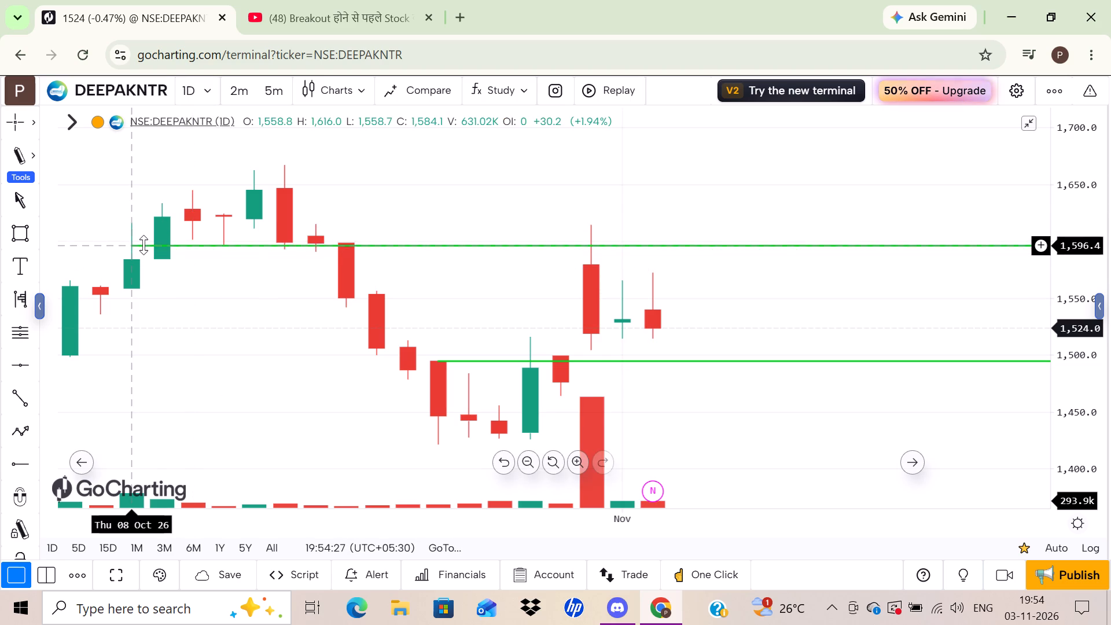
drag(144, 245, 143, 244)
click(143, 244)
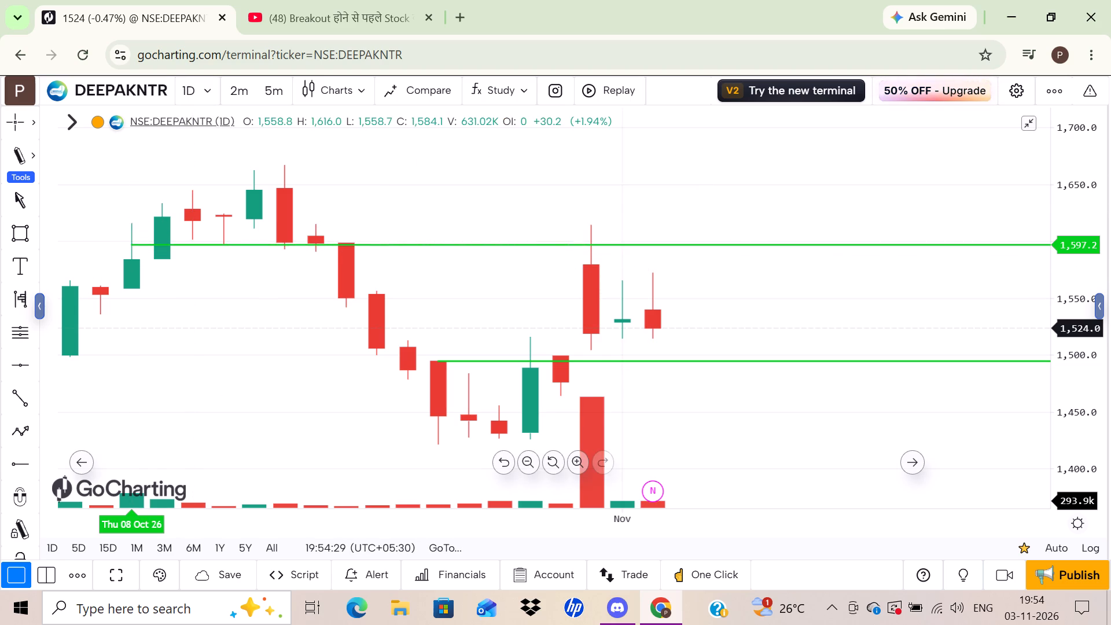
click(183, 304)
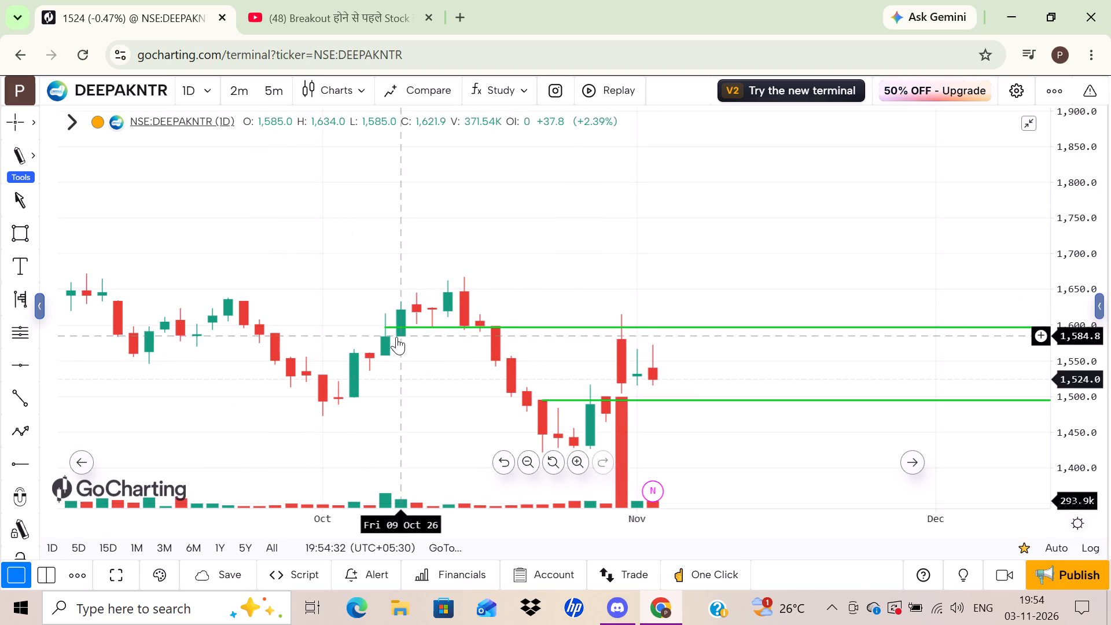
drag(387, 326, 135, 324)
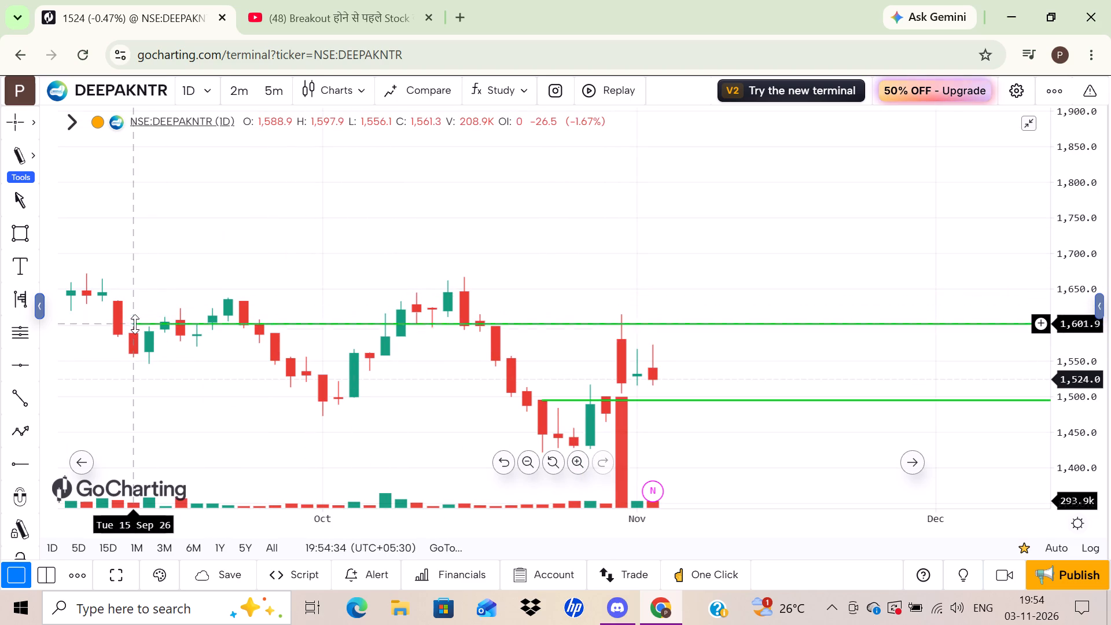
drag(135, 324, 134, 320)
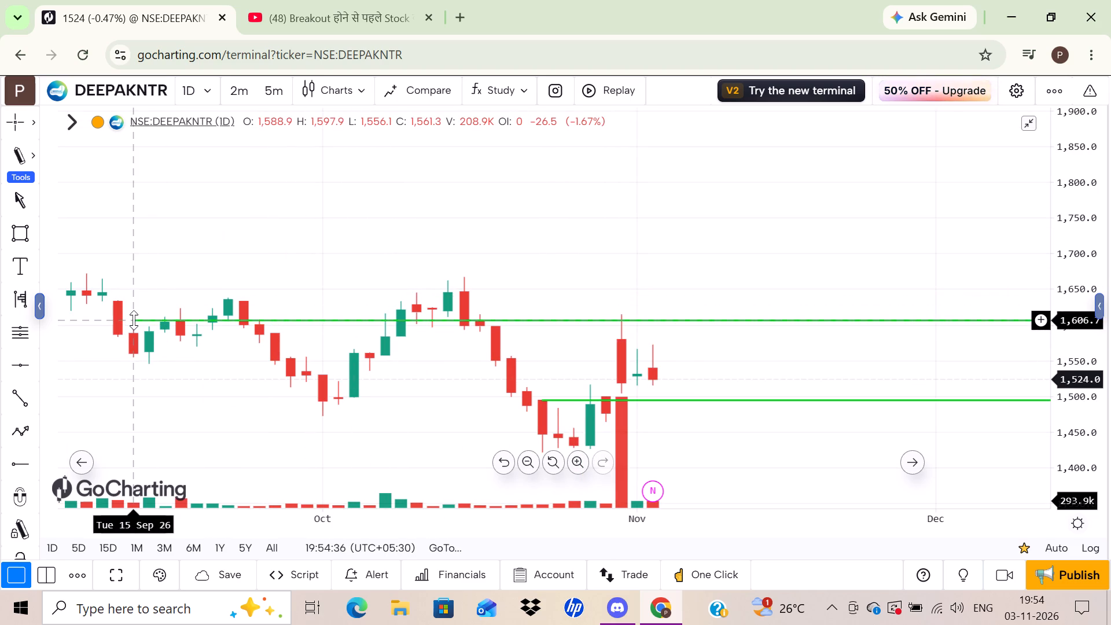
drag(134, 320, 135, 324)
click(135, 324)
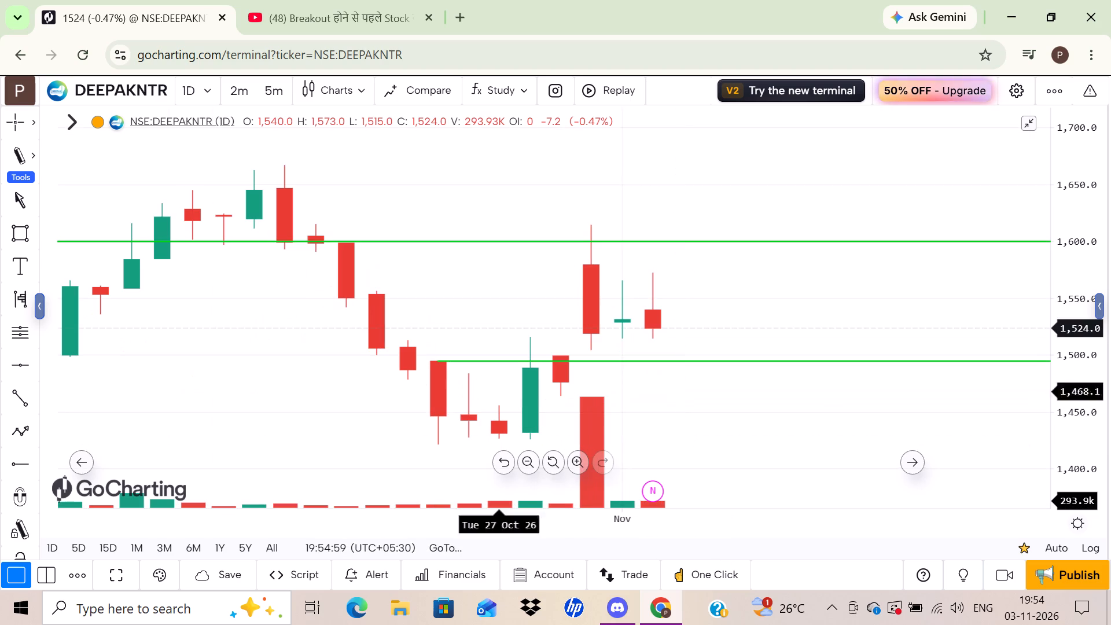
Start Replay mode on the daily chart from the 2 November candle.
click(605, 85)
double_click(628, 187)
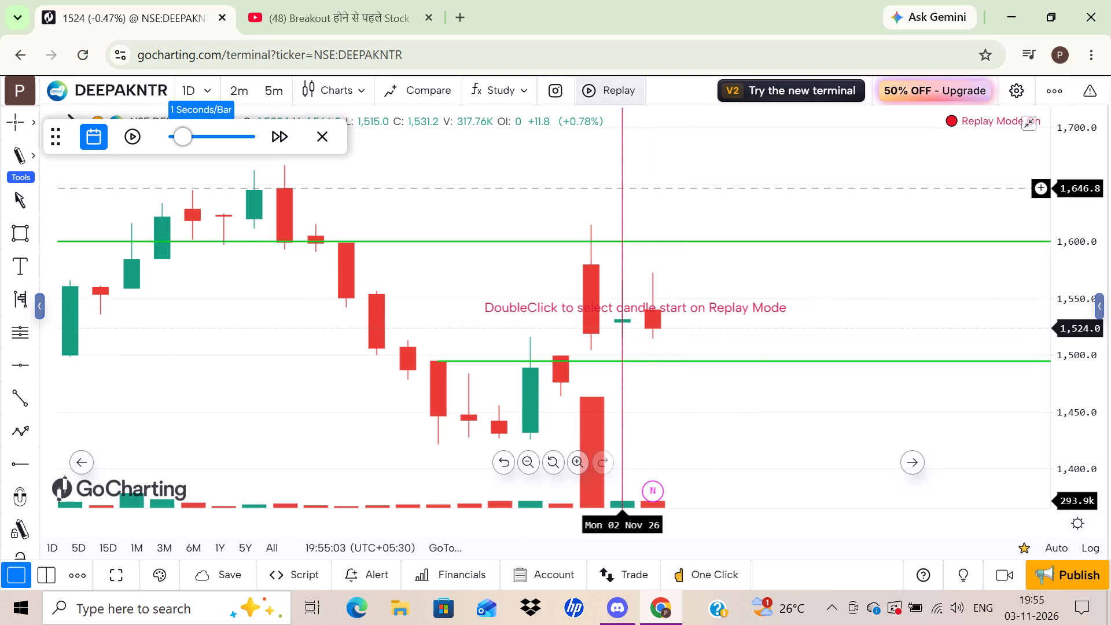
Set the DEEPAKNTR replay chart timeframe to 5 minutes.
click(199, 87)
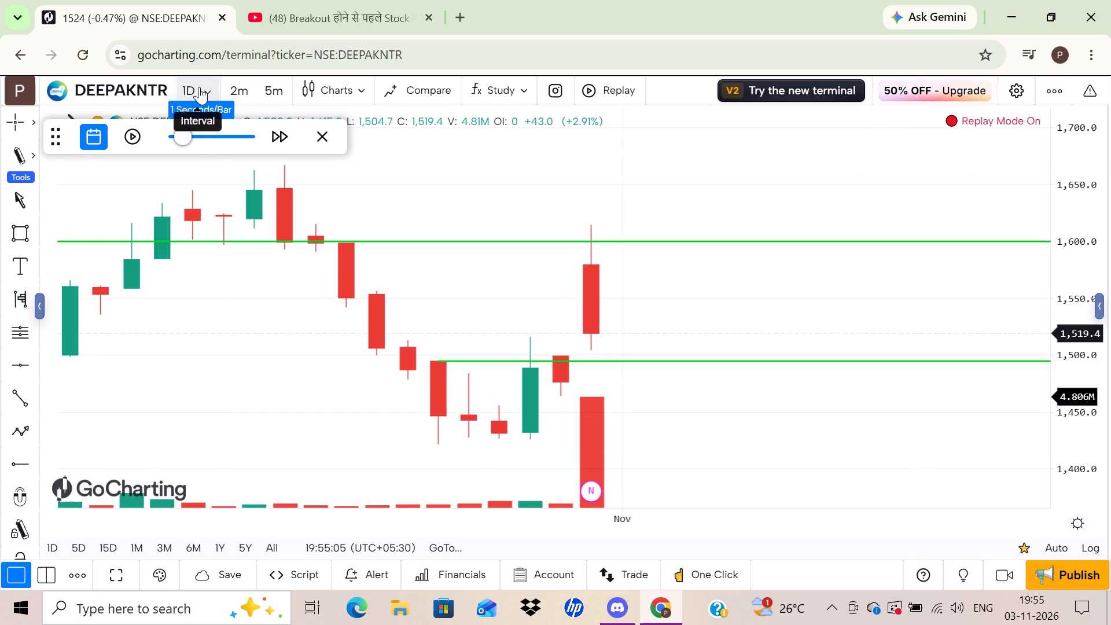
click(104, 336)
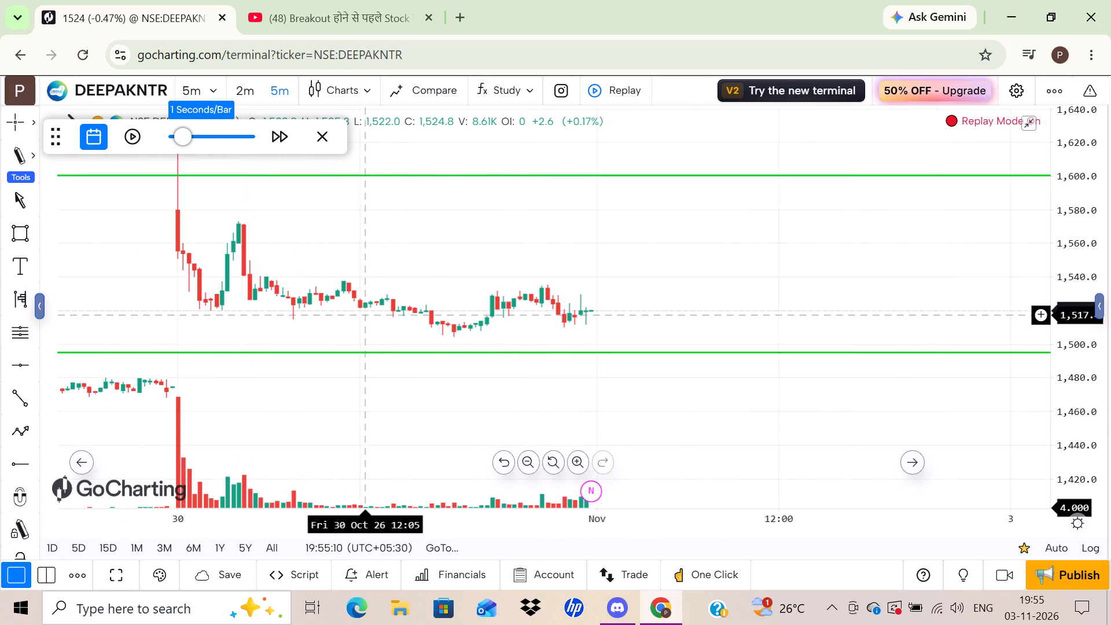
Draw a horizontal ray from the 30 October 09:15 five-minute candle at about 1,552.
drag(286, 234, 606, 283)
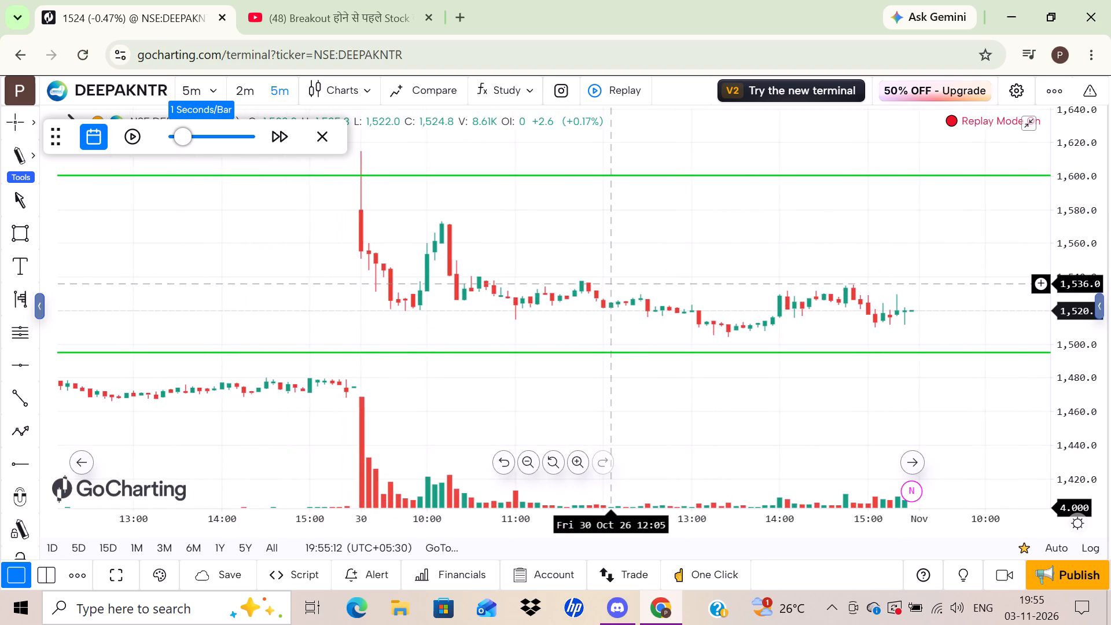
drag(356, 270, 448, 270)
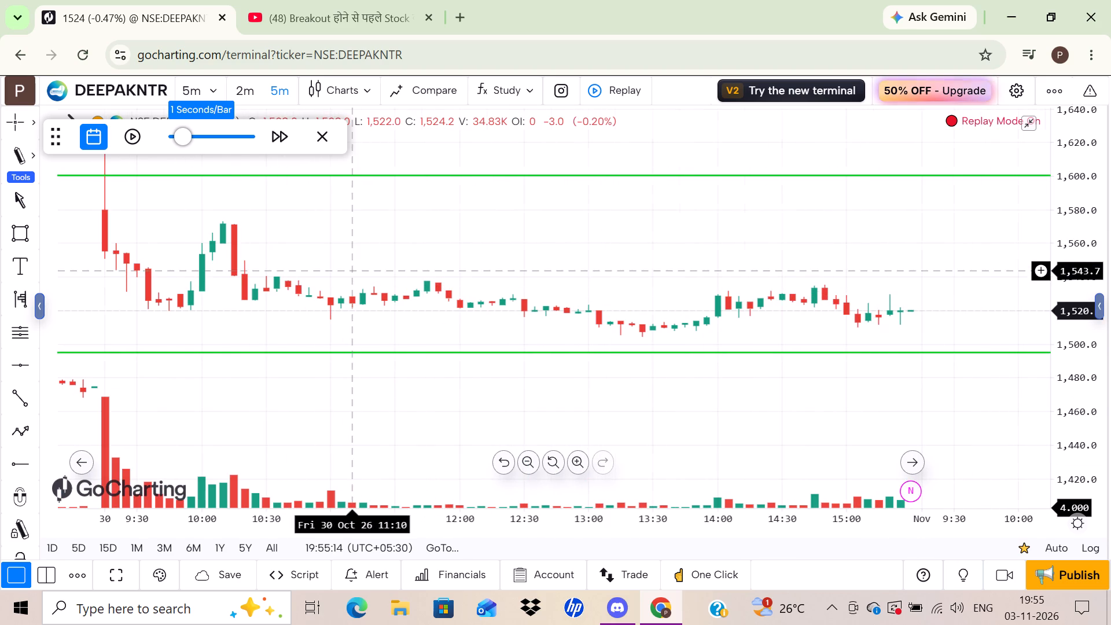
drag(448, 270, 550, 265)
drag(1079, 314, 1055, 83)
drag(568, 182, 663, 356)
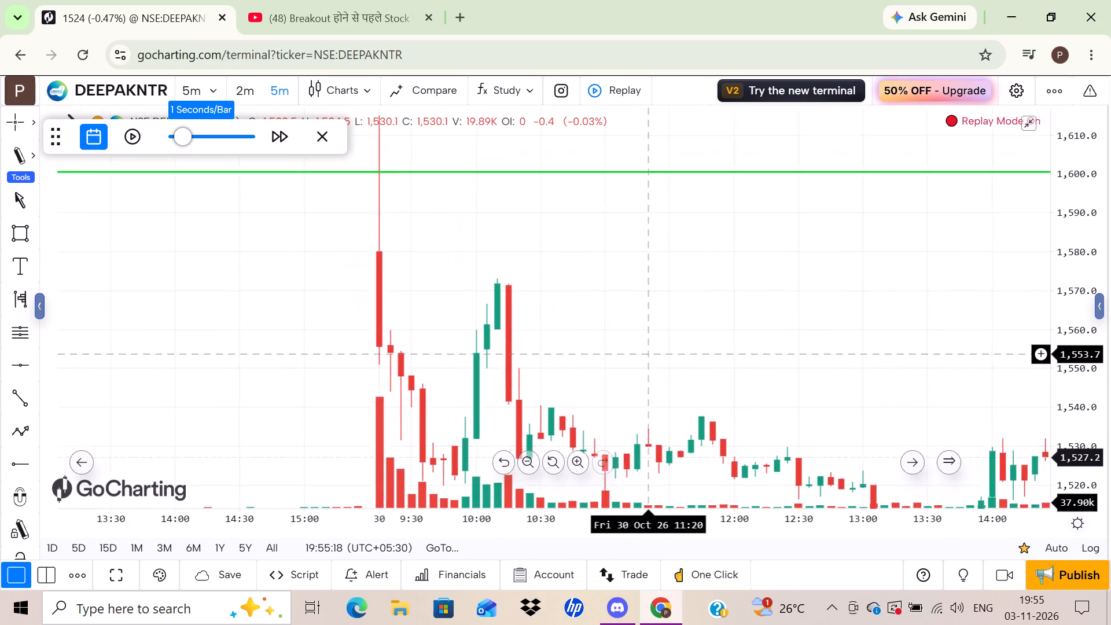
drag(663, 356, 806, 298)
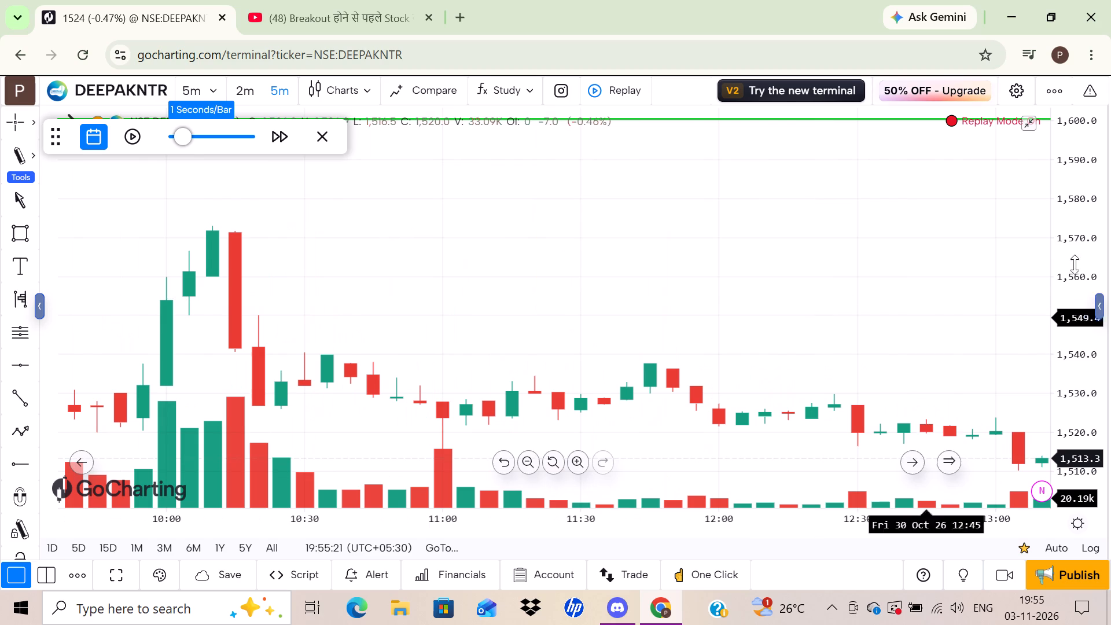
drag(1087, 220, 1098, 334)
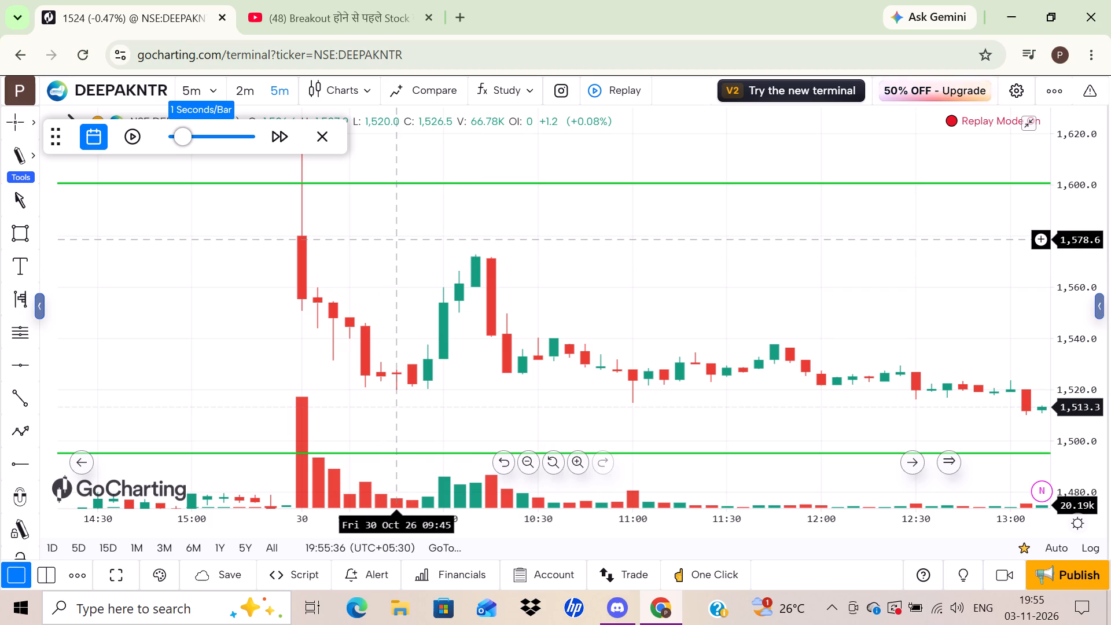
drag(14, 459, 326, 303)
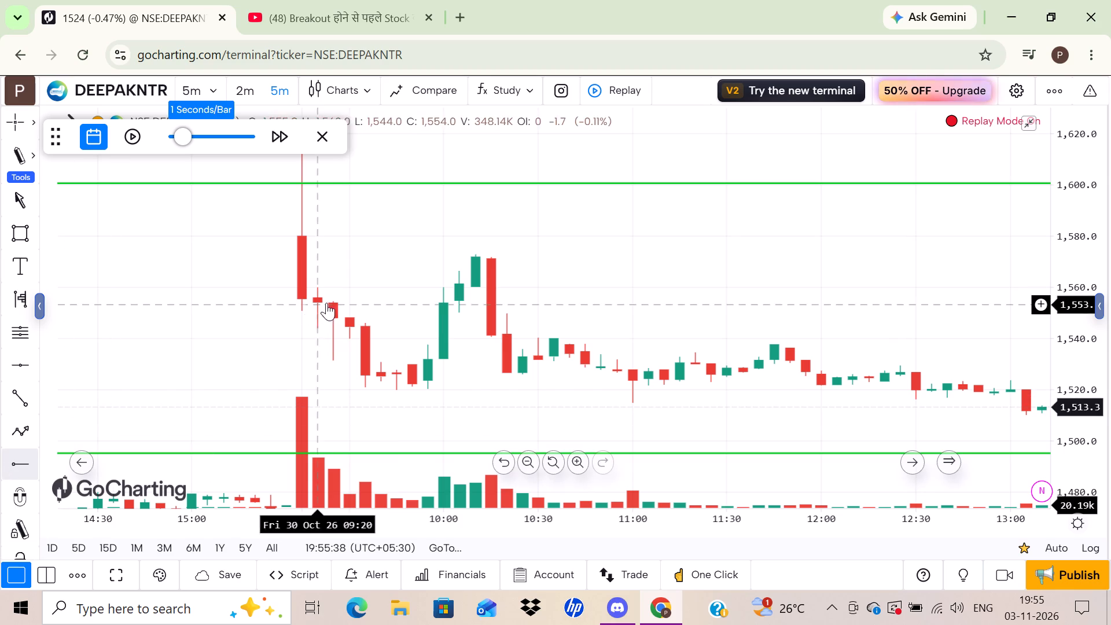
drag(326, 303, 21, 465)
drag(21, 465, 271, 351)
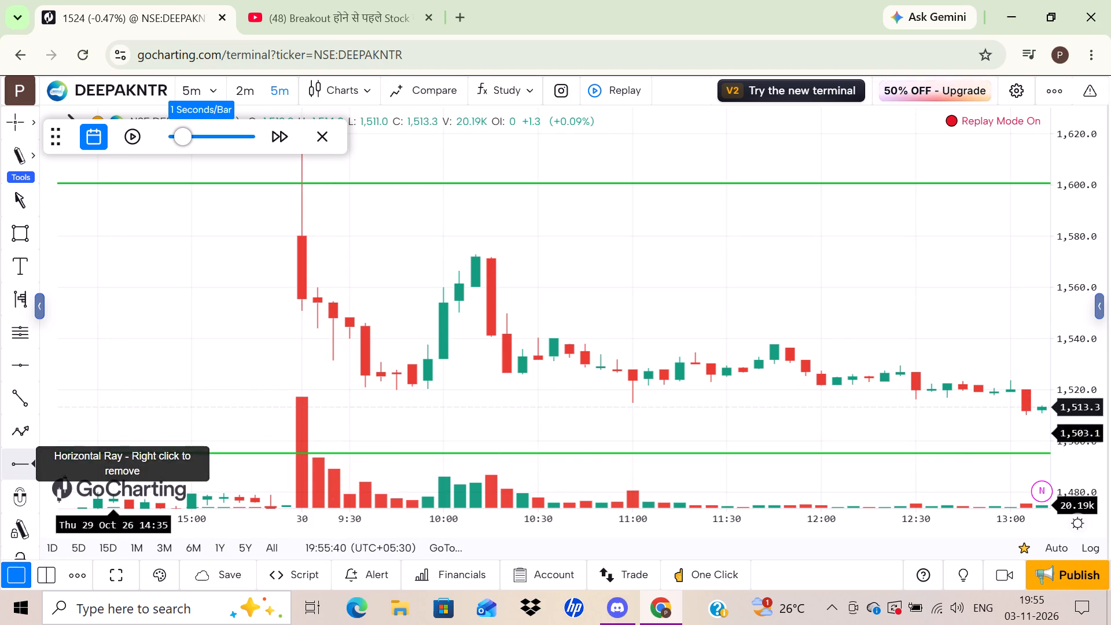
drag(271, 351, 302, 307)
click(302, 307)
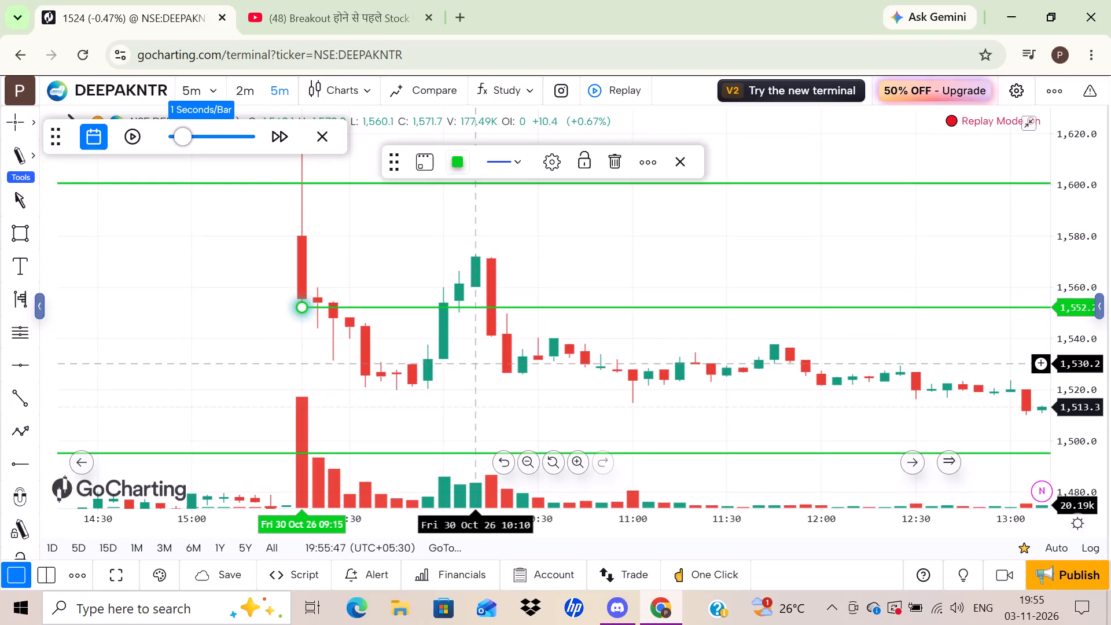
Examine the 28 to 30 October five-minute price action against the three marked levels.
drag(467, 347, 377, 293)
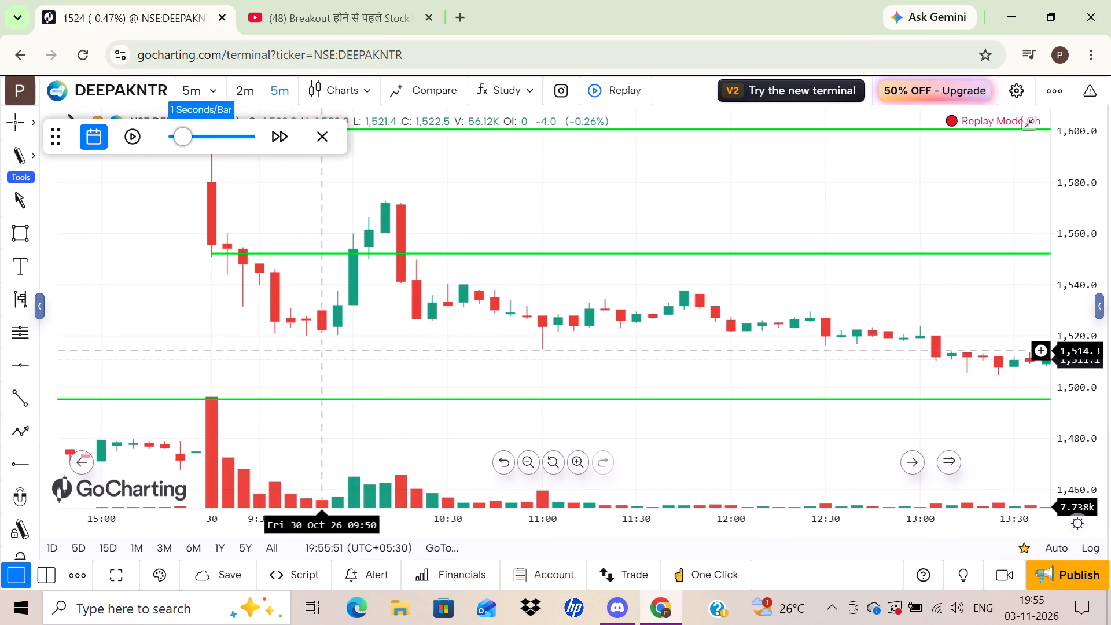
scroll(324, 352, left, 2)
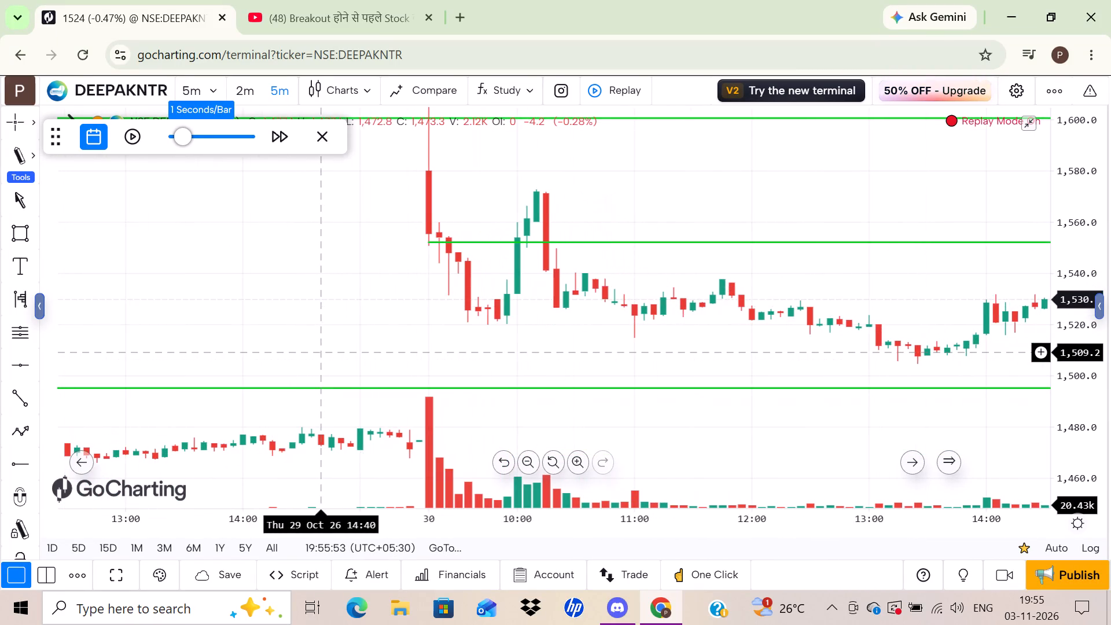
scroll(324, 352, left, 3)
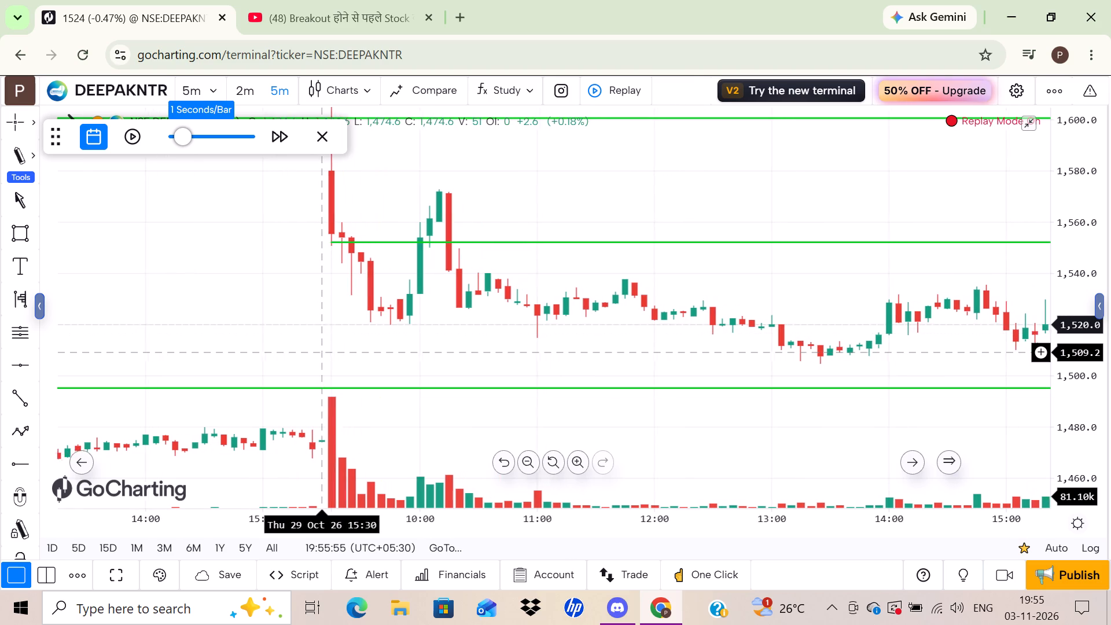
scroll(324, 352, left, 3)
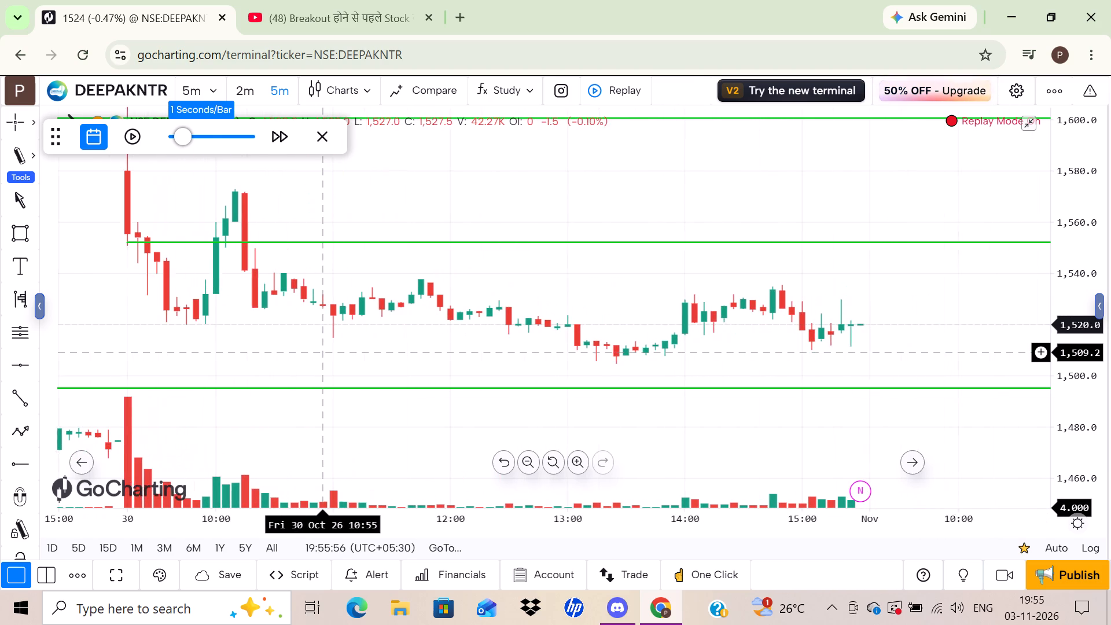
scroll(324, 352, left, 1)
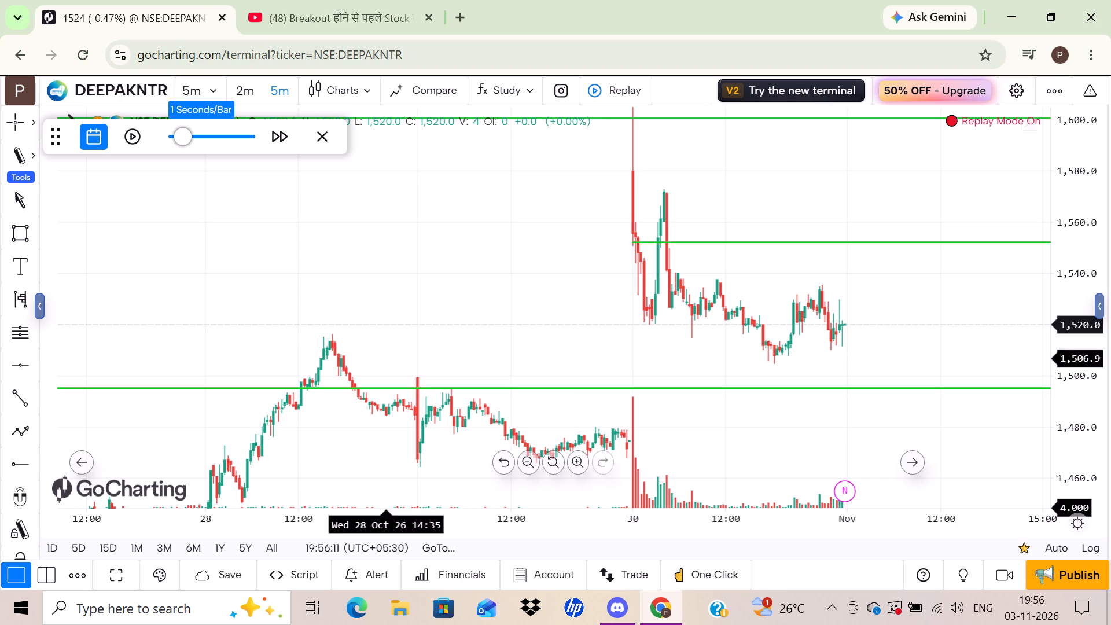
Switch the chart to the daily timeframe and examine the marked levels around the 30 October candle.
click(209, 88)
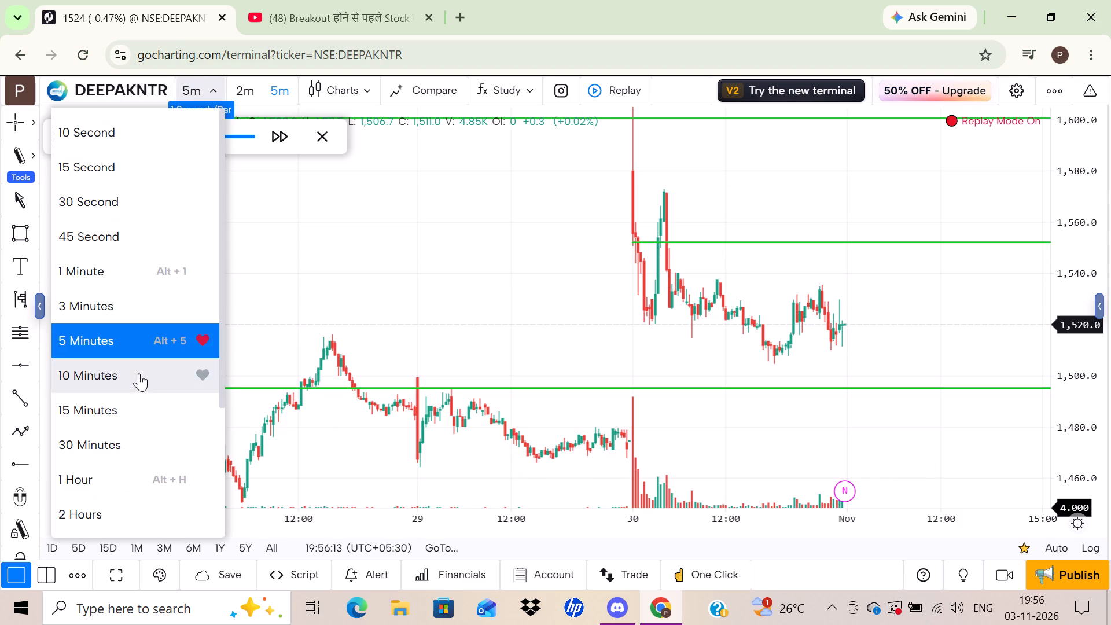
scroll(123, 479, down, 4)
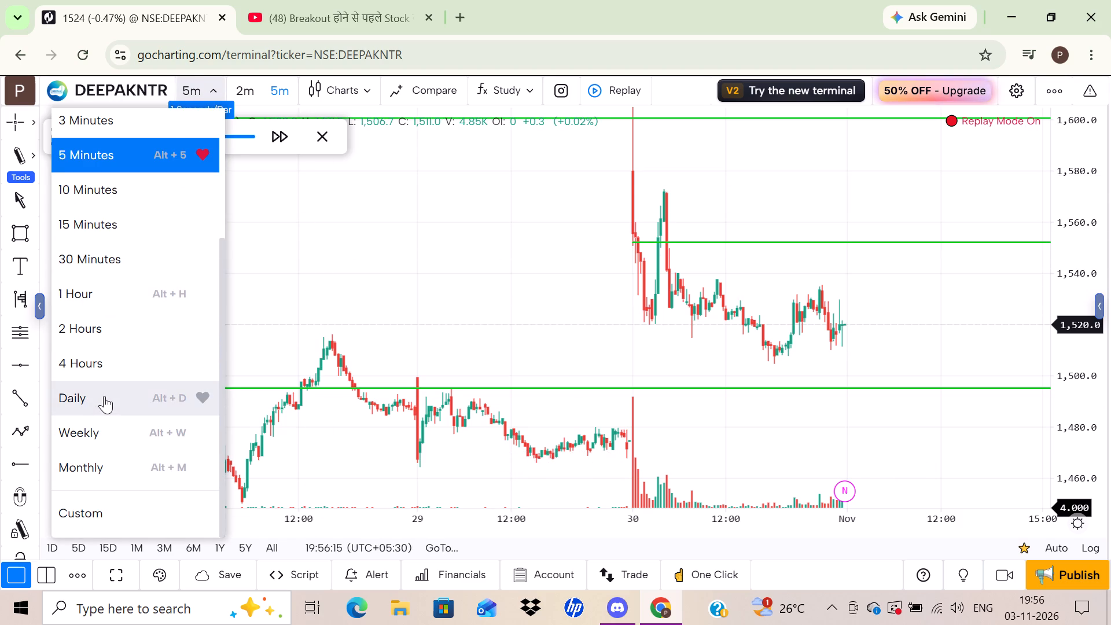
click(104, 396)
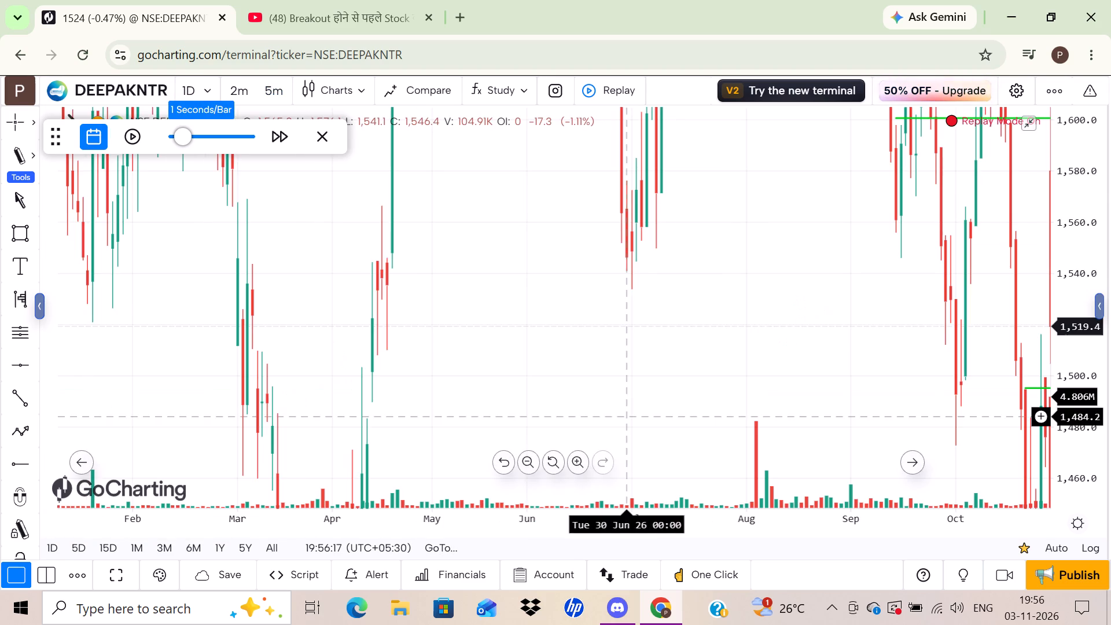
drag(1099, 226, 1110, 595)
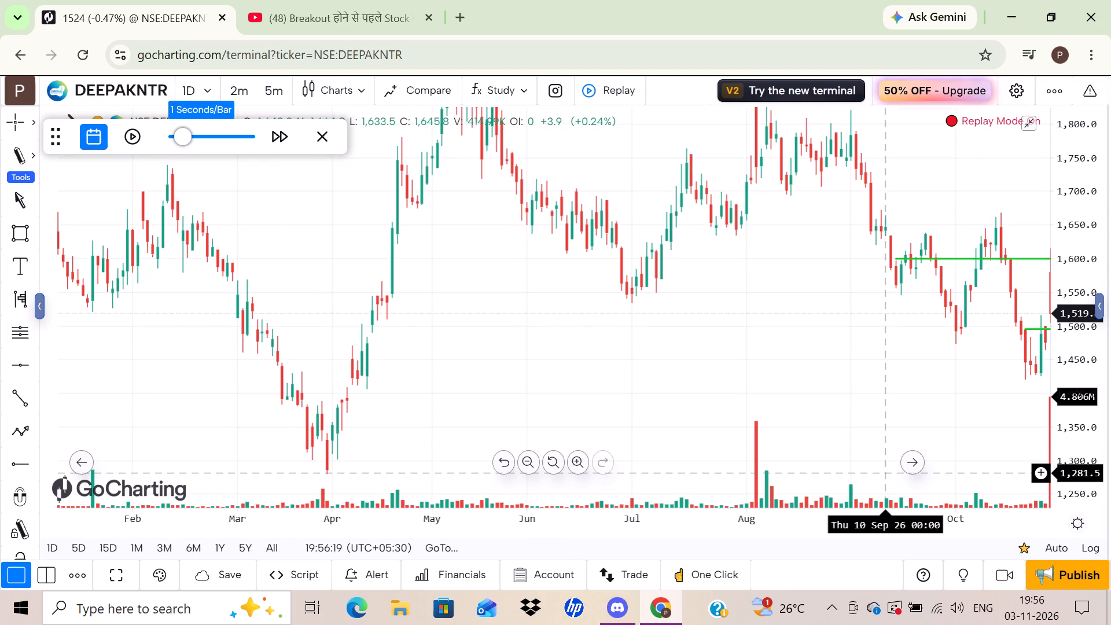
scroll(884, 472, left, 2)
scroll(884, 472, up, 1)
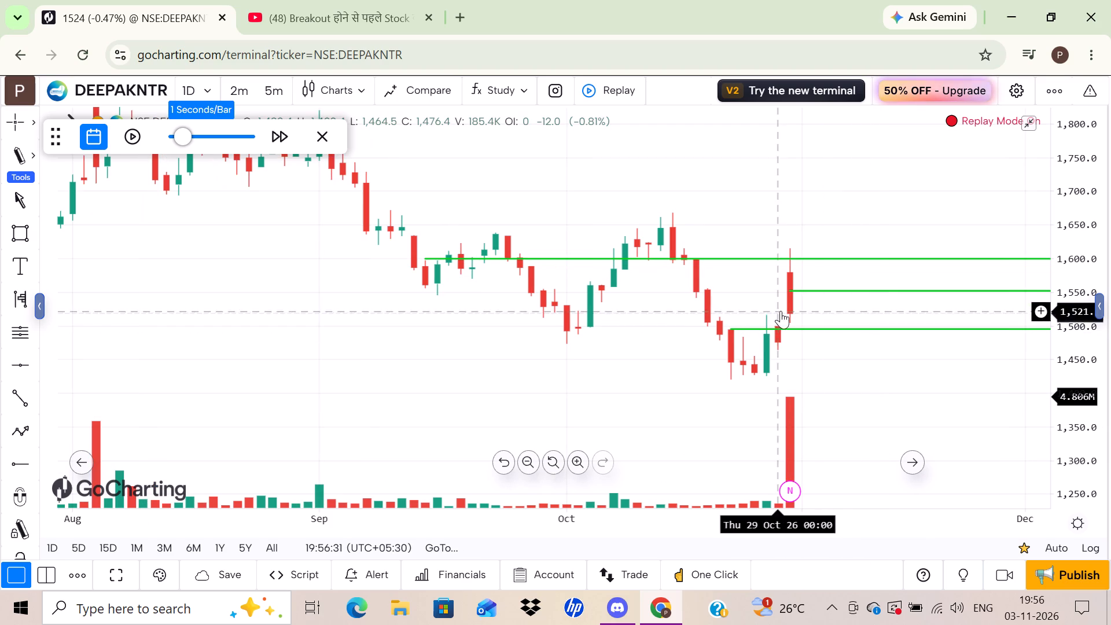
Set the chart timeframe back to 5 minutes, with the latest replay candles in view.
click(282, 93)
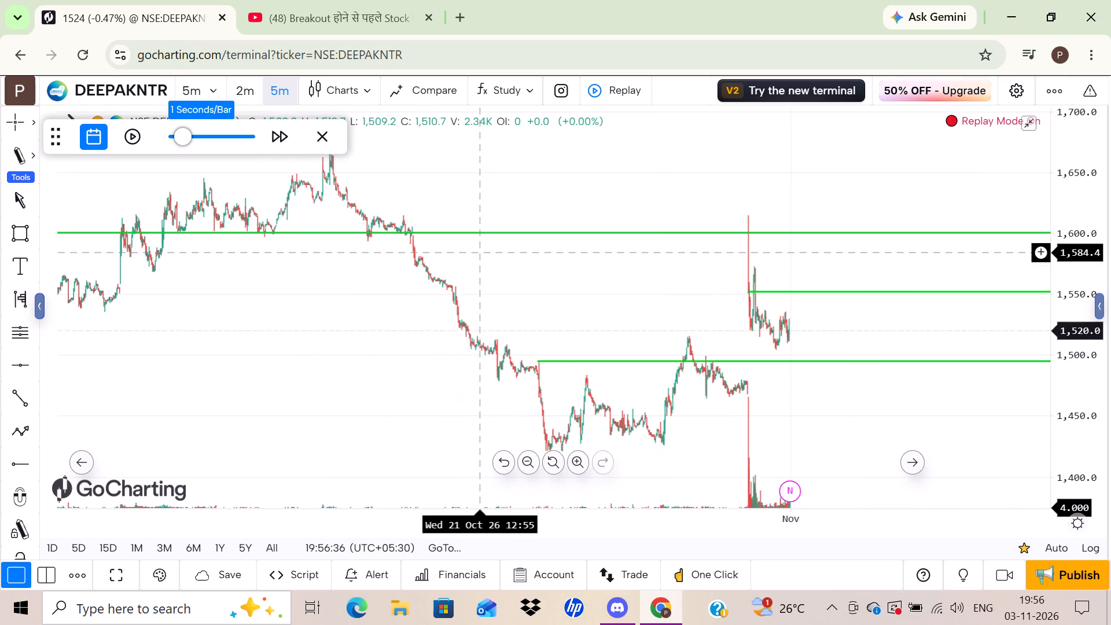
scroll(479, 252, left, 2)
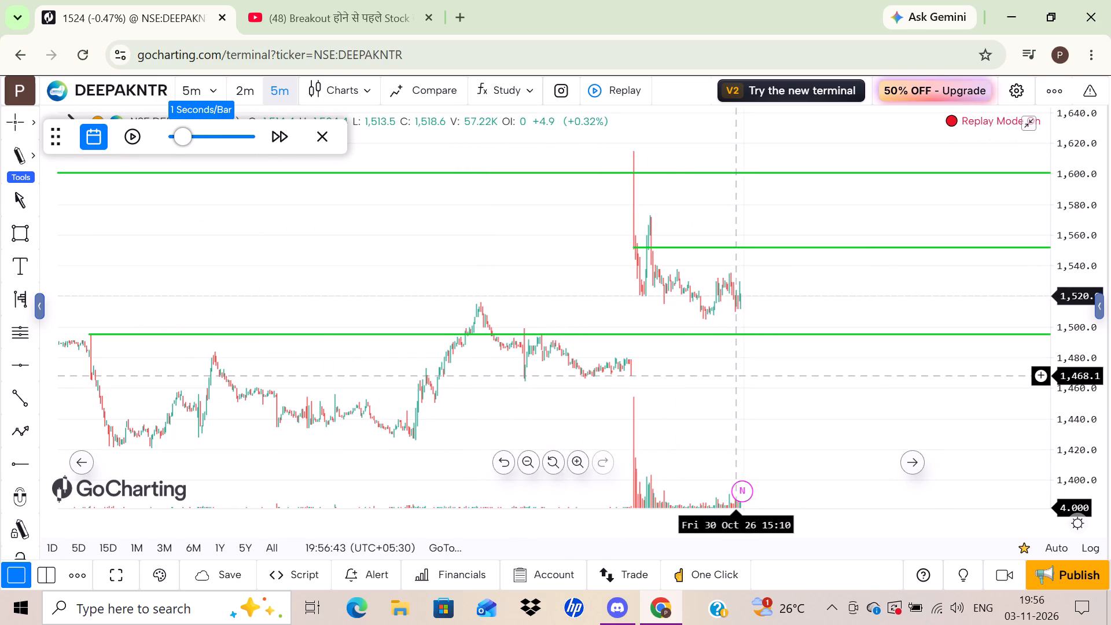
Play the DEEPAKNTR replay on from 30 October into the 2 November session, and exit Replay mode.
click(137, 137)
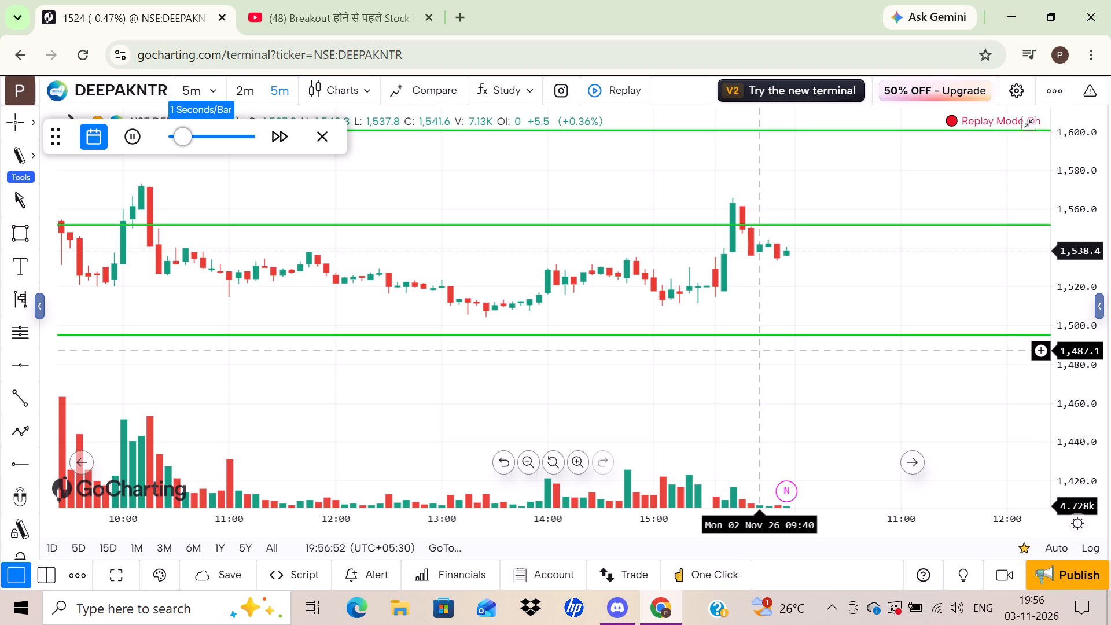
scroll(865, 472, left, 1)
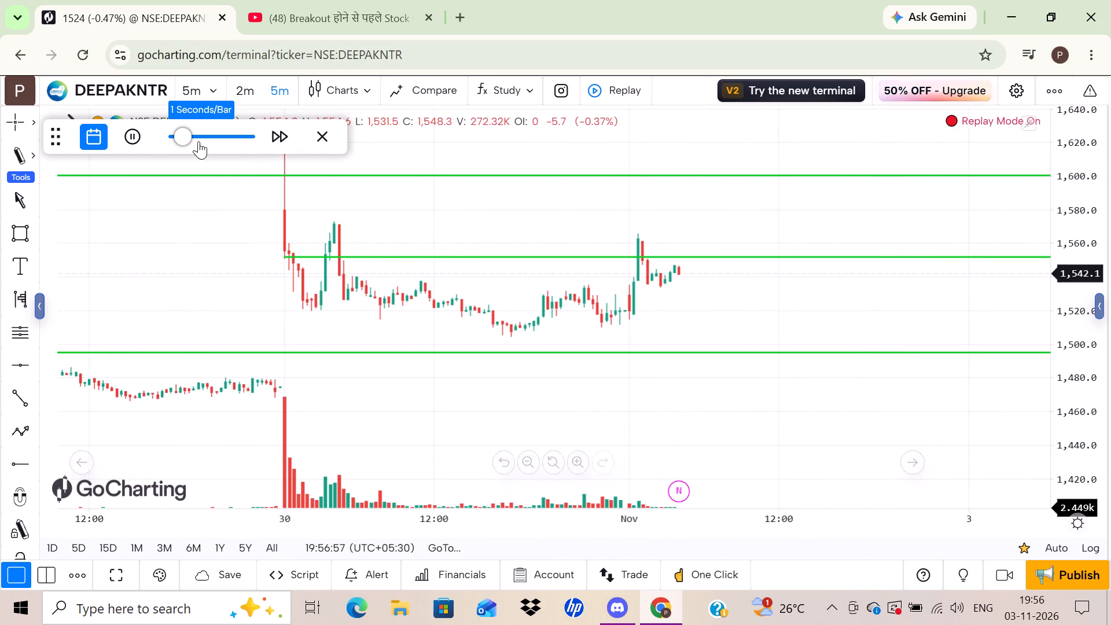
click(320, 135)
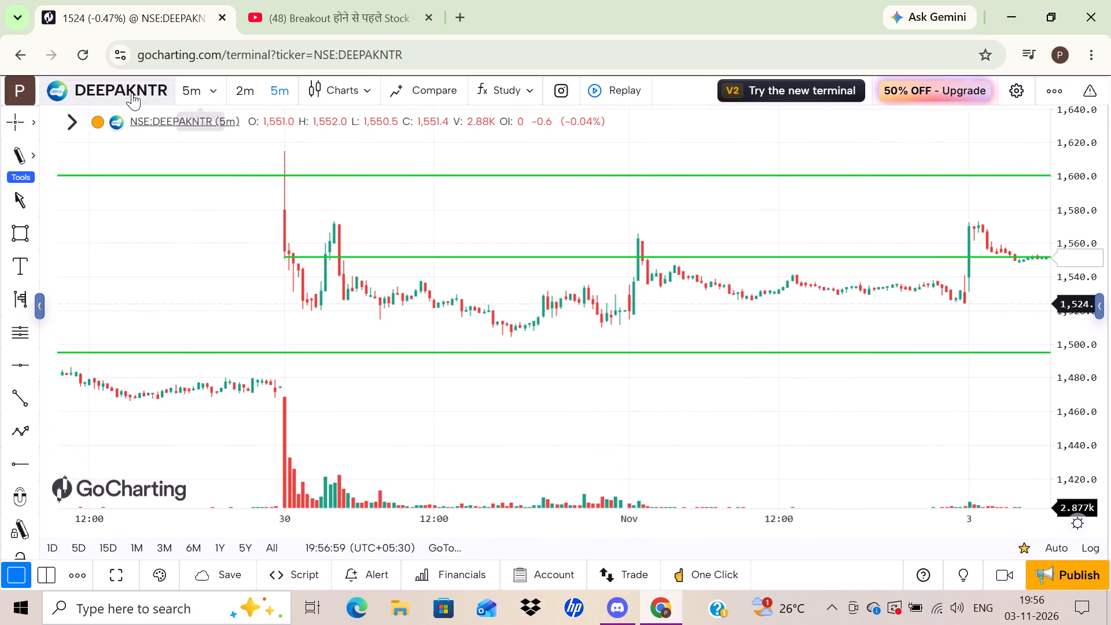
Search the symbols for ZYDUS and open the NSE chart of ZYDUSWELL (Zydus Wellness Limited).
click(132, 93)
click(306, 155)
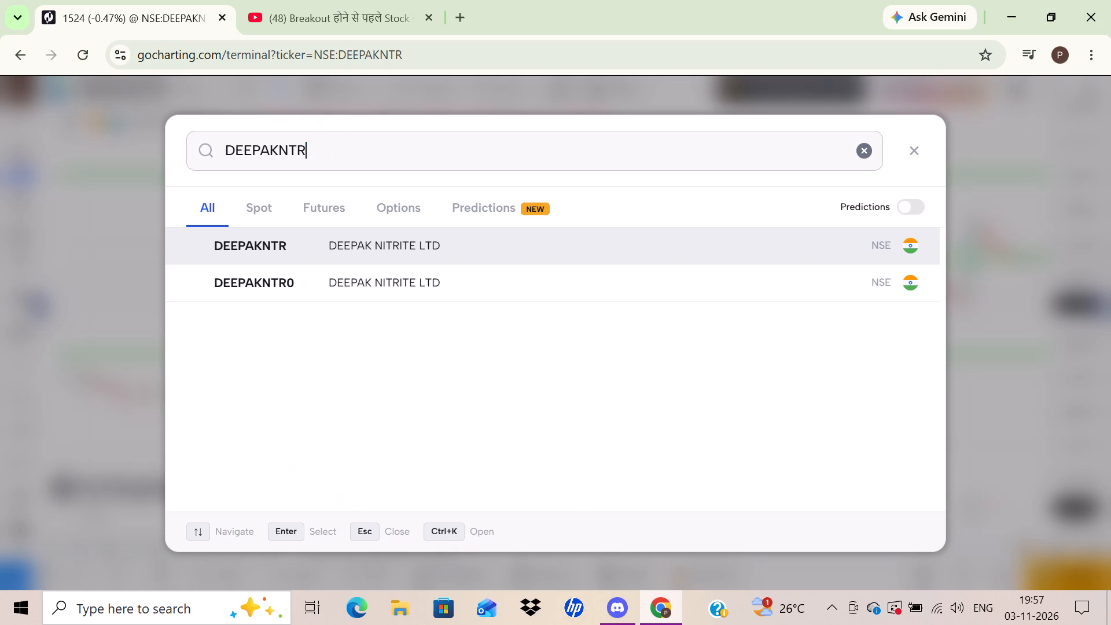
key(BackSpace)
key(BackSpace)
key(BackSpace)
key(BackSpace)
key(BackSpace)
key(BackSpace)
key(BackSpace)
key(BackSpace)
key(BackSpace)
key(BackSpace)
key(BackSpace)
key(BackSpace)
key(BackSpace)
key(BackSpace)
key(BackSpace)
key(BackSpace)
key(BackSpace)
key(BackSpace)
key(BackSpace)
key(BackSpace)
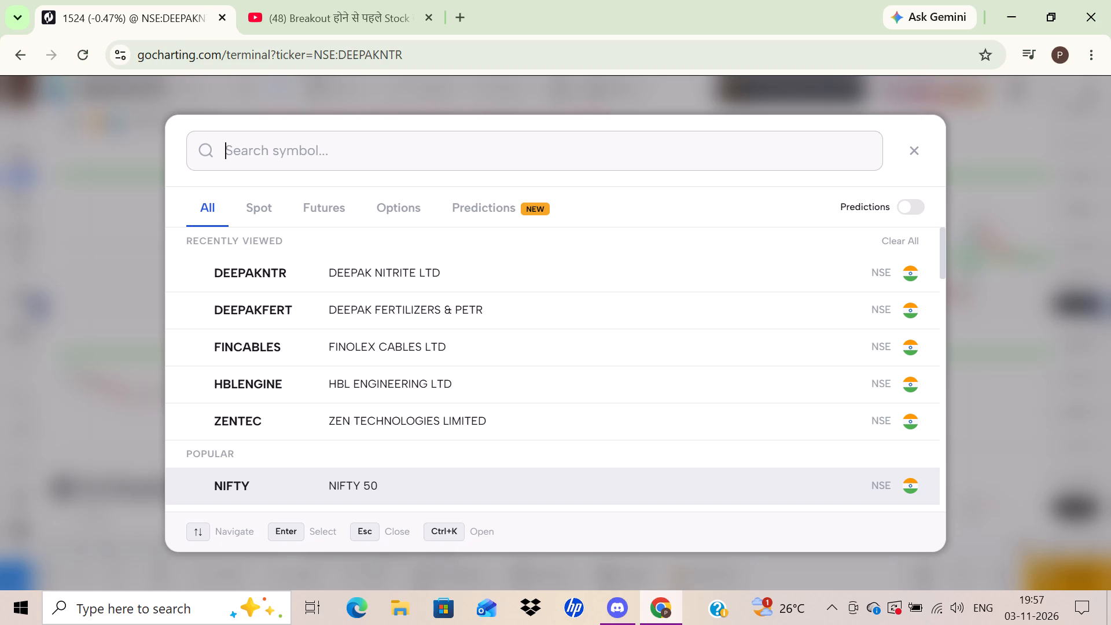
key(z)
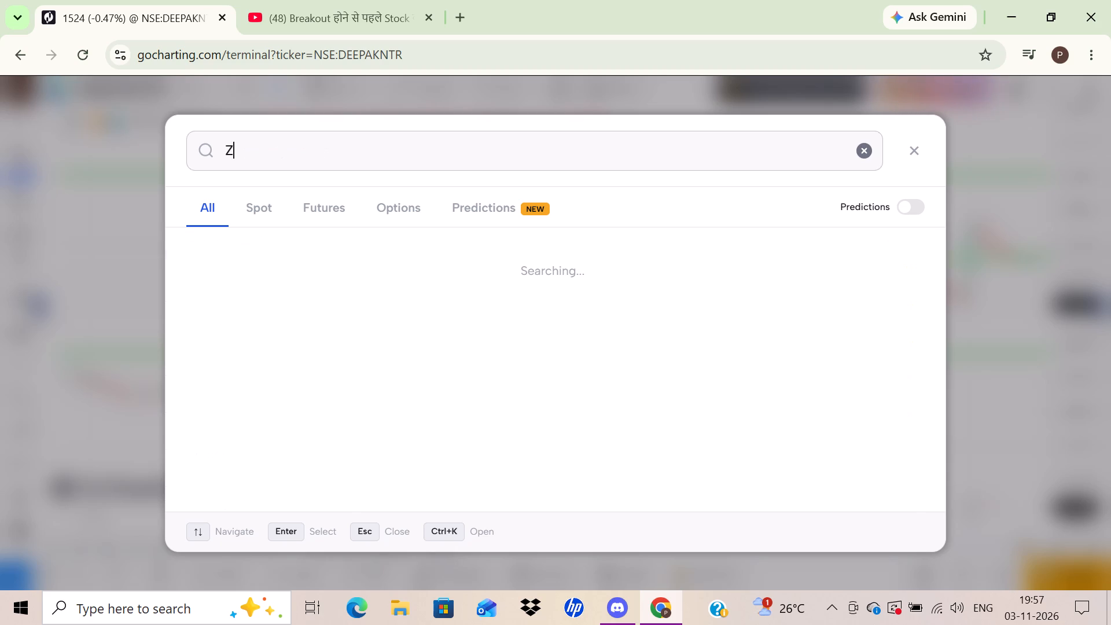
key(y)
text(DU)
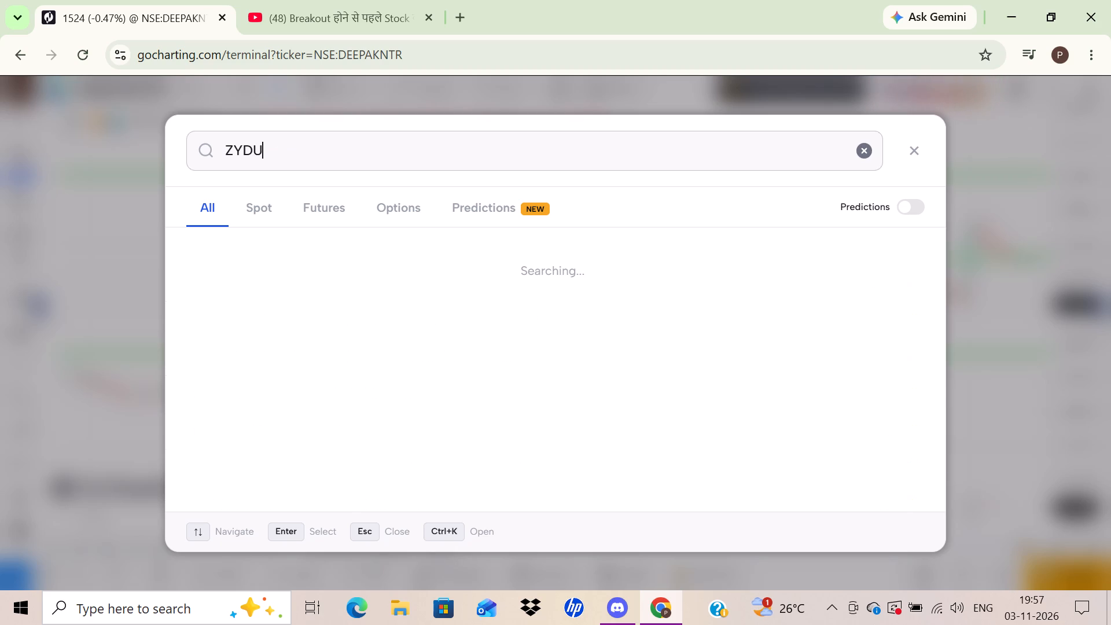
key(s)
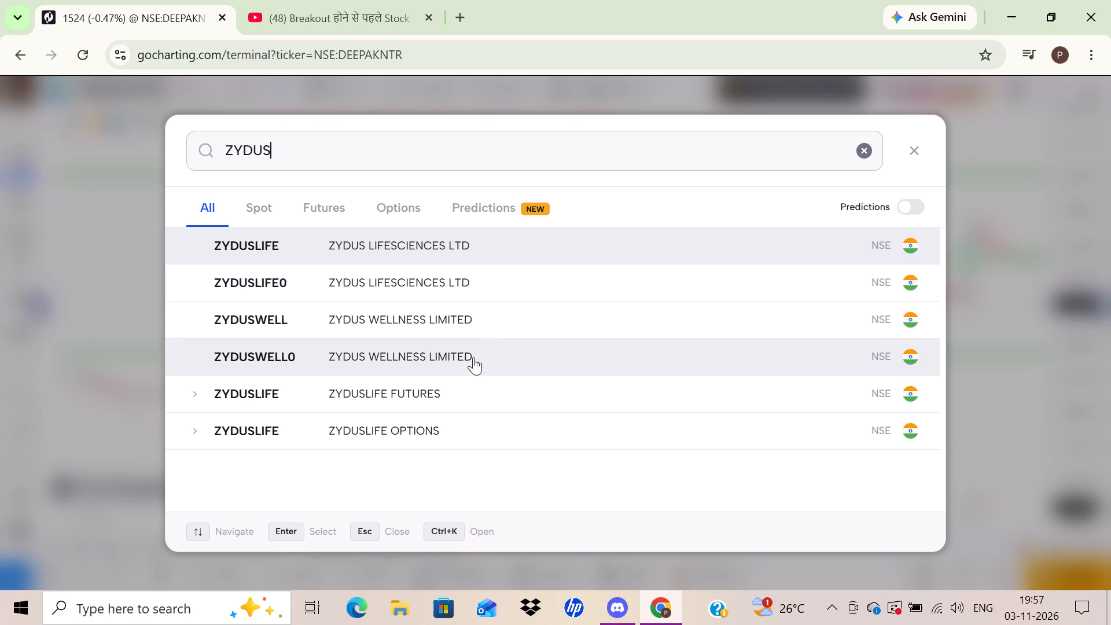
click(431, 312)
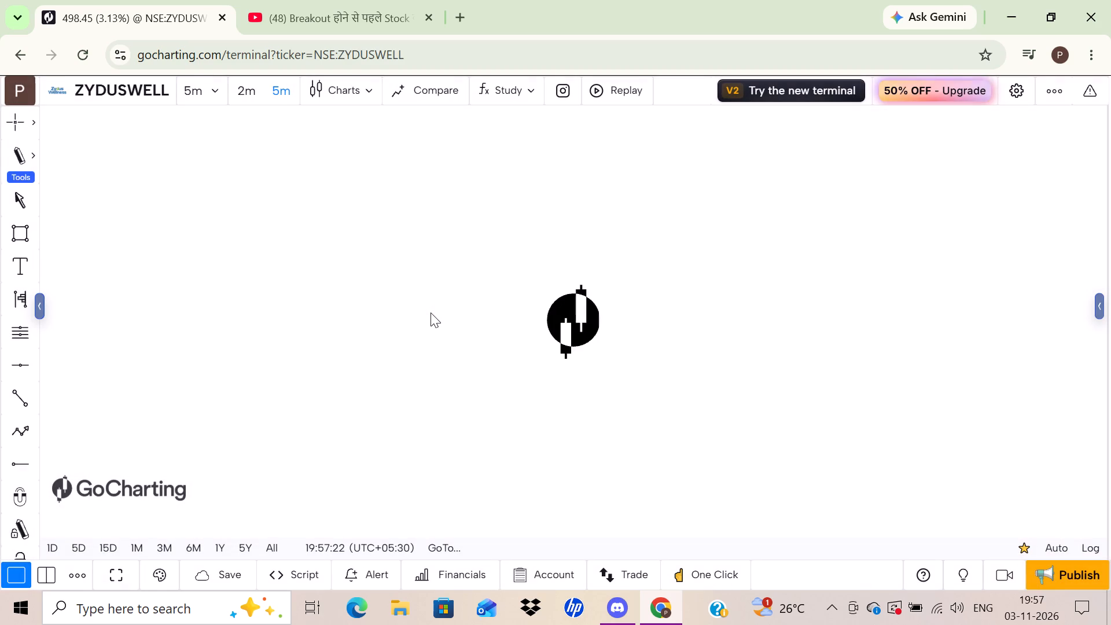
Set the ZYDUSWELL chart to the daily (1D) timeframe.
click(215, 95)
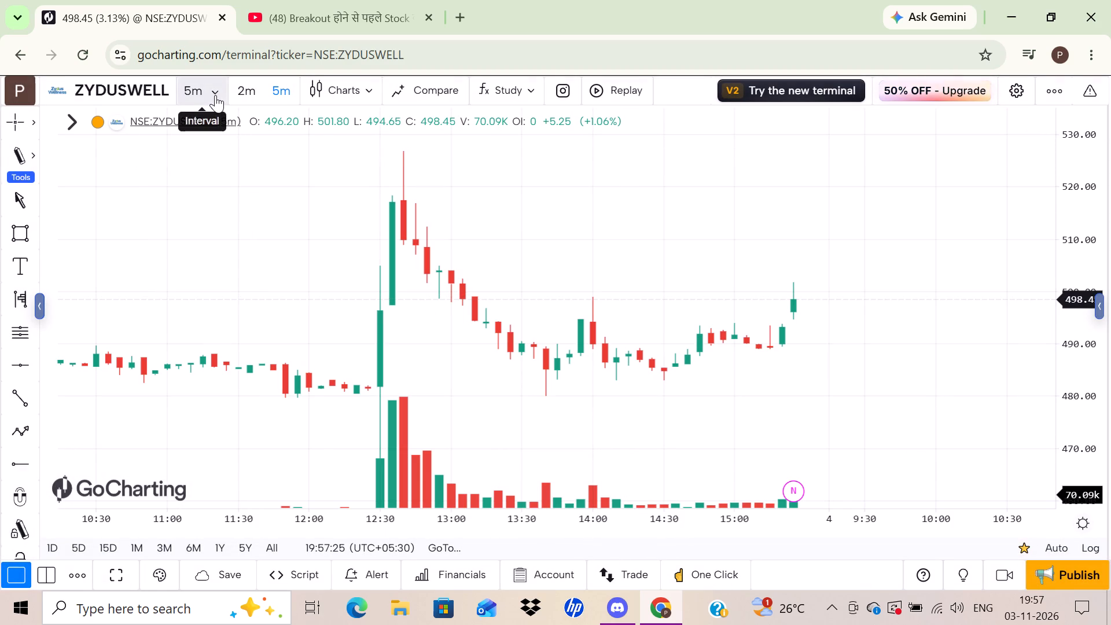
scroll(188, 274, down, 6)
click(140, 402)
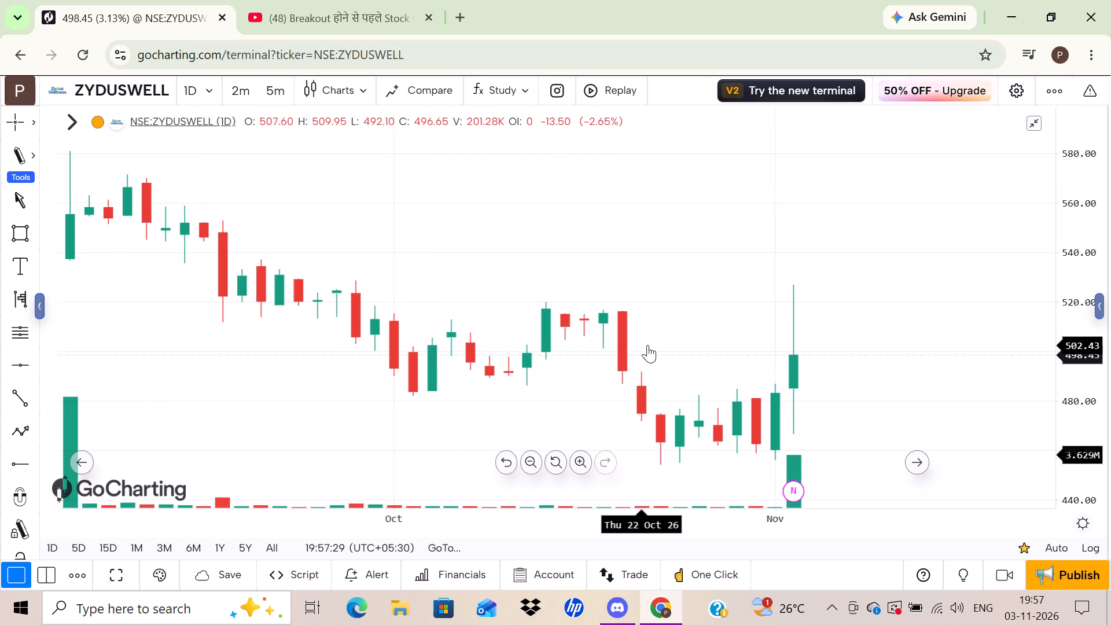
Draw a horizontal ray from the high of the 14 October daily candle at about 519.70.
drag(1077, 330, 1064, 229)
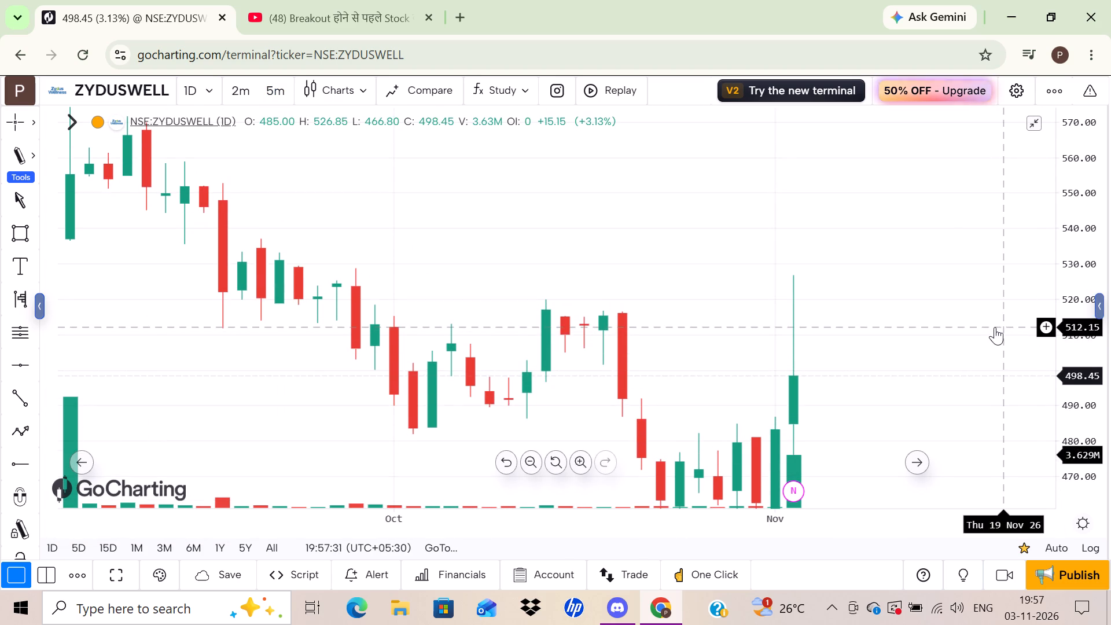
drag(995, 327, 981, 218)
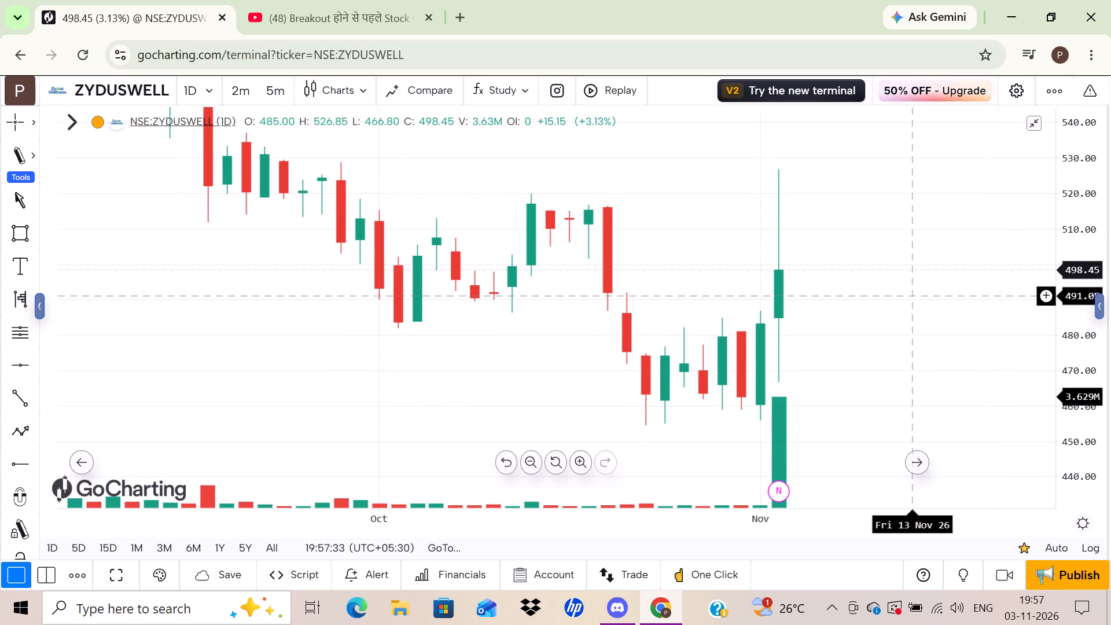
click(16, 460)
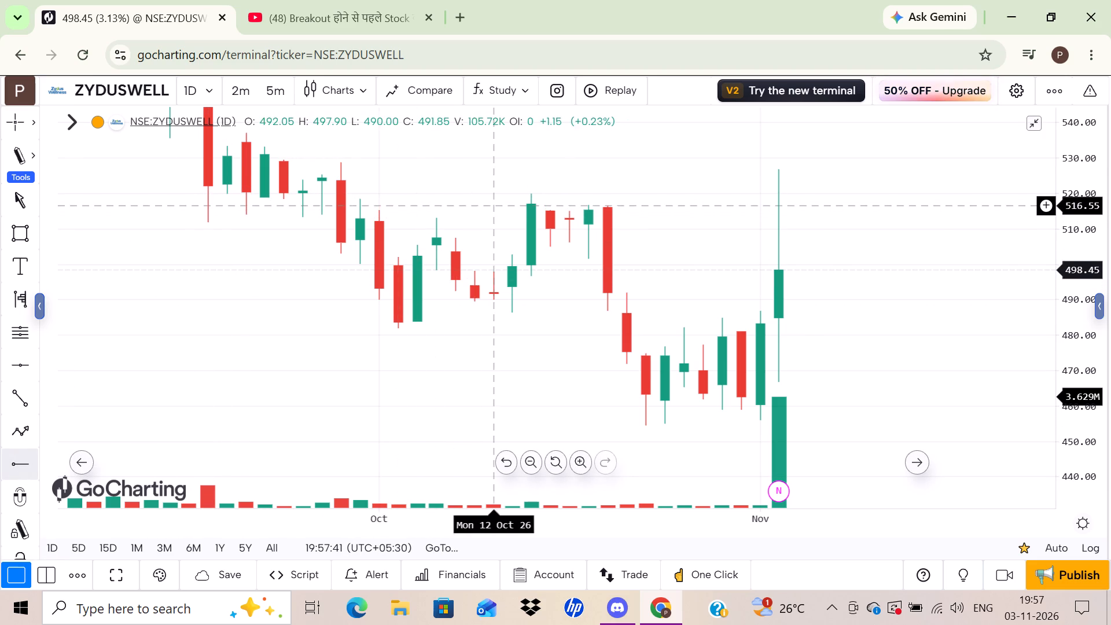
click(527, 194)
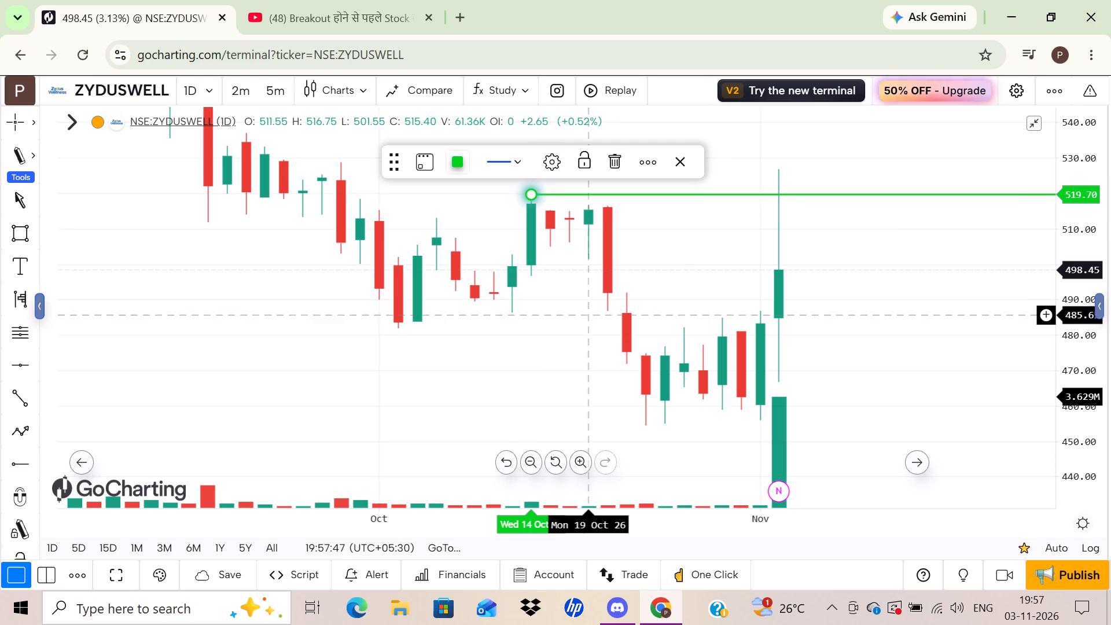
Draw a second horizontal ray from the bottom of the 5 October daily candle at about 484.
drag(565, 343, 542, 332)
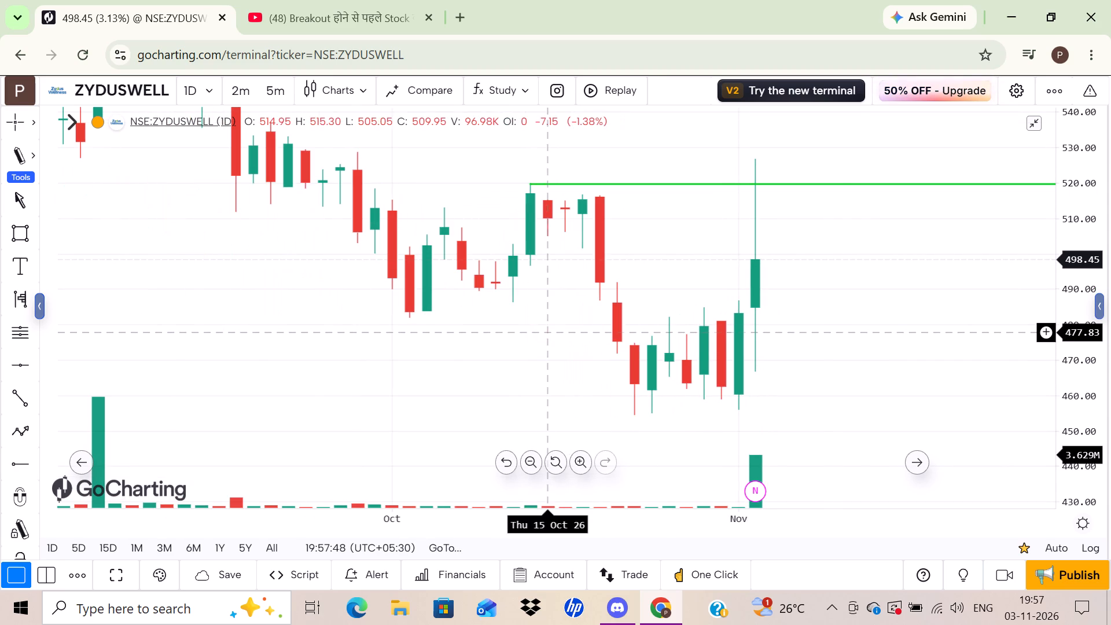
drag(856, 358, 844, 355)
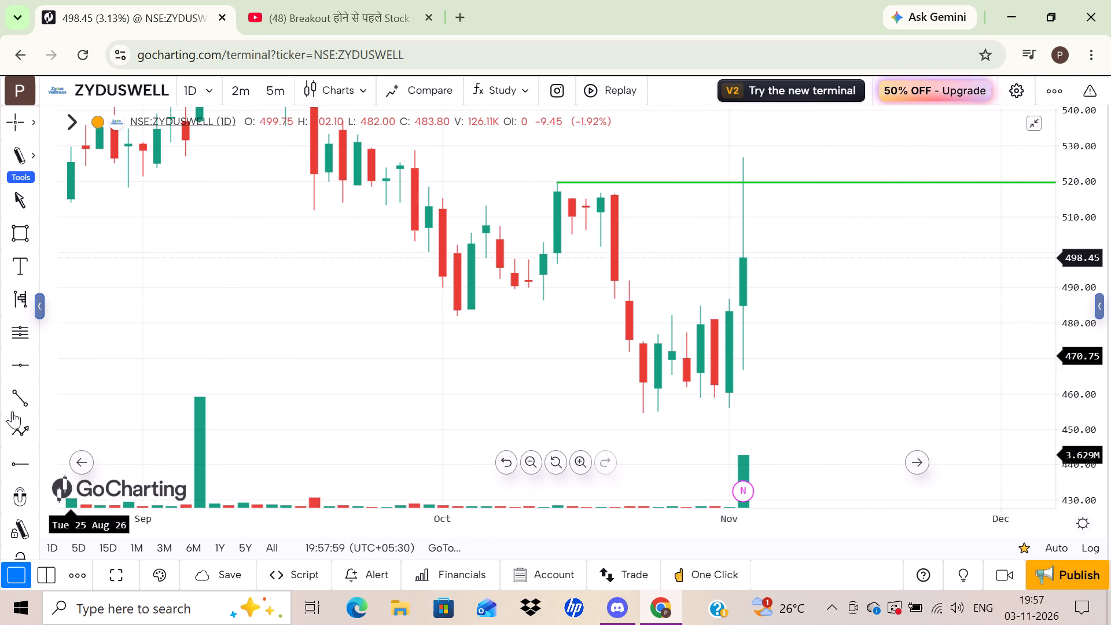
click(18, 468)
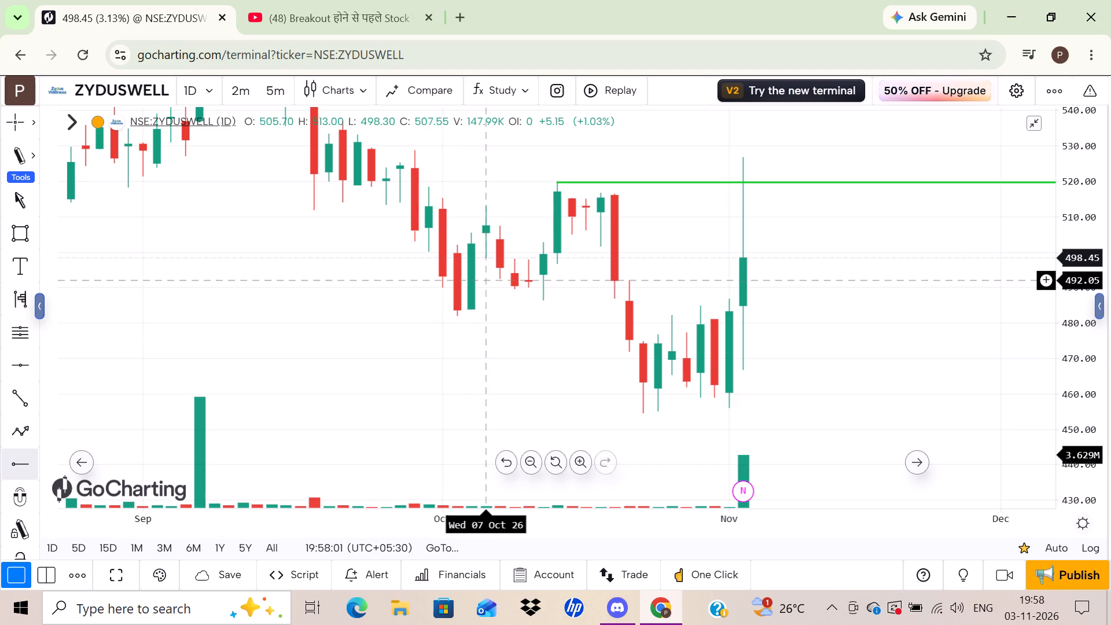
click(458, 308)
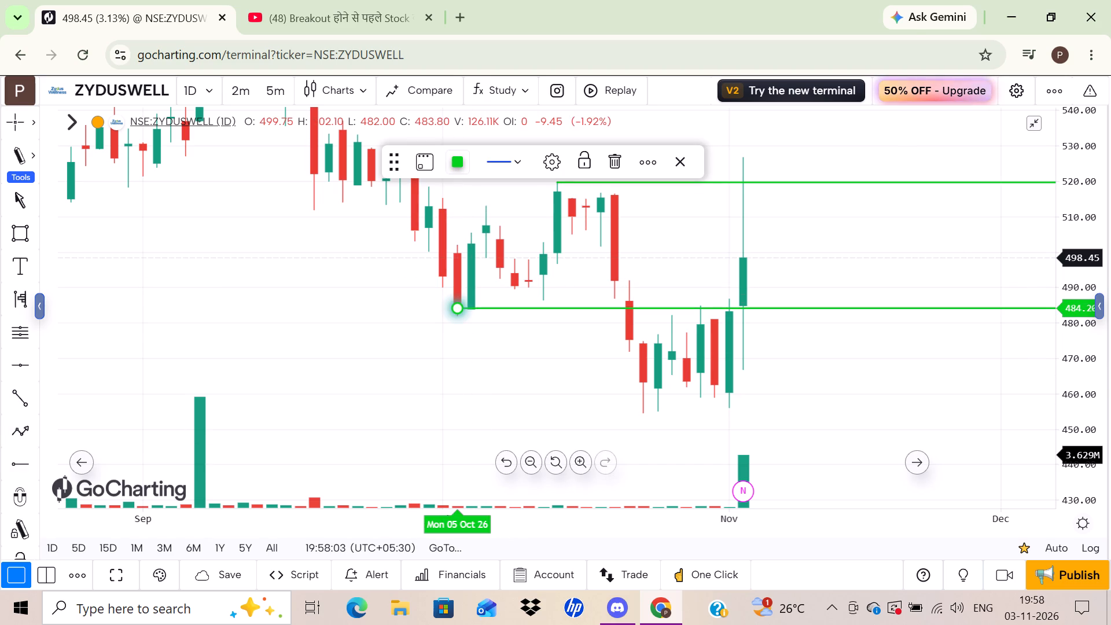
click(586, 365)
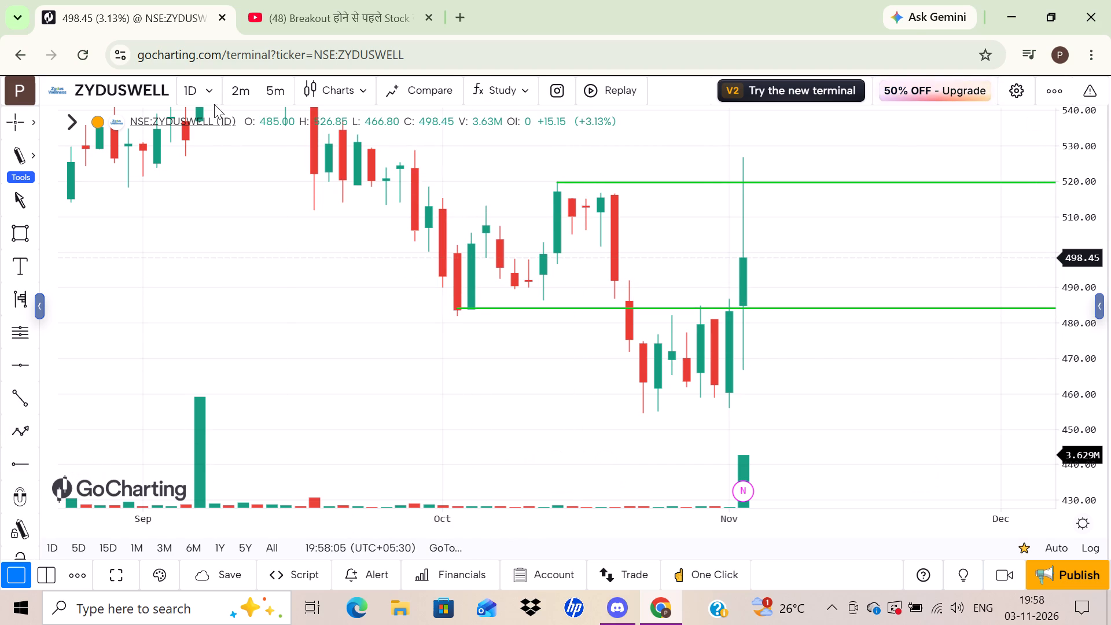
Switch the chart to 5 minutes and examine the 3 November price action and volume against the two marked levels.
click(281, 96)
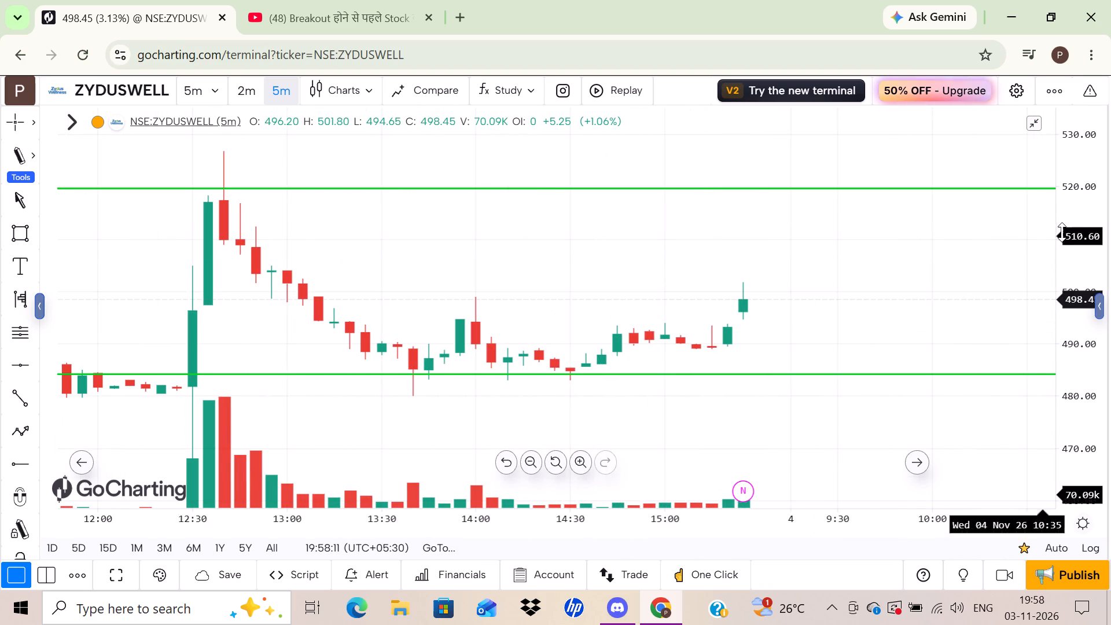
drag(1062, 236, 1069, 106)
drag(483, 231, 793, 249)
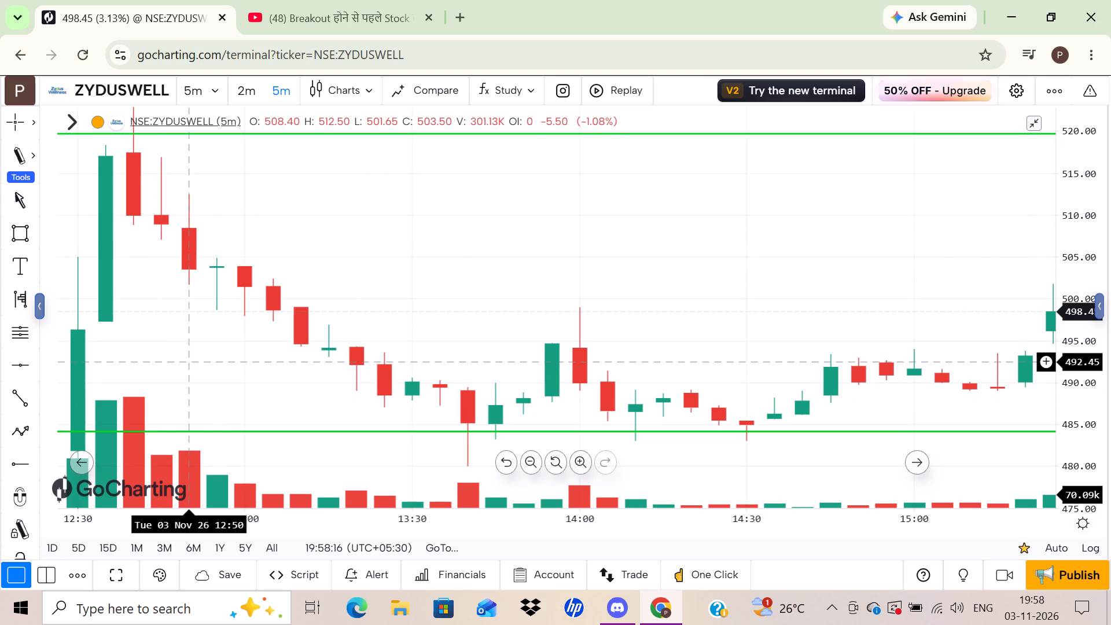
drag(382, 314, 799, 164)
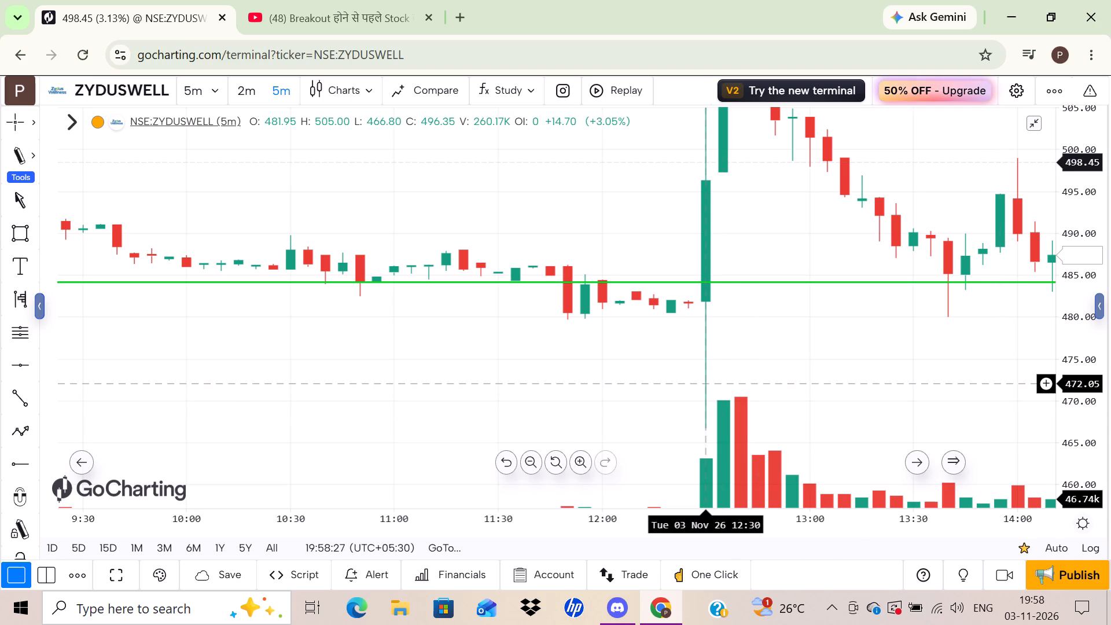
drag(1087, 238, 1110, 440)
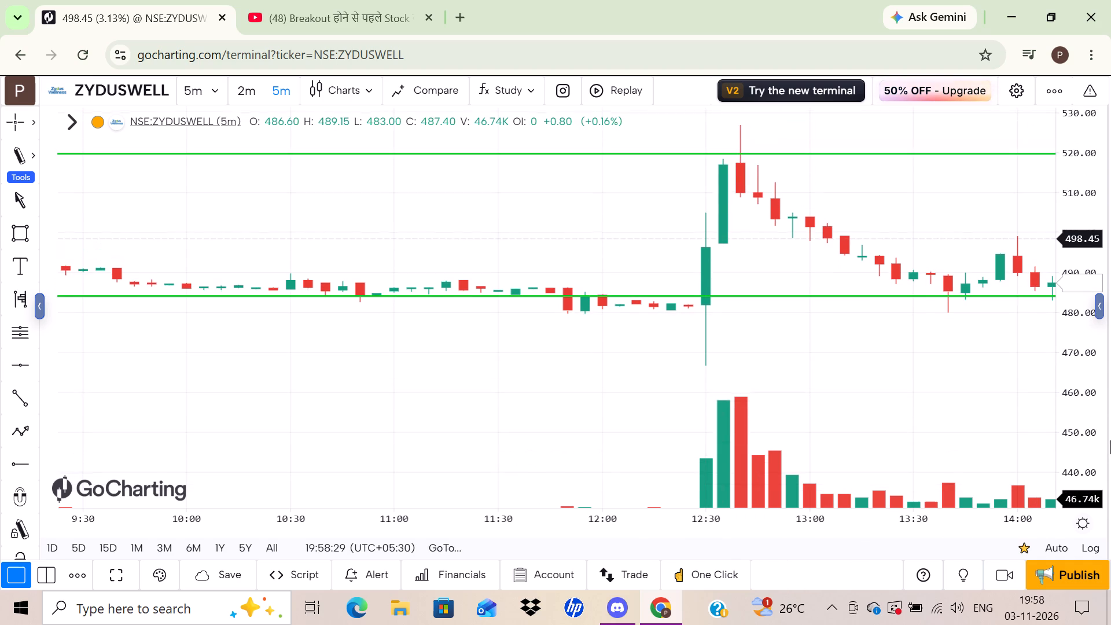
scroll(833, 391, left, 2)
click(833, 391)
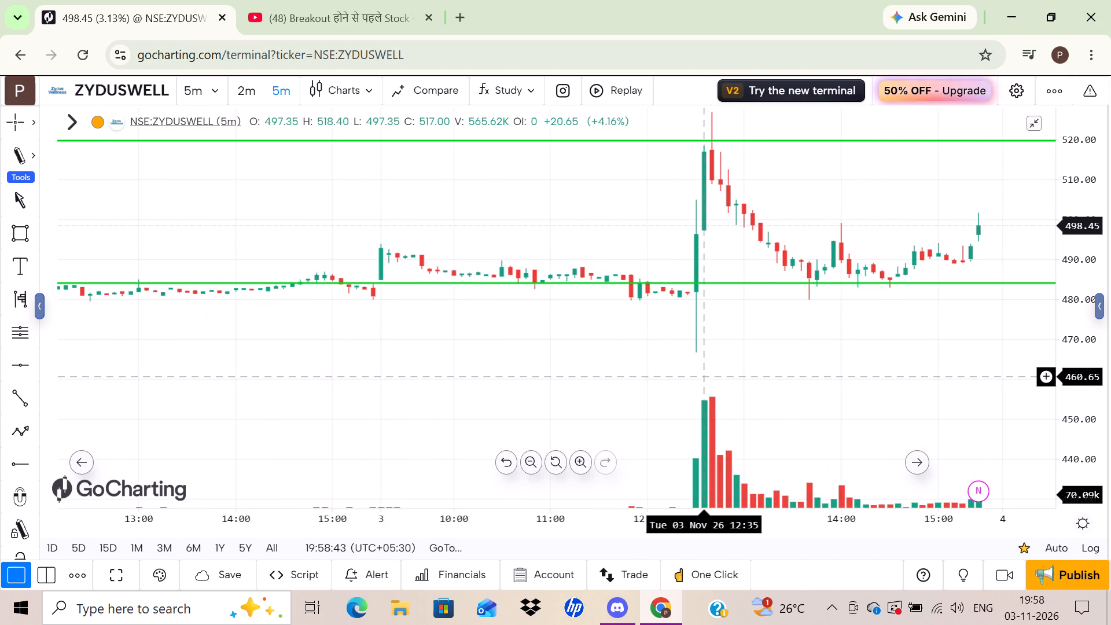
scroll(704, 373, left, 1)
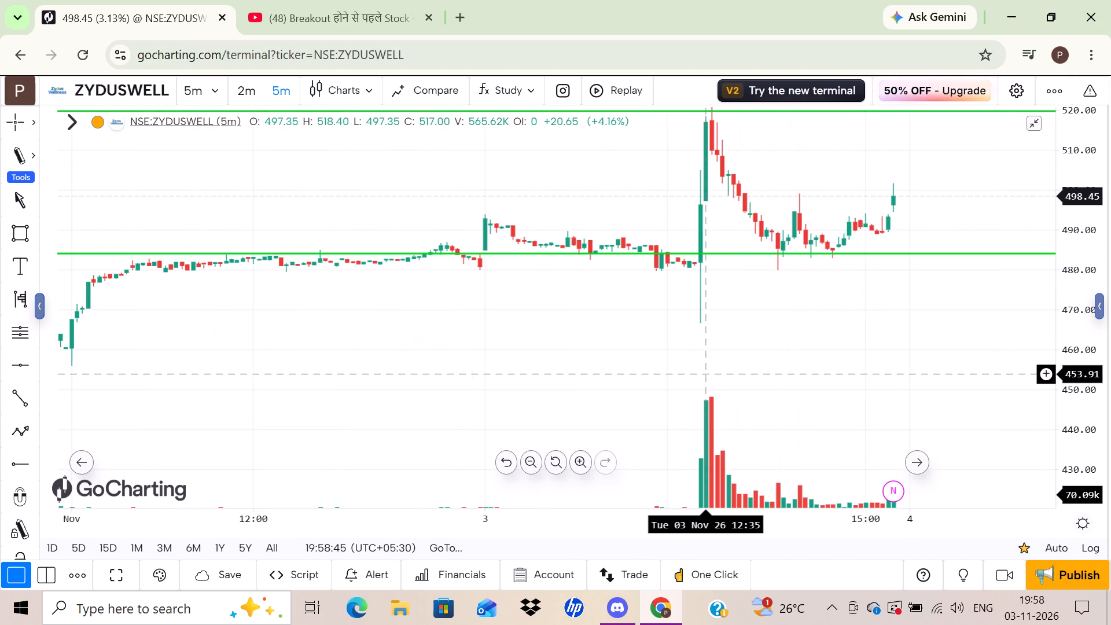
click(704, 373)
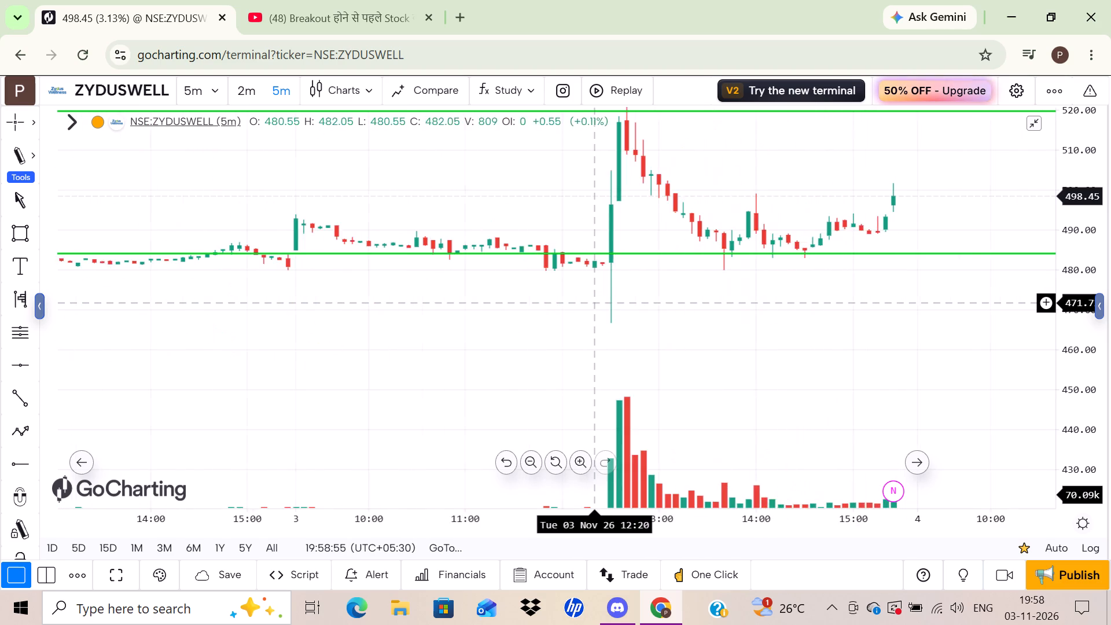
drag(487, 326, 502, 369)
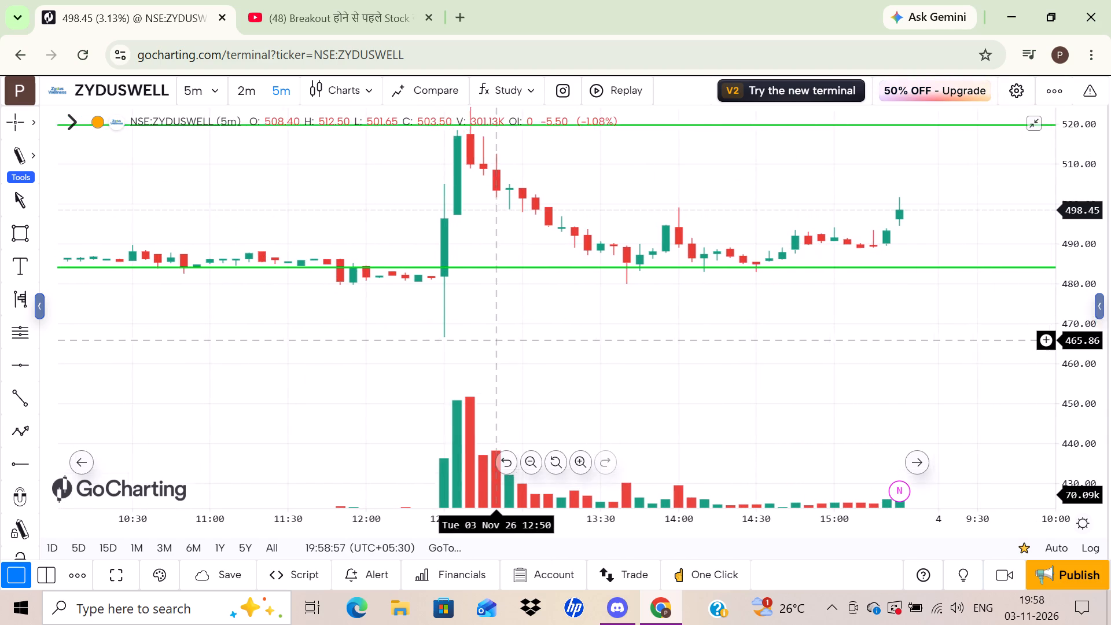
drag(502, 369, 514, 406)
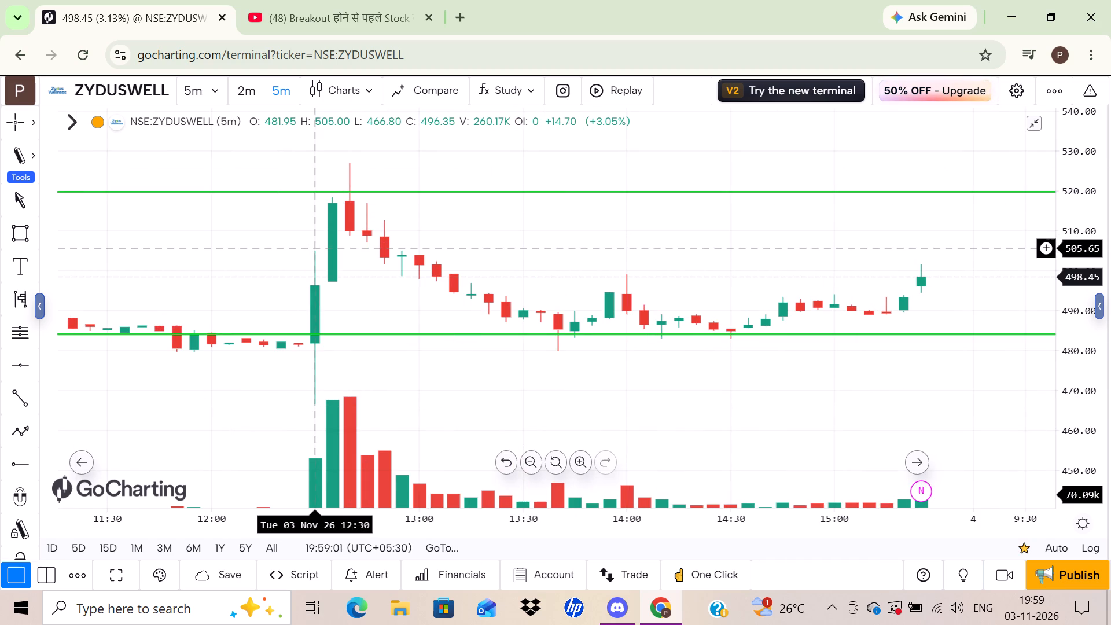
Return to the YouTube breakout-prediction video, resume playback and show it full screen.
click(337, 1)
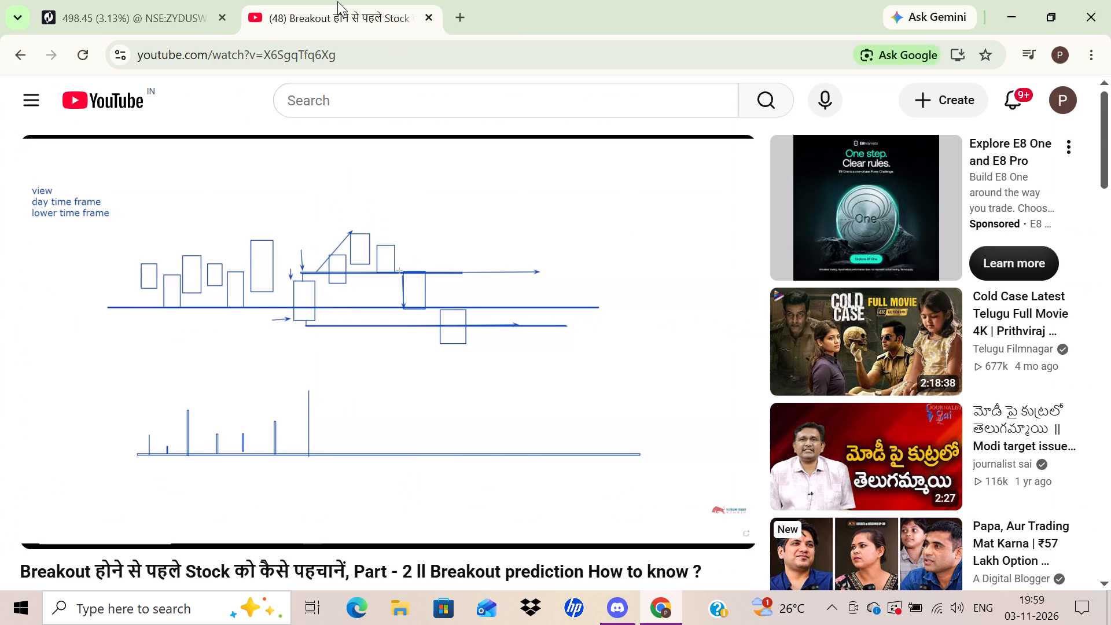
click(531, 238)
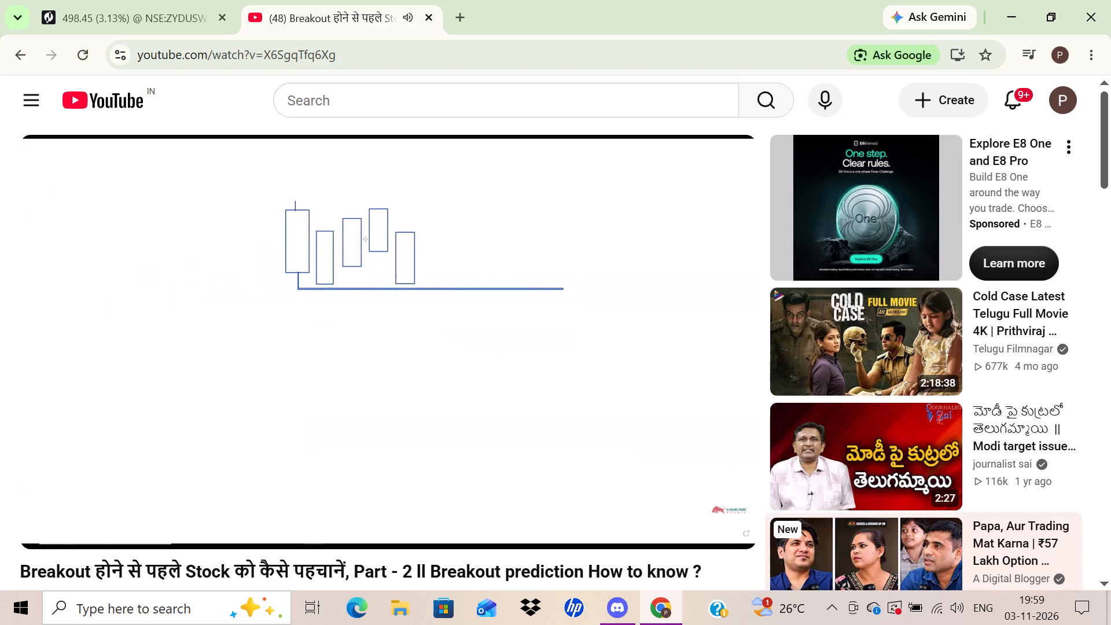
double_click(718, 515)
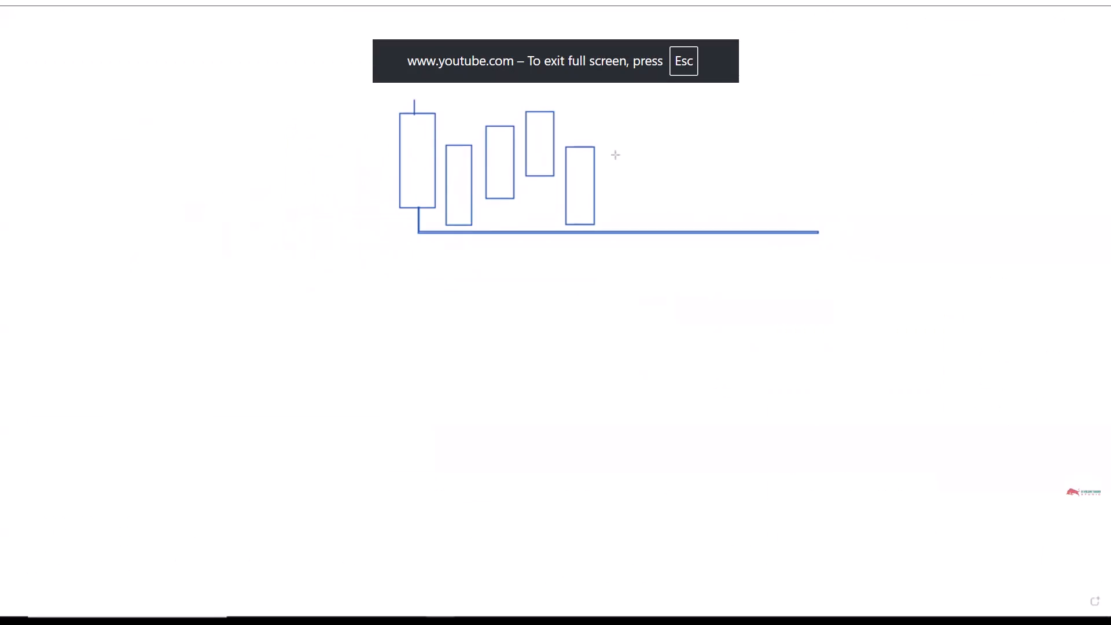
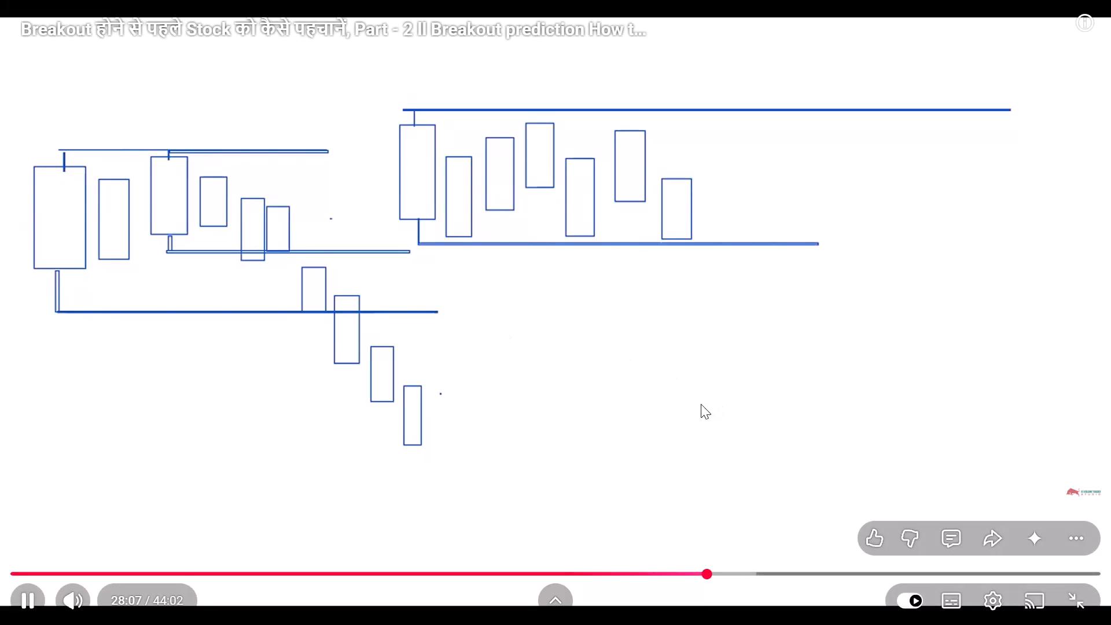
Pause the breakout-prediction video at about 28:08, on the drawing of candles between two horizontal levels.
click(697, 405)
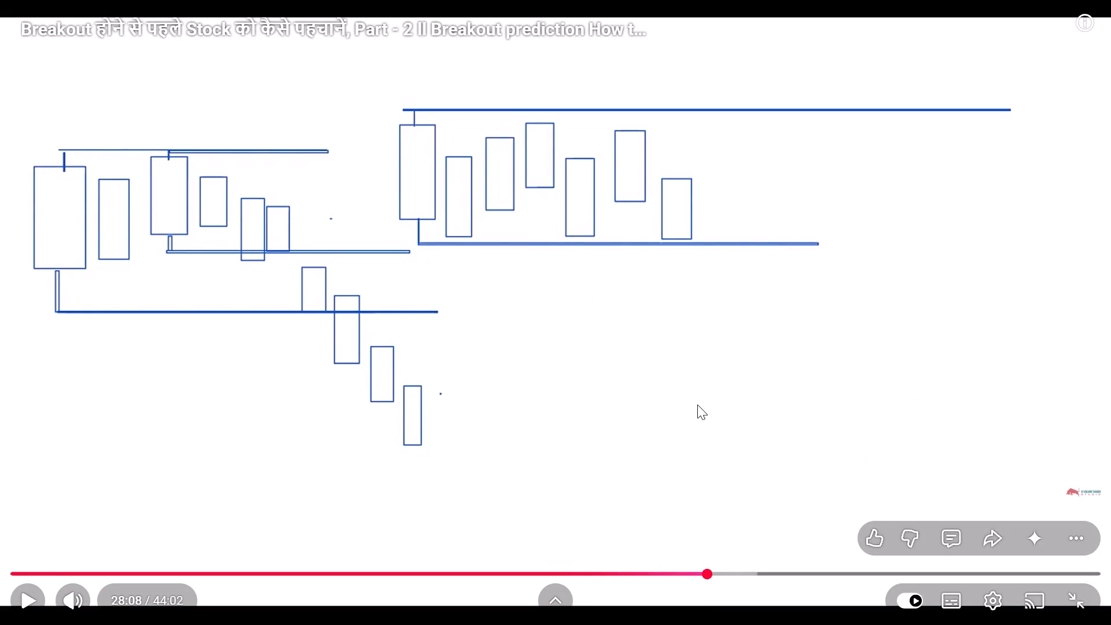
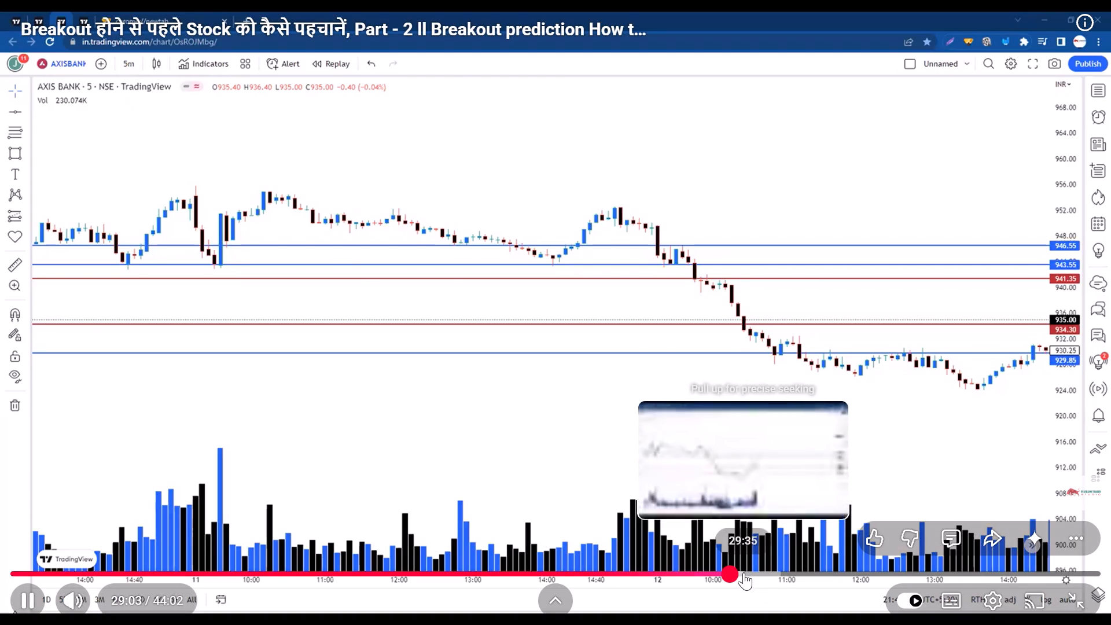
Skip the breakout-prediction video forward through the AXIS BANK example to about 30:58, pause it and leave full screen.
click(744, 572)
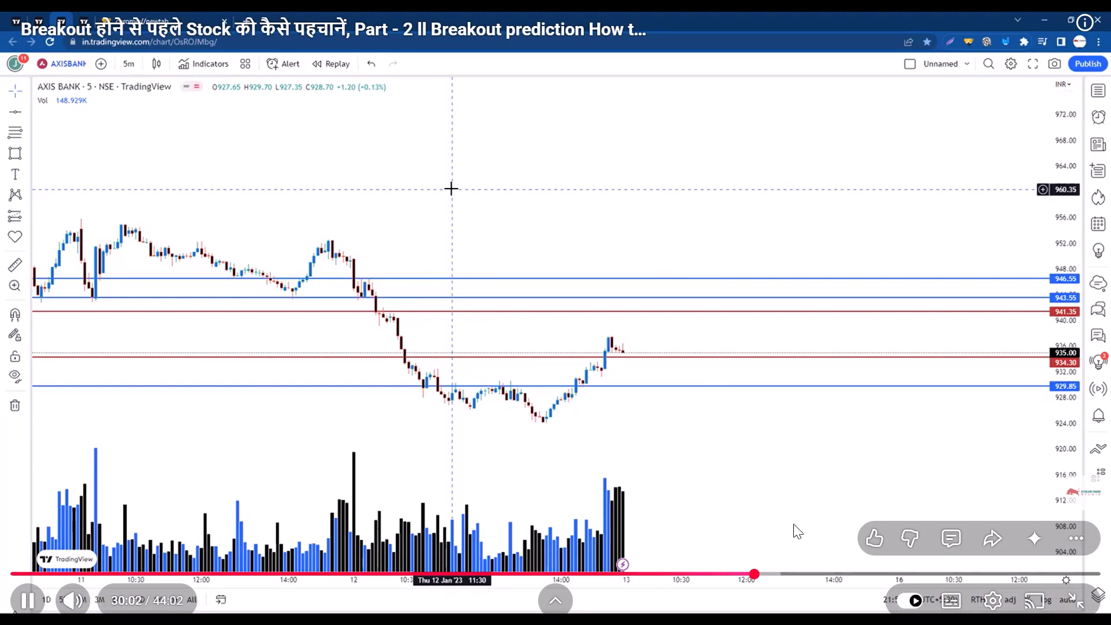
click(765, 568)
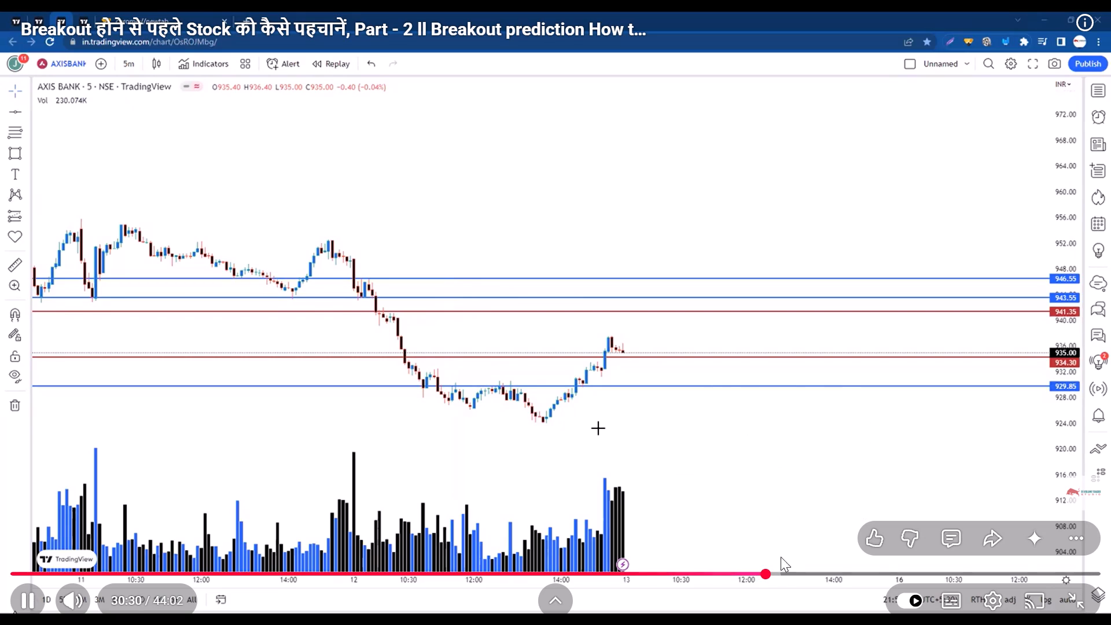
click(777, 569)
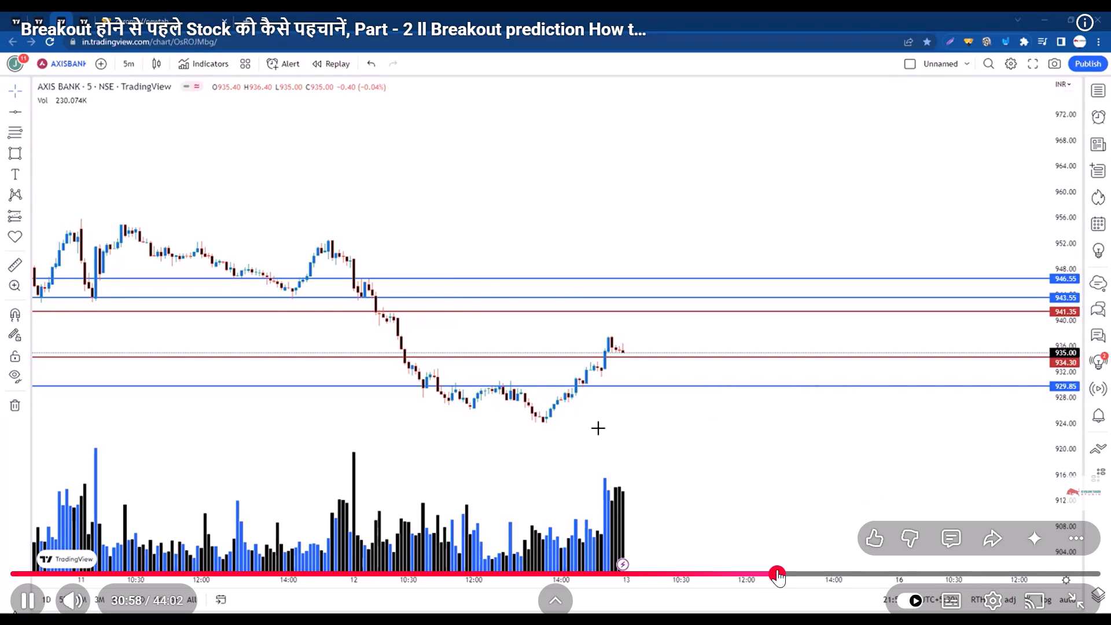
click(708, 469)
click(1074, 609)
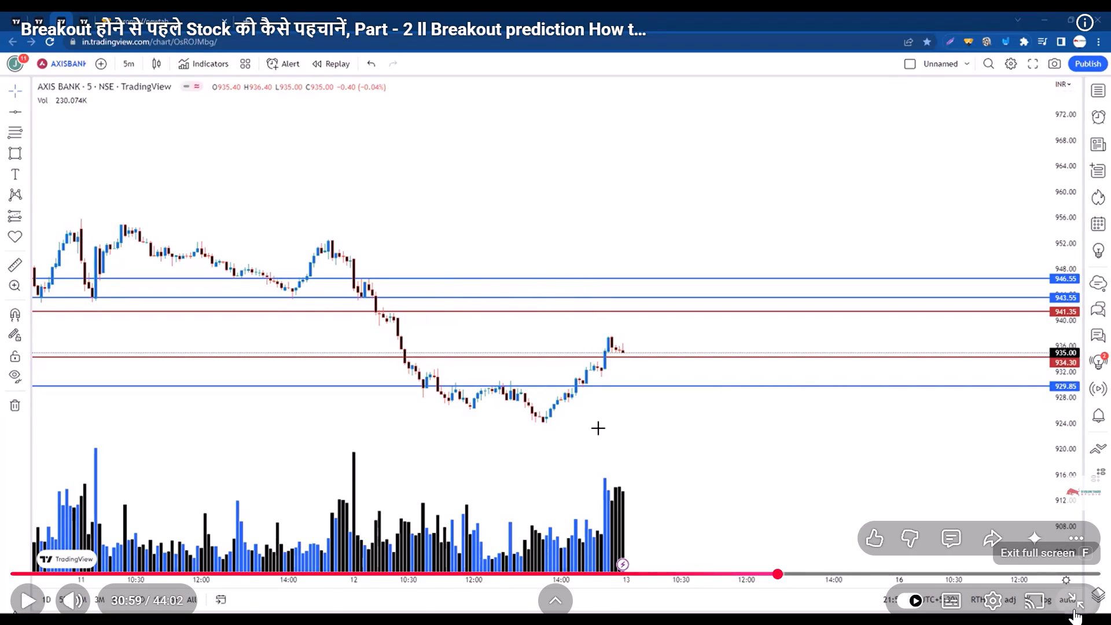
Switch to the GoCharting tab, search symbols for "SAI" and load the NSE chart of SAILIFE.
click(112, 17)
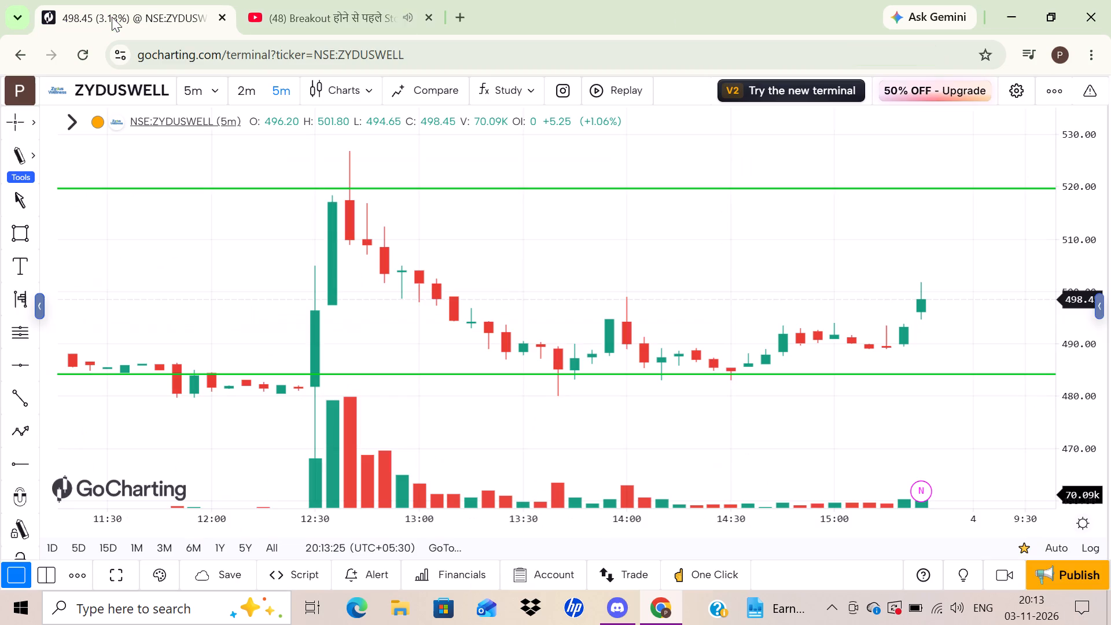
click(127, 83)
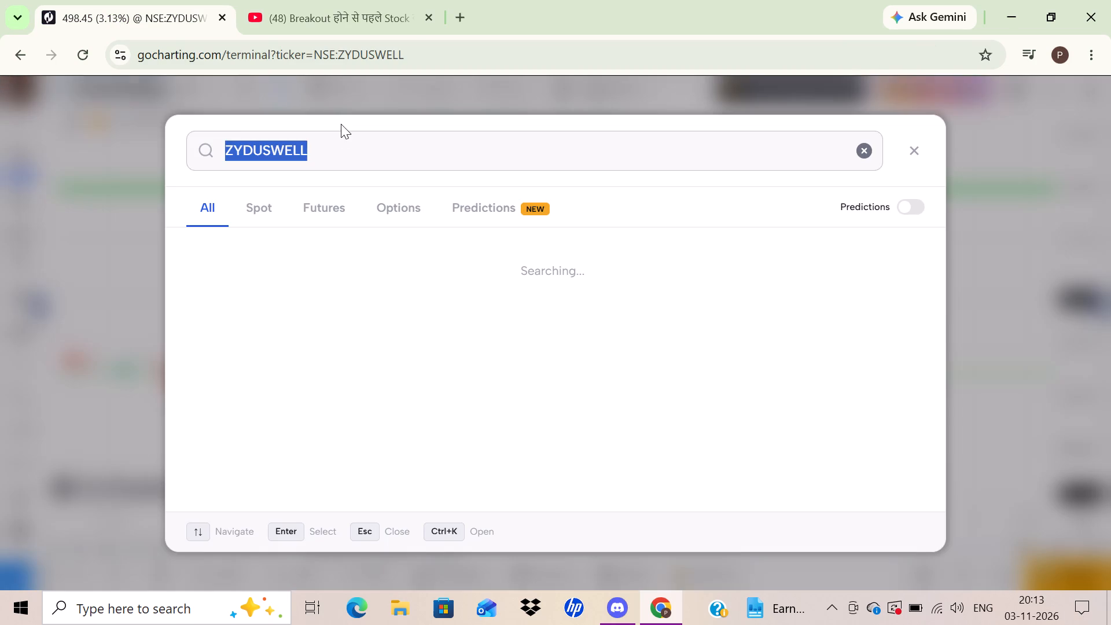
click(330, 145)
key(BackSpace)
key(BackSpace)
key(BackSpace)
key(BackSpace)
key(BackSpace)
key(BackSpace)
key(BackSpace)
key(BackSpace)
key(BackSpace)
key(BackSpace)
key(BackSpace)
key(BackSpace)
key(BackSpace)
key(BackSpace)
key(BackSpace)
key(BackSpace)
key(BackSpace)
key(BackSpace)
key(BackSpace)
key(BackSpace)
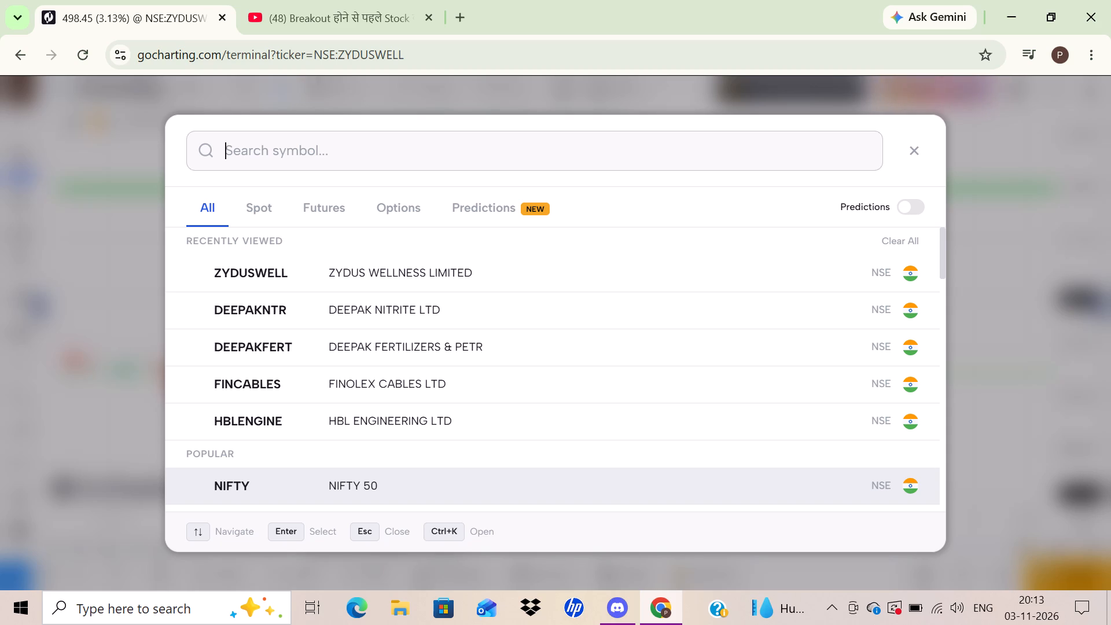
key(a)
key(BackSpace)
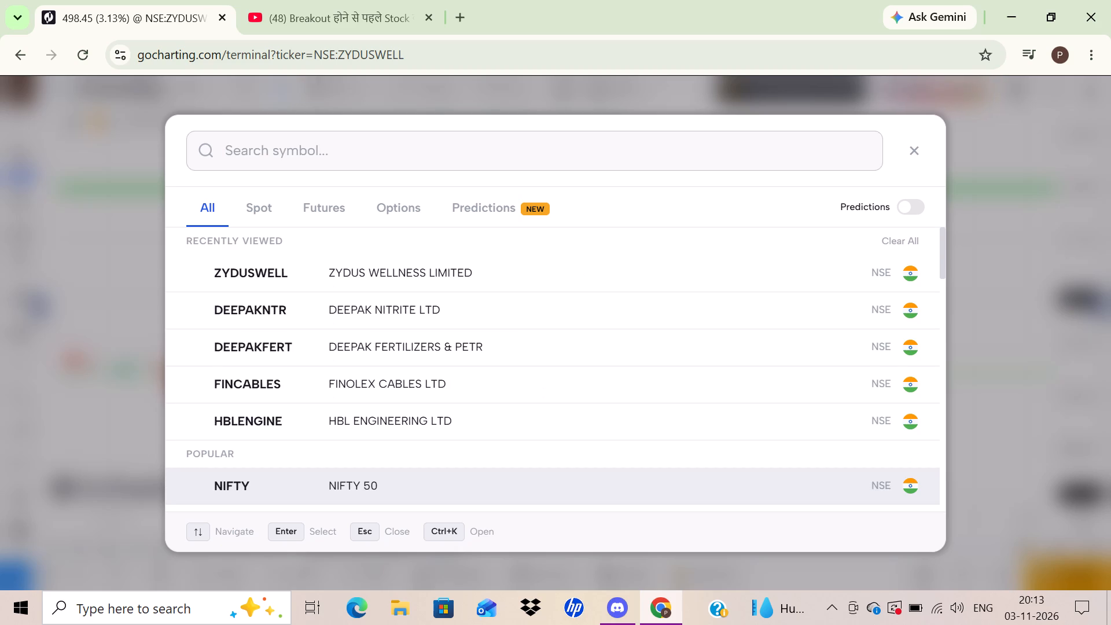
text(SAI)
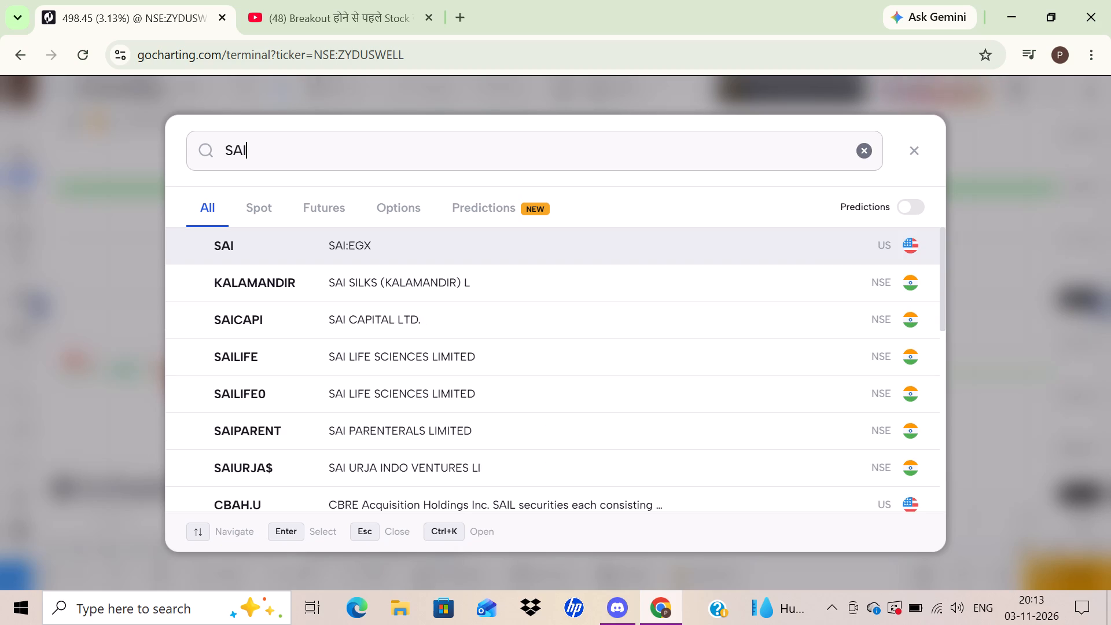
click(458, 354)
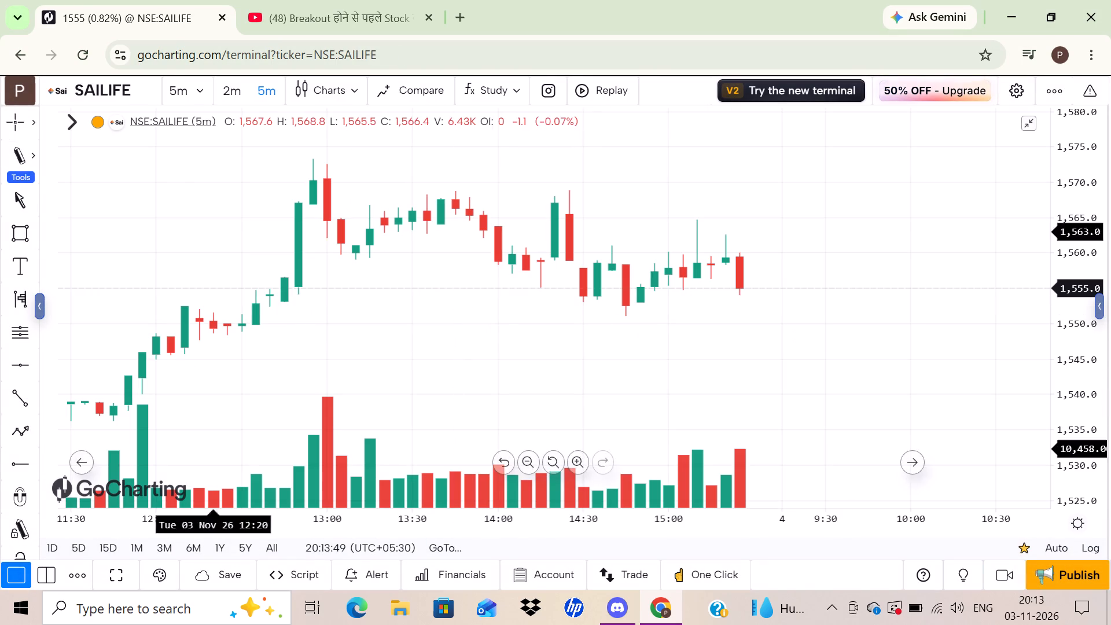
Set the SAILIFE chart interval to Daily.
click(178, 100)
scroll(148, 298, down, 3)
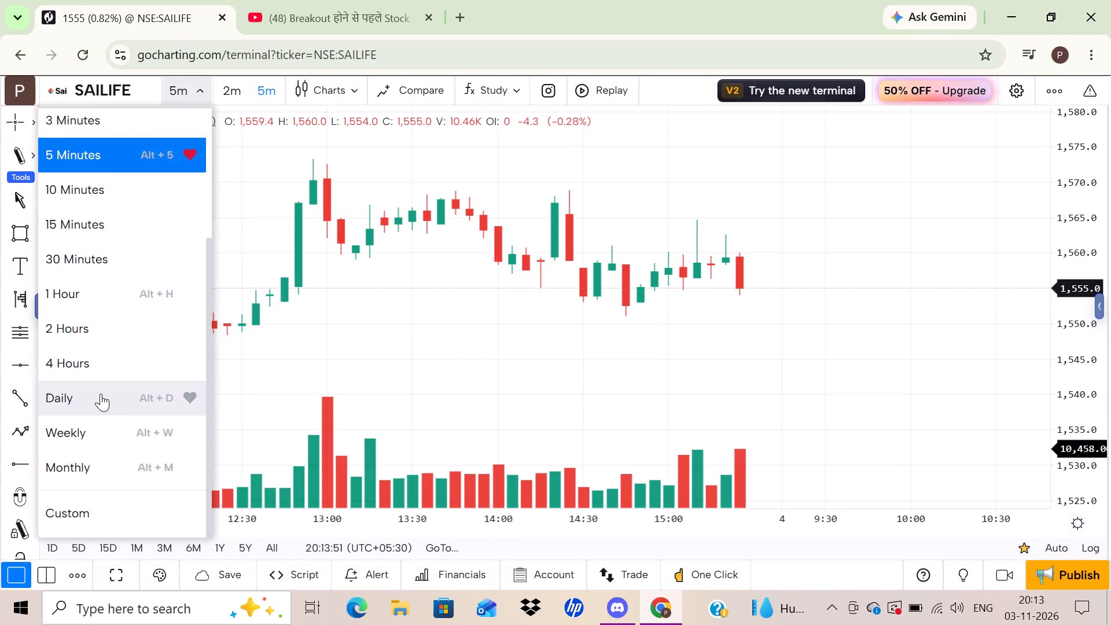
click(98, 392)
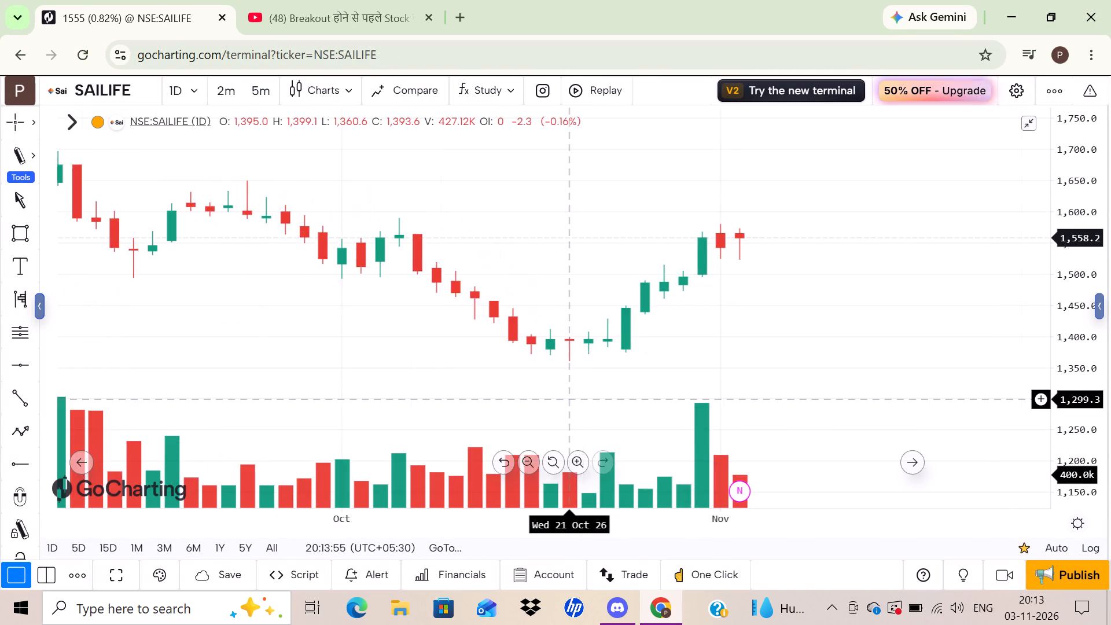
Draw a horizontal ray at about 1,515 on the daily chart, starting from the 30 Sep 26 candle.
drag(1098, 420, 1081, 280)
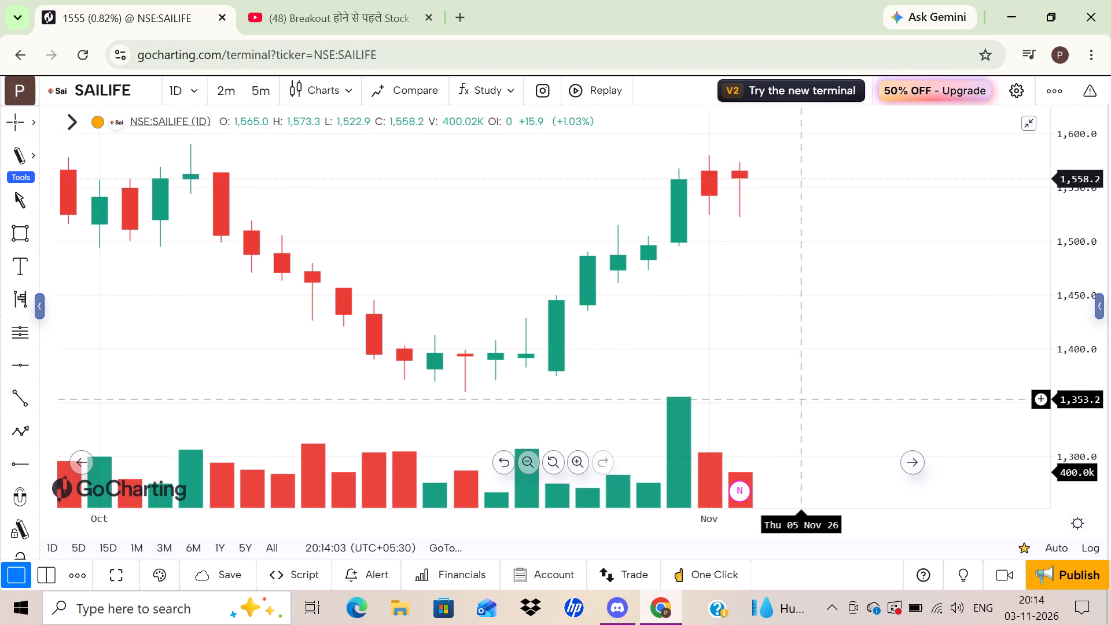
drag(385, 348, 714, 420)
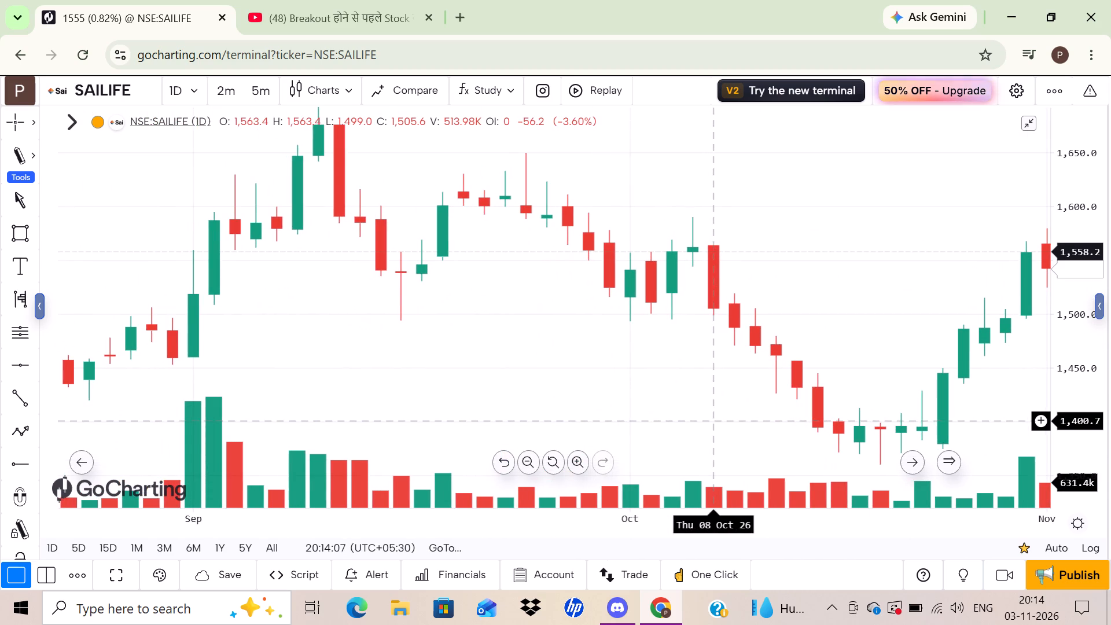
drag(425, 392, 344, 374)
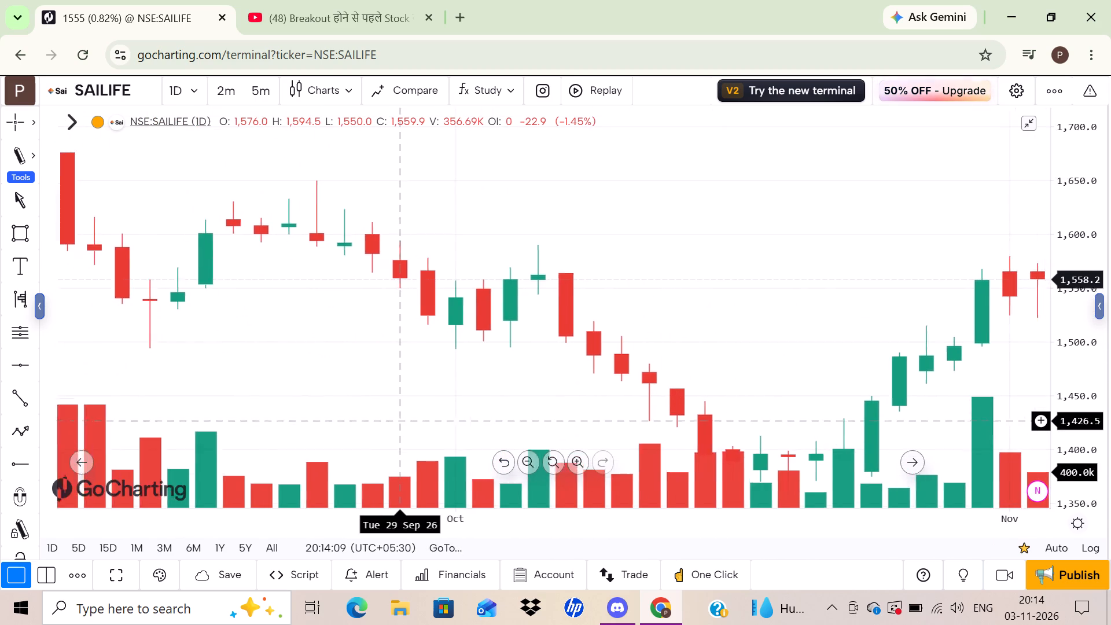
drag(344, 374, 280, 343)
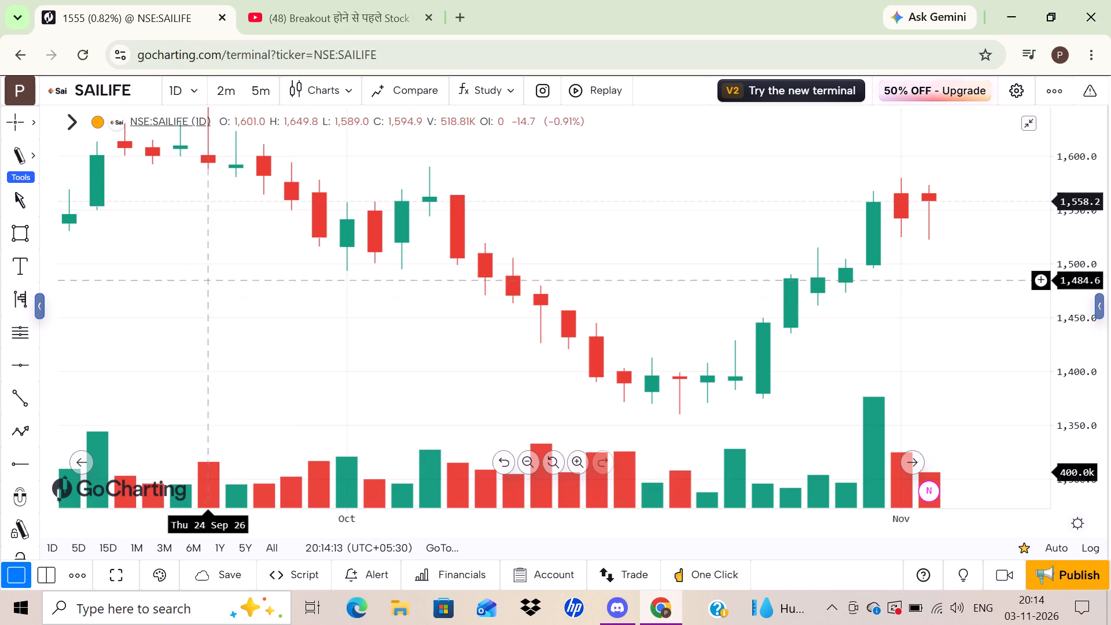
click(16, 466)
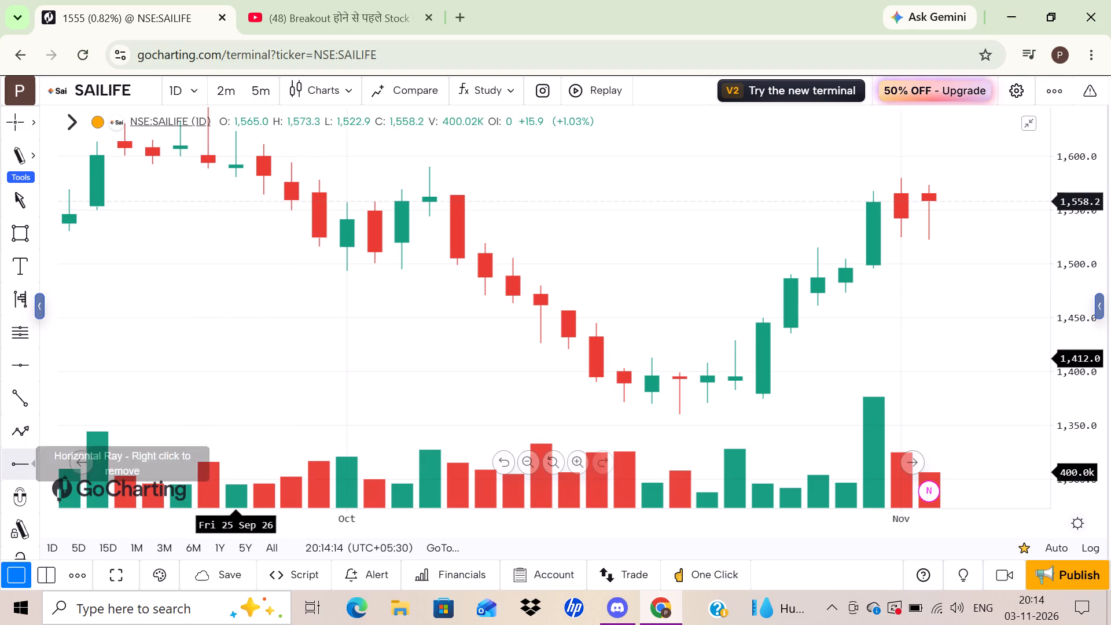
click(319, 247)
click(815, 382)
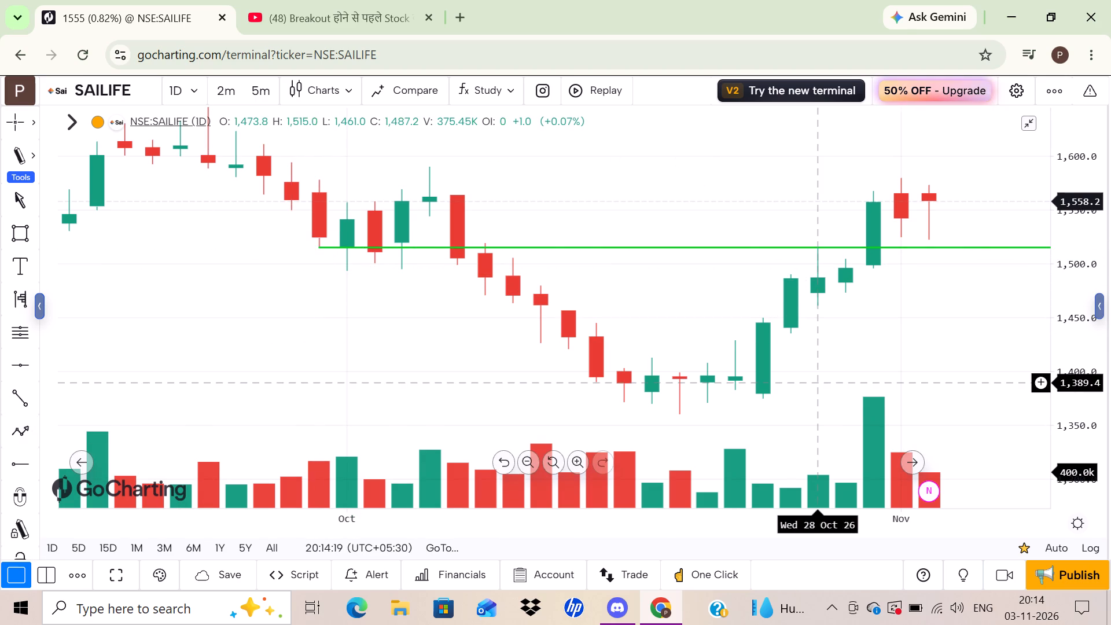
click(1014, 358)
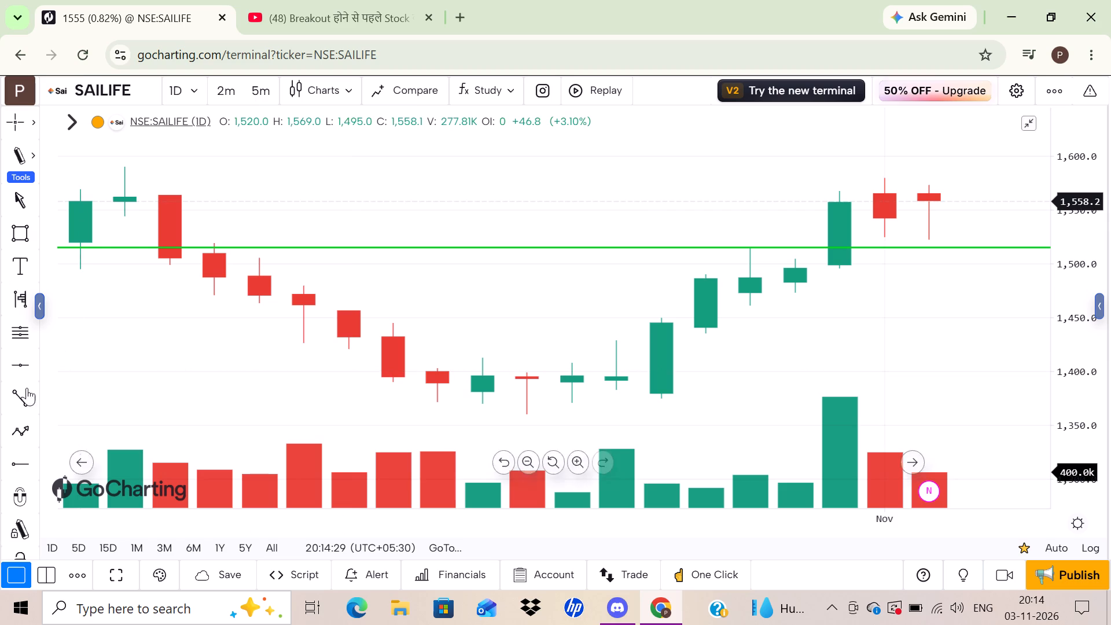
Draw a second horizontal ray at about 1,549, starting from the 7 Oct 26 daily candle.
click(20, 457)
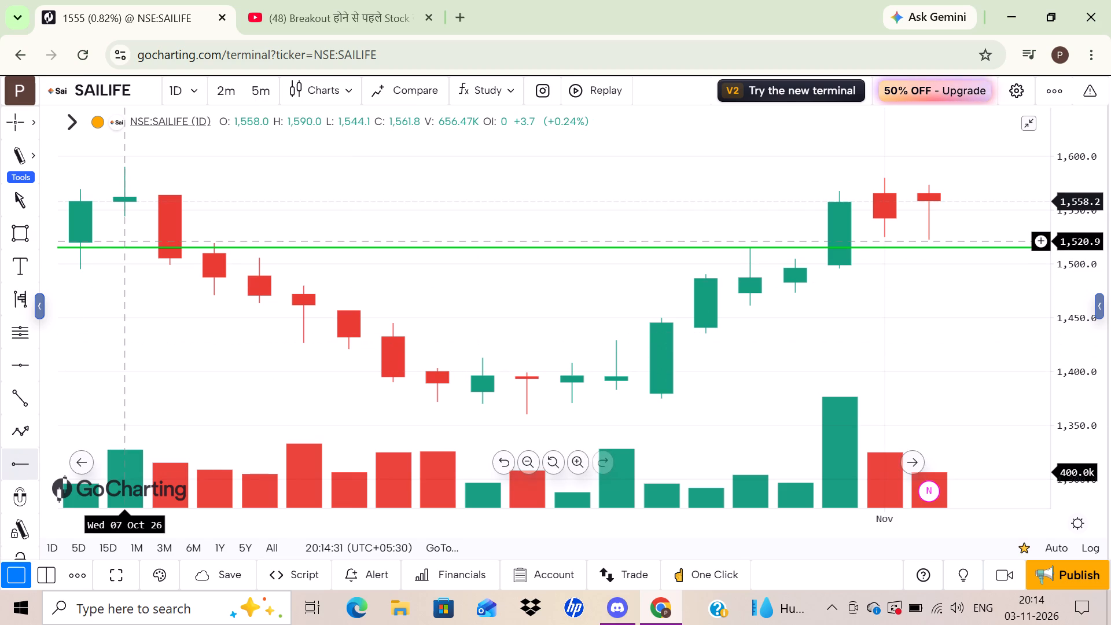
click(122, 211)
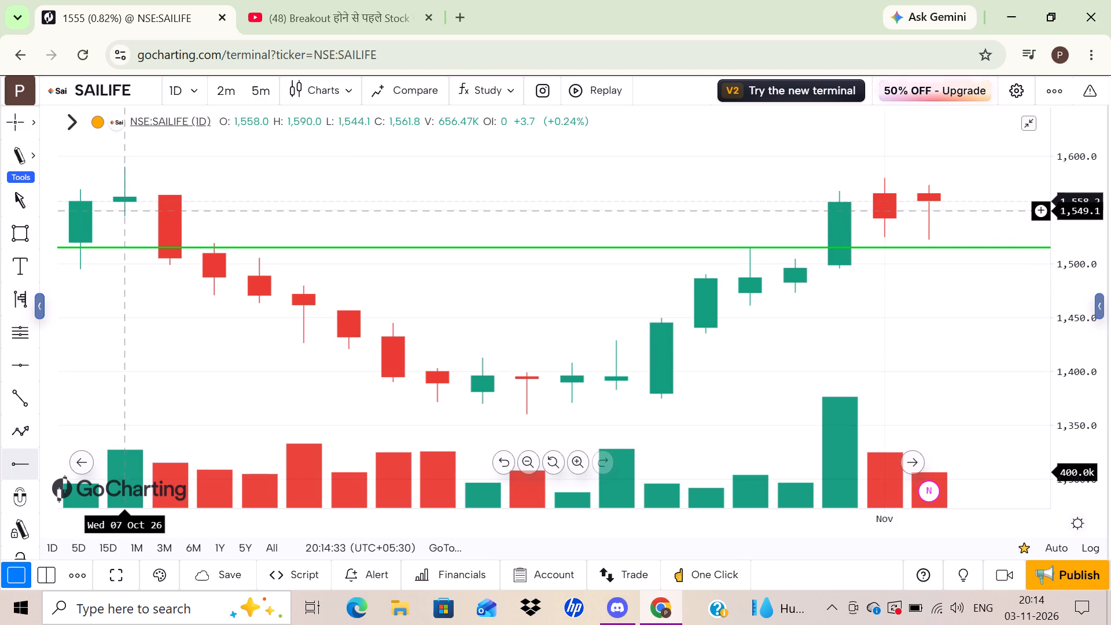
click(513, 410)
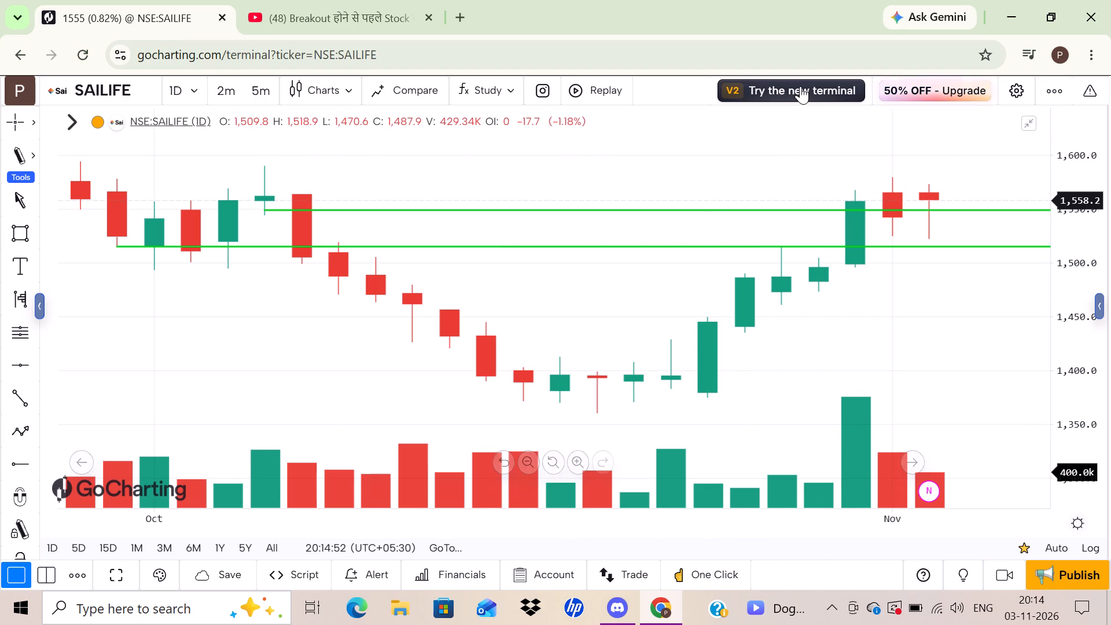
Start Replay mode from the 2 Nov 26 daily candle and show the chart in 5-minute candles.
click(589, 93)
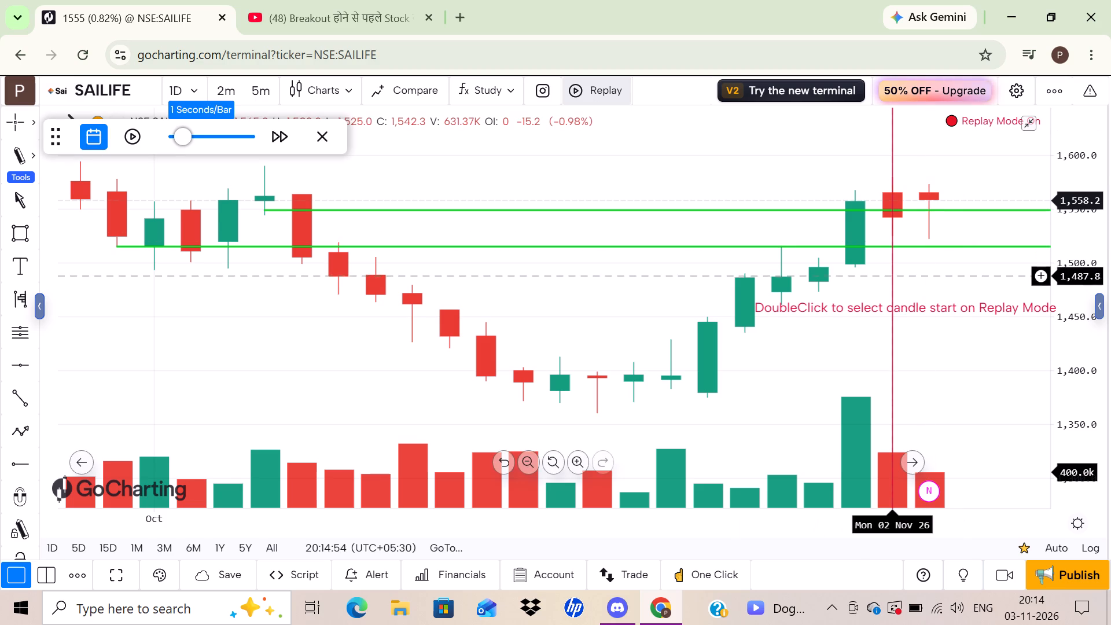
double_click(898, 277)
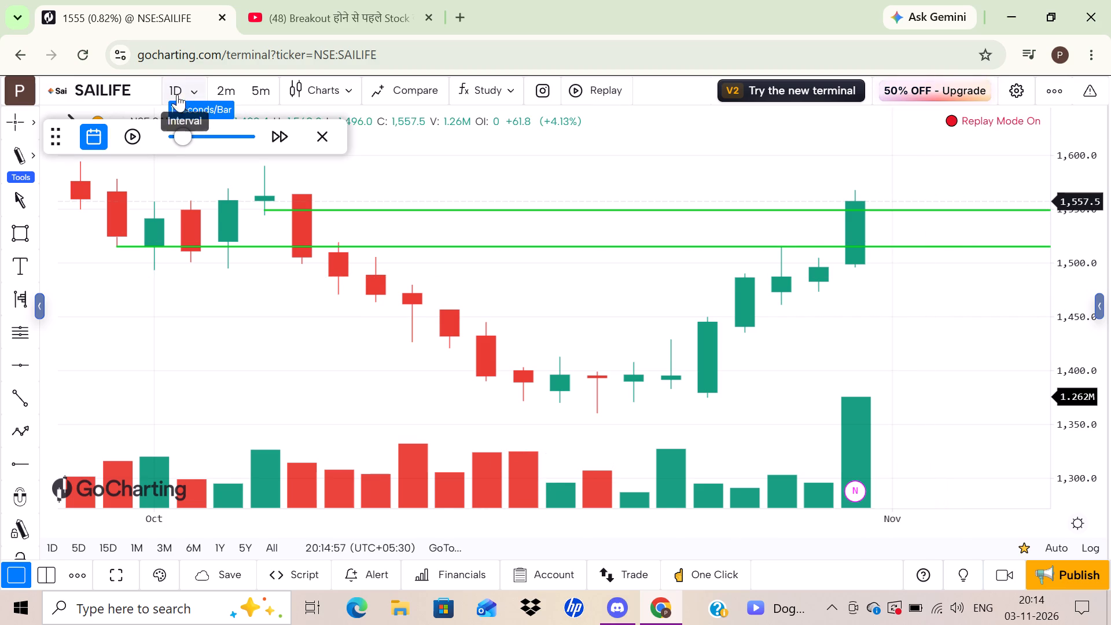
click(254, 90)
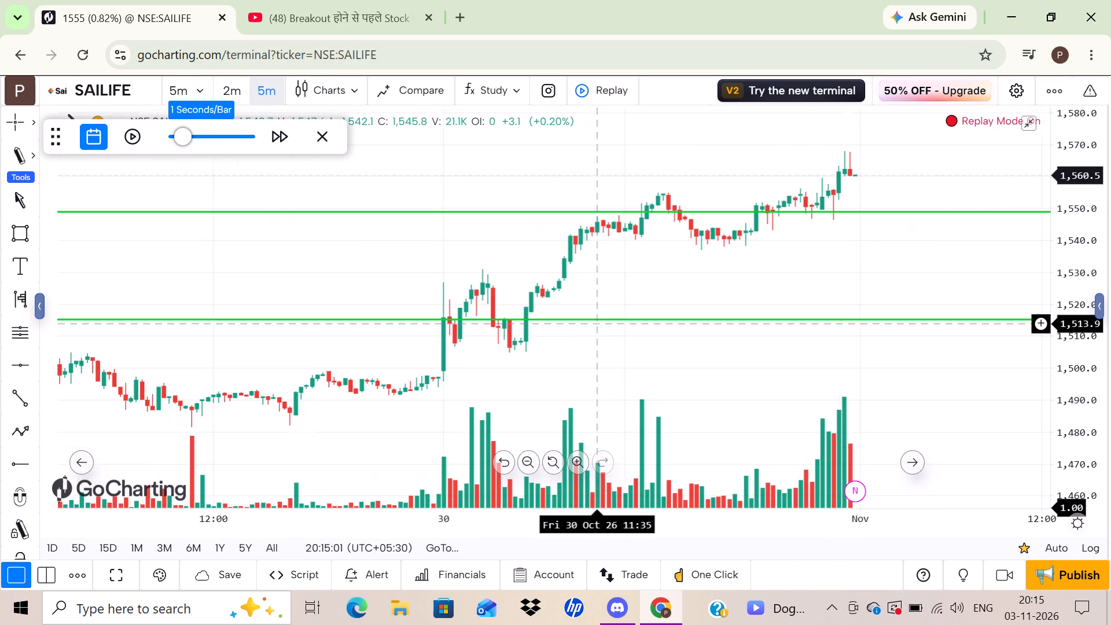
Draw a horizontal ray at about 1,524 on the 5-minute chart, starting from the 09:45 candle of 30 Oct 26.
drag(529, 386, 687, 363)
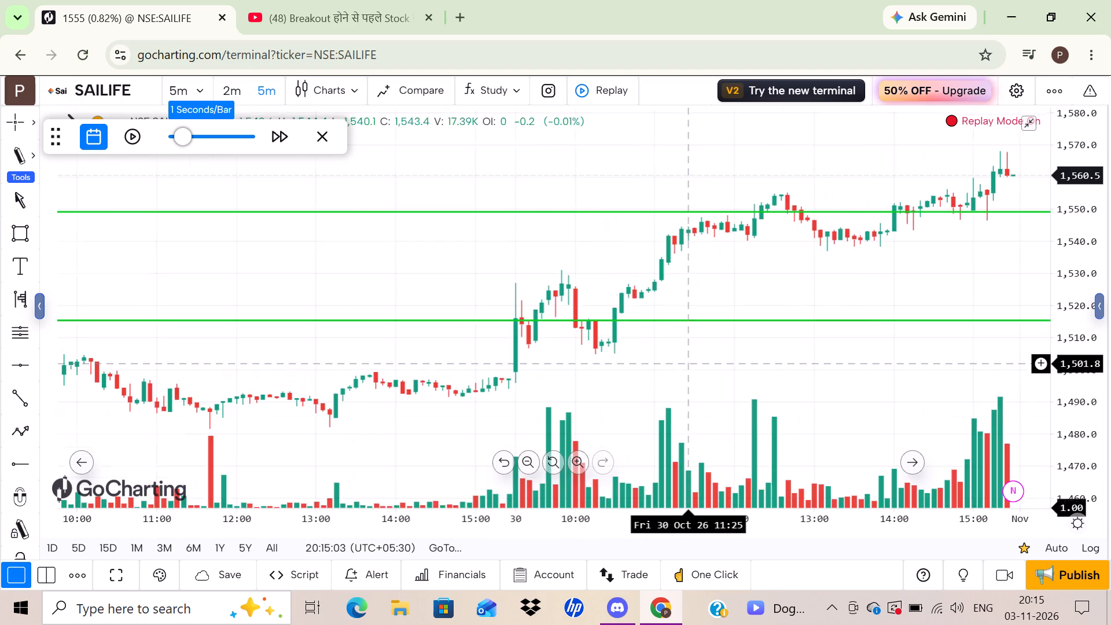
drag(395, 429, 565, 391)
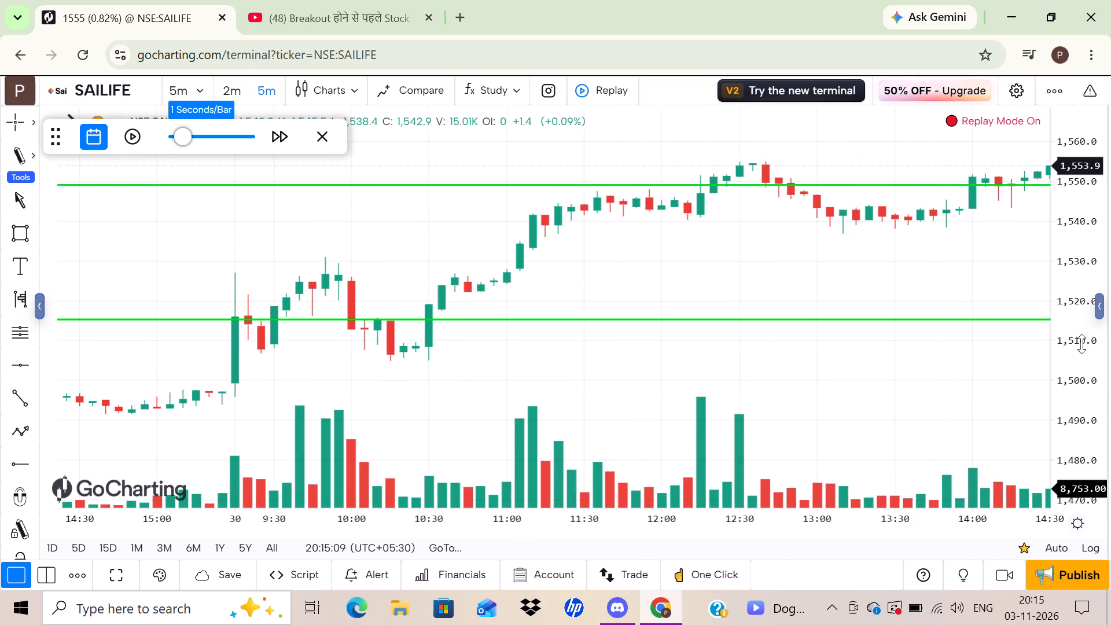
drag(1081, 344, 1049, 234)
drag(553, 274, 730, 175)
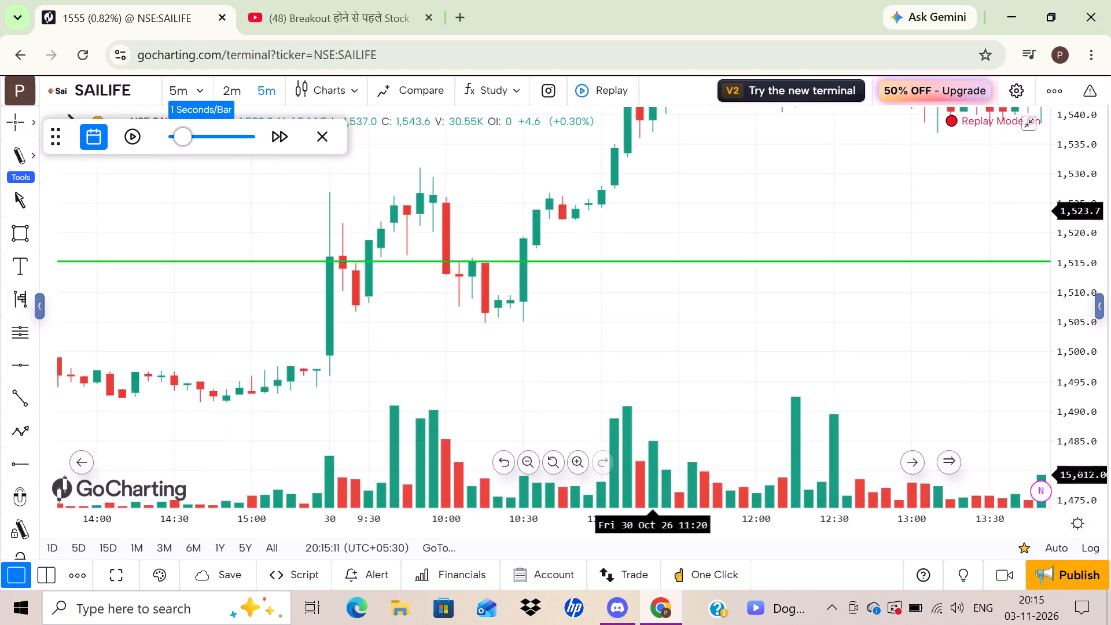
drag(730, 175, 742, 174)
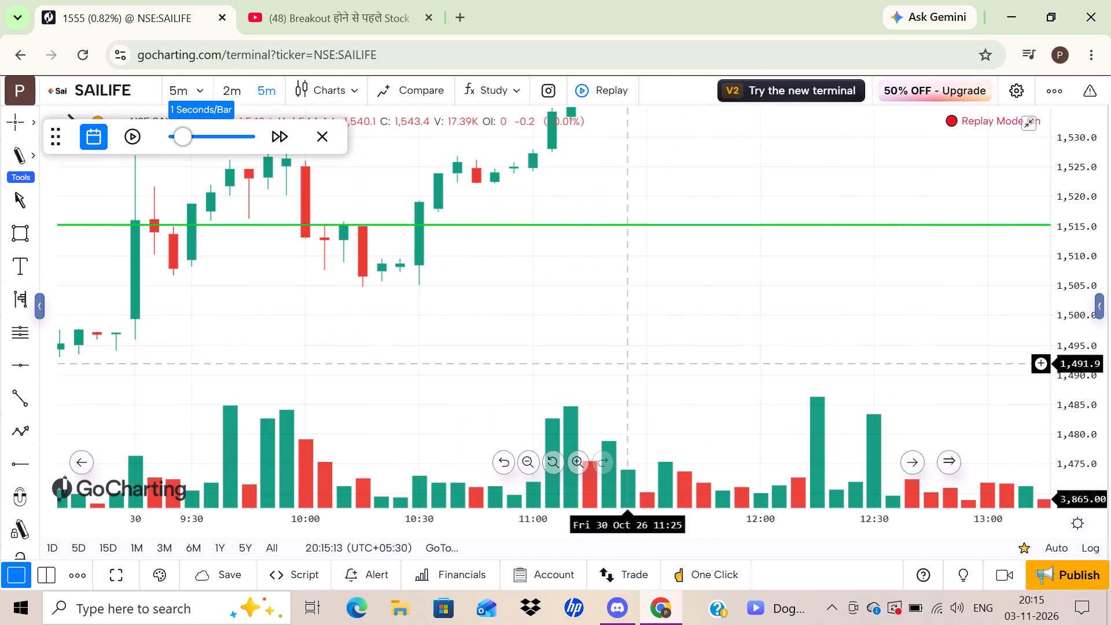
drag(222, 336, 454, 335)
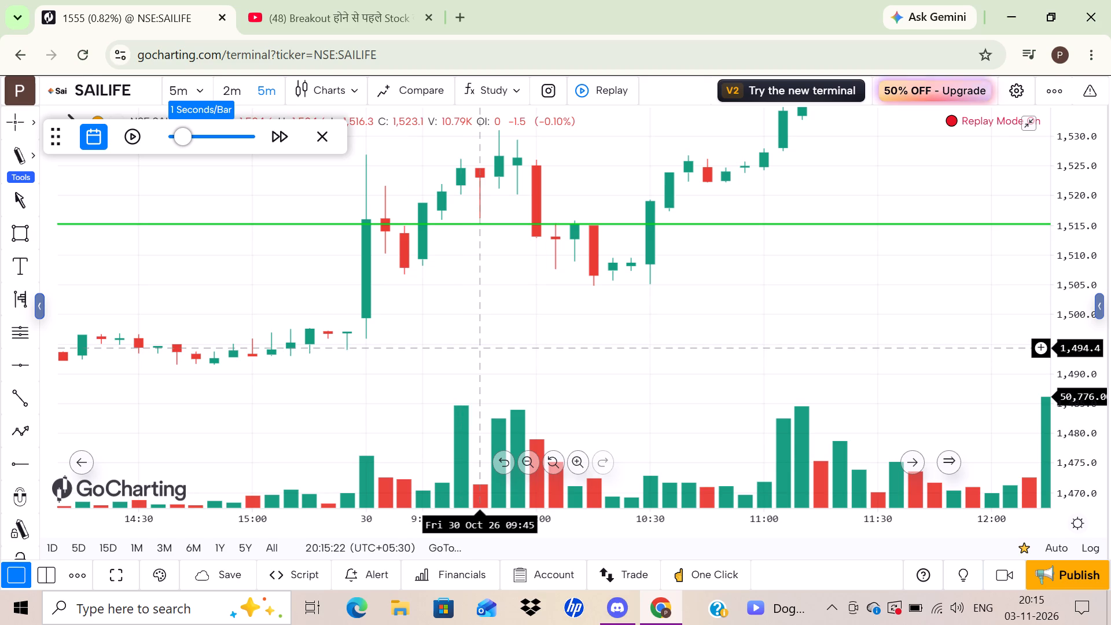
drag(475, 347, 467, 383)
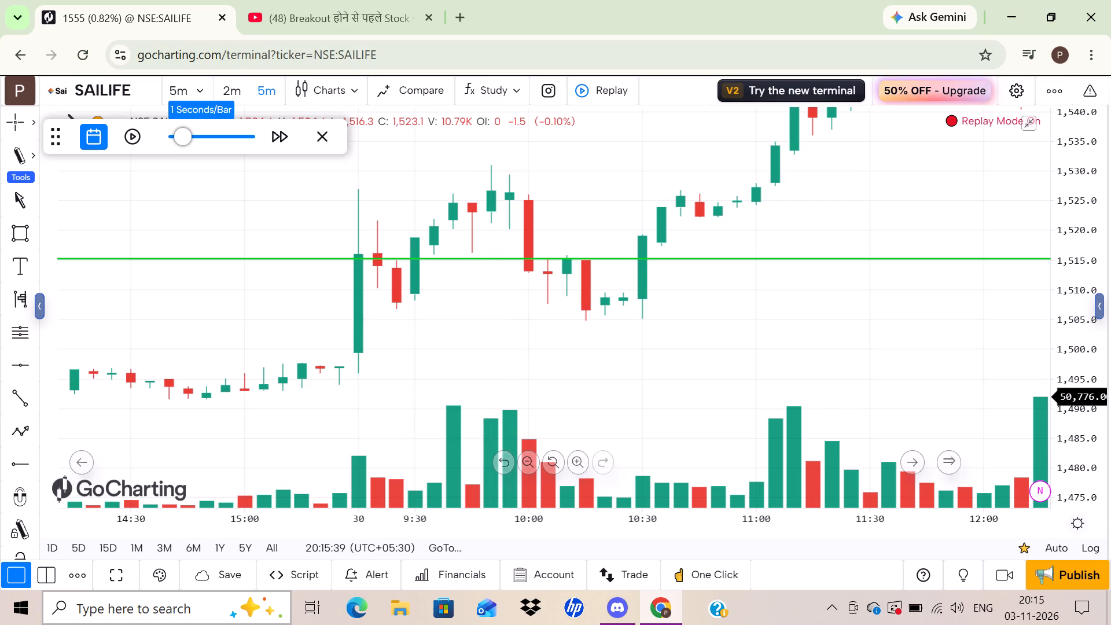
click(23, 459)
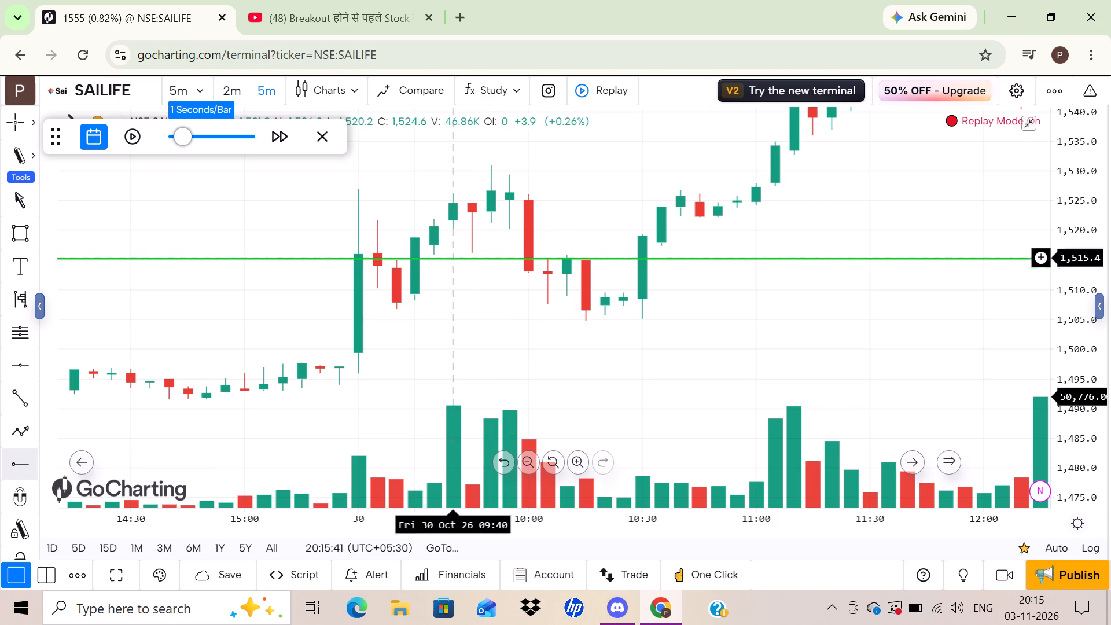
click(471, 203)
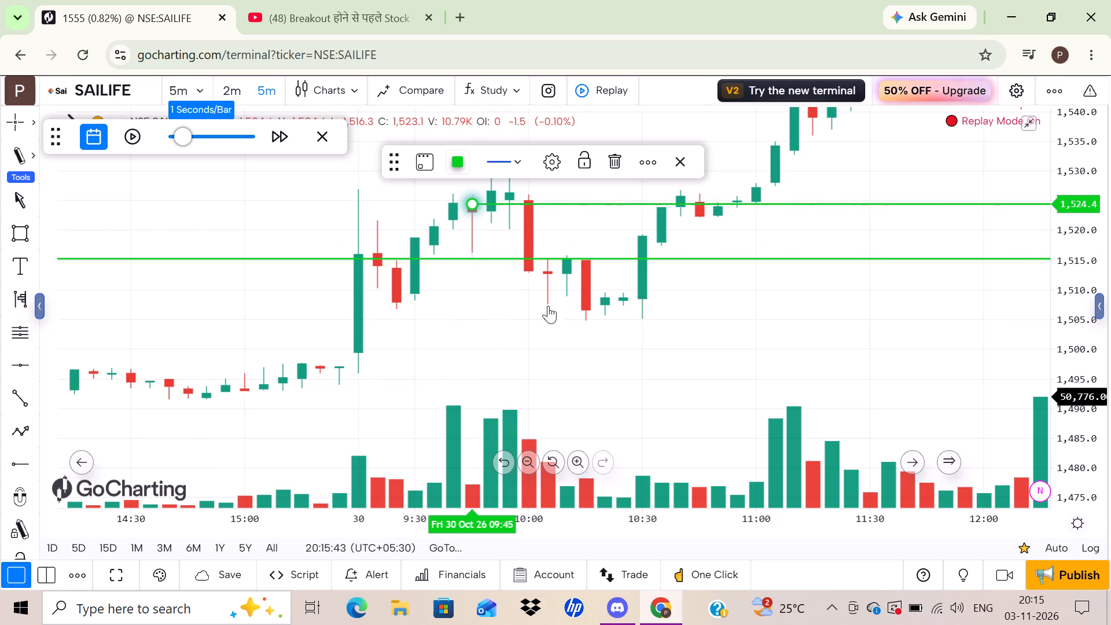
click(532, 342)
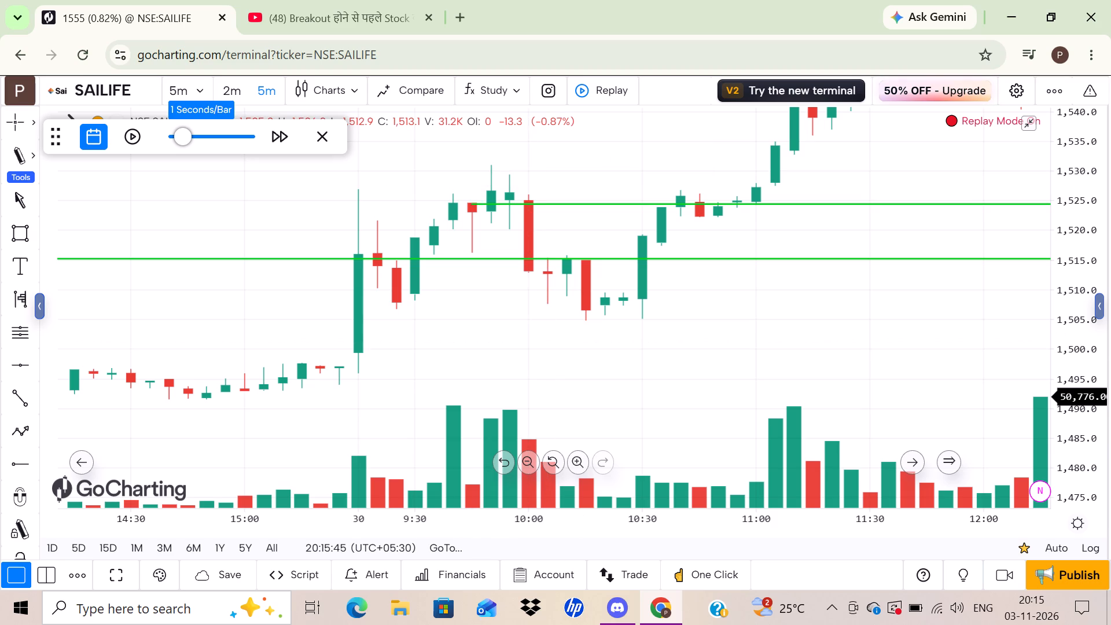
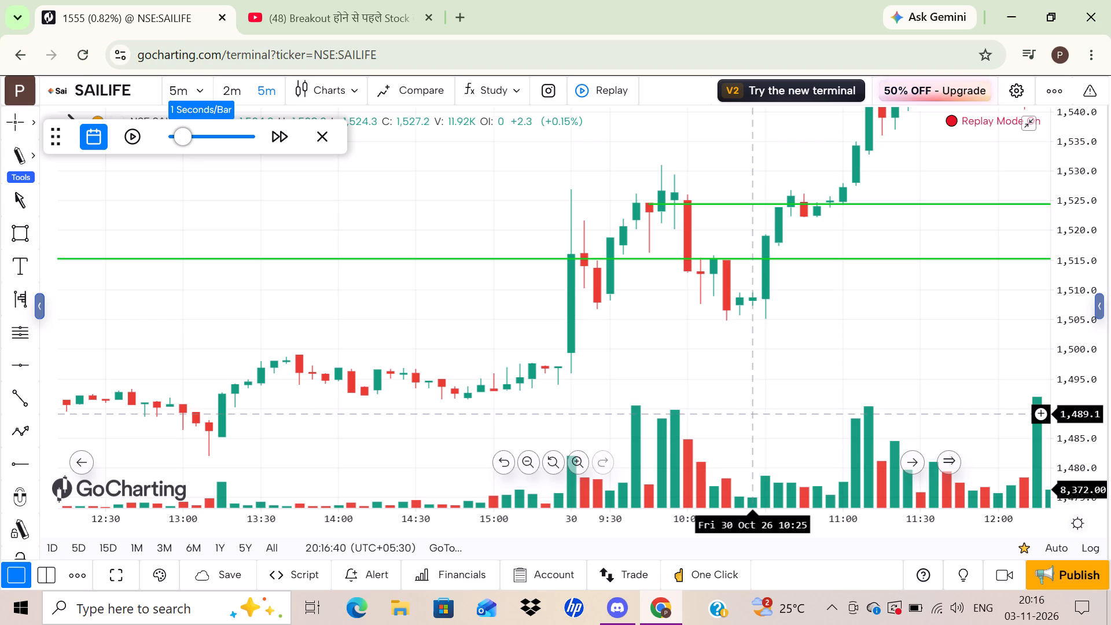
Draw a horizontal ray at about 1,526 on the 5-minute chart, starting from the 09:15 candle of 30 Oct 26.
click(16, 468)
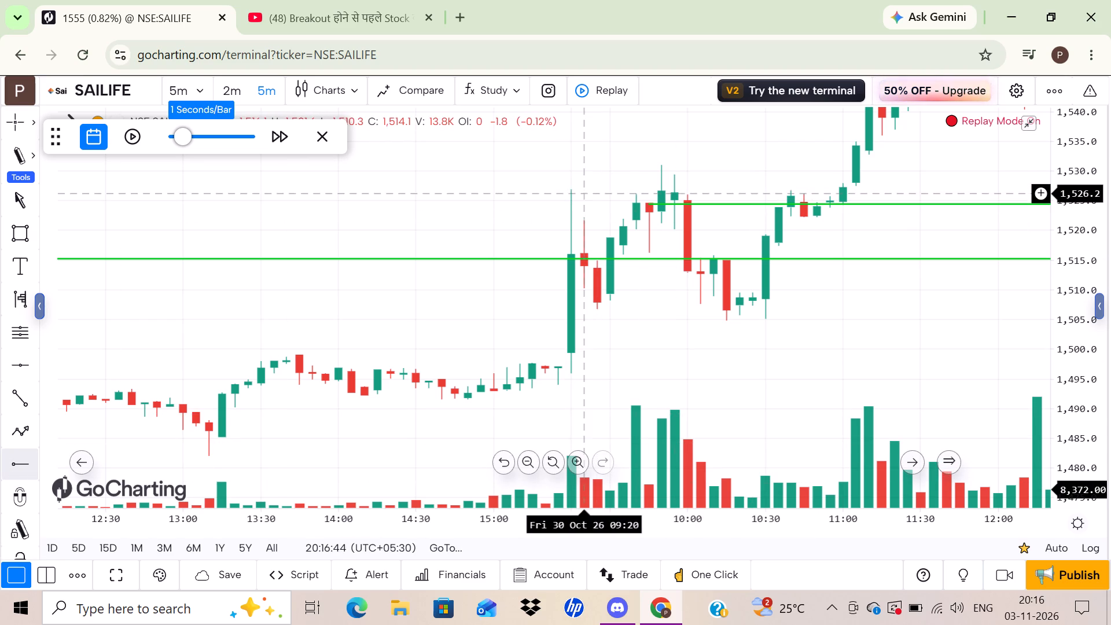
click(573, 194)
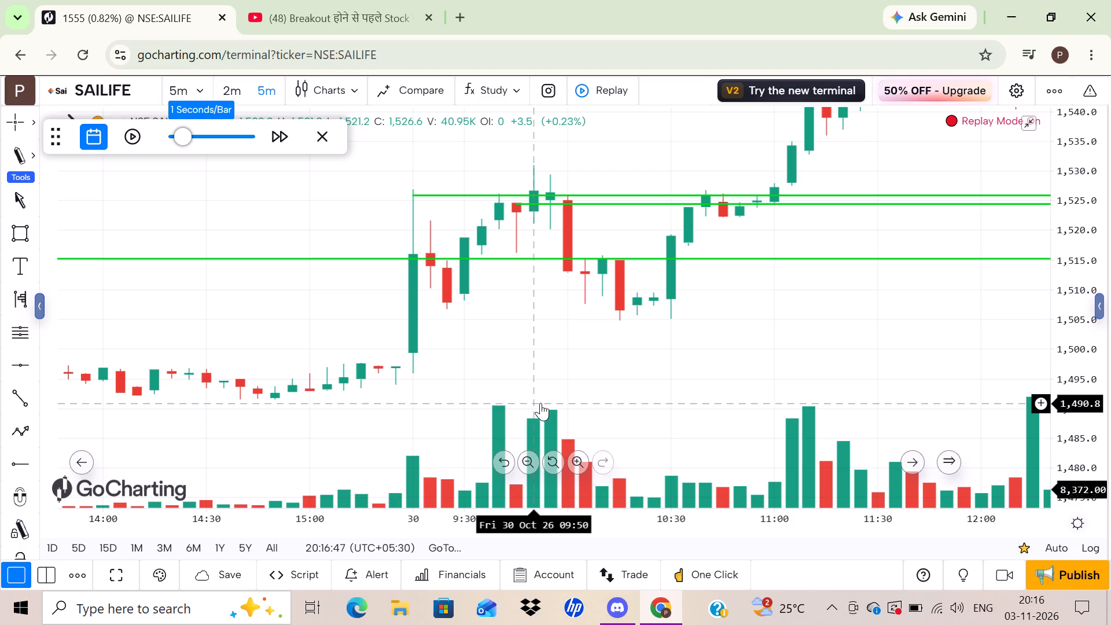
drag(419, 200, 404, 192)
click(404, 192)
Examine the 30 Oct 26 5-minute price action and volume around the drawn levels between 1,515 and 1,549.
drag(781, 341, 777, 344)
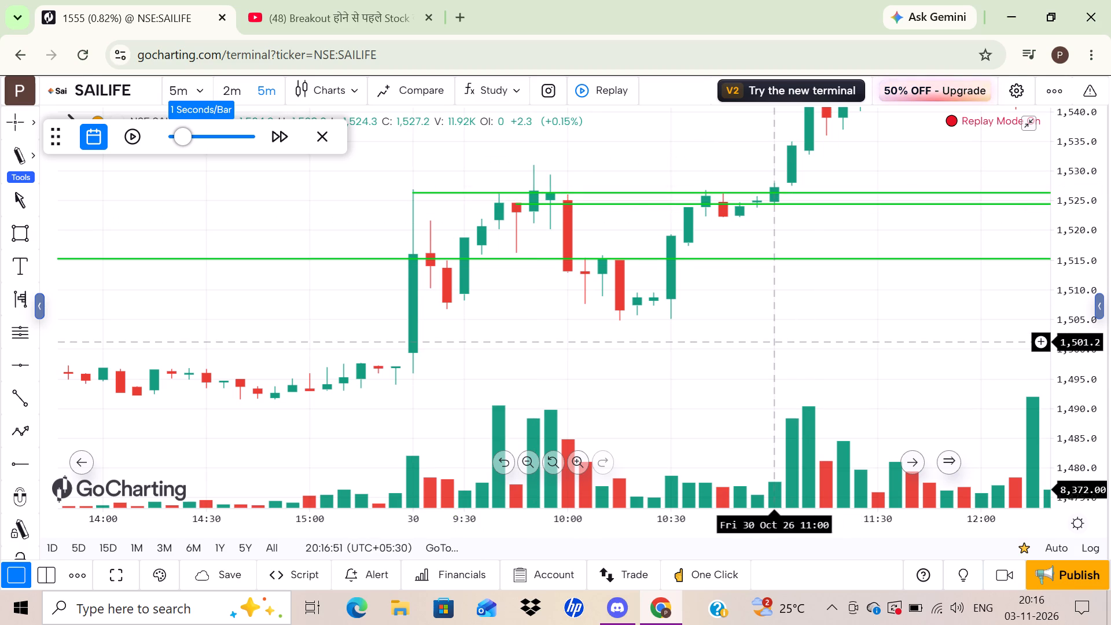
drag(777, 344, 681, 369)
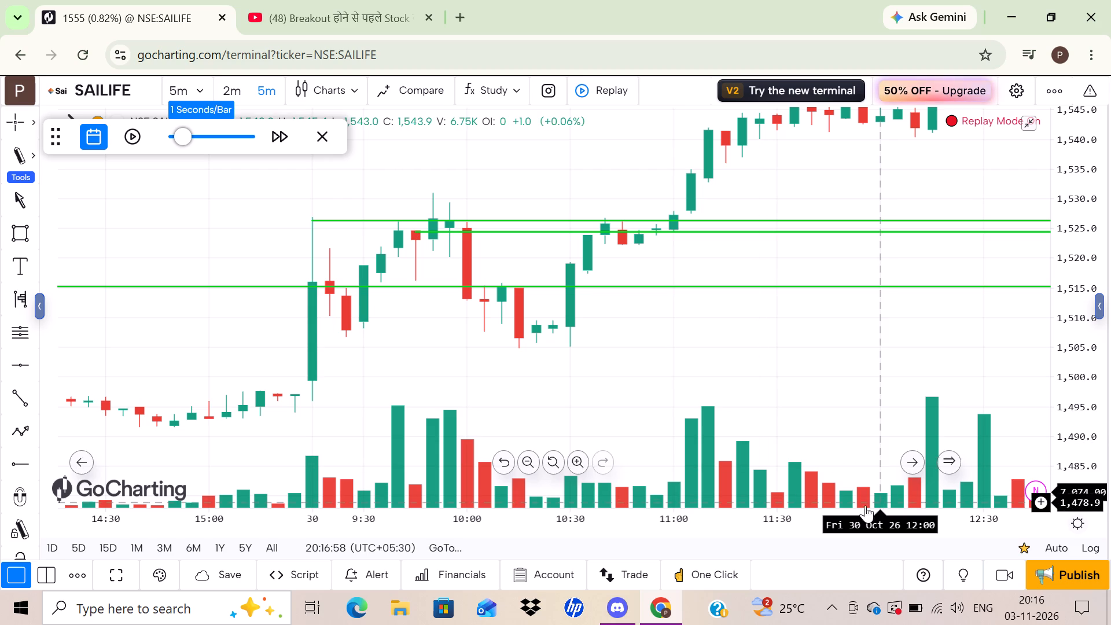
click(680, 405)
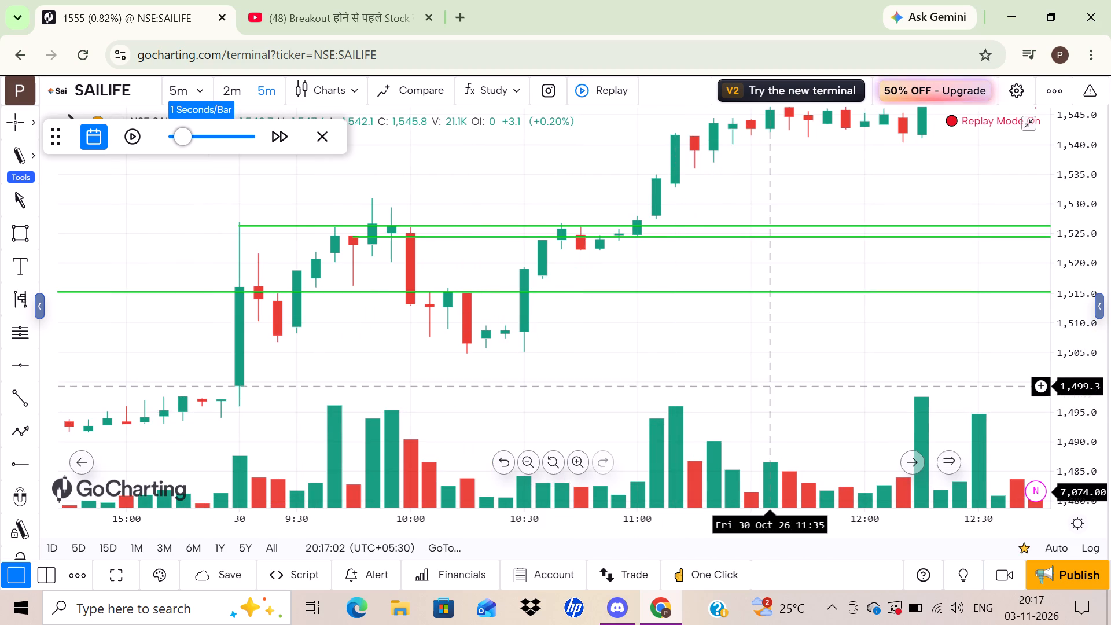
drag(825, 384, 622, 494)
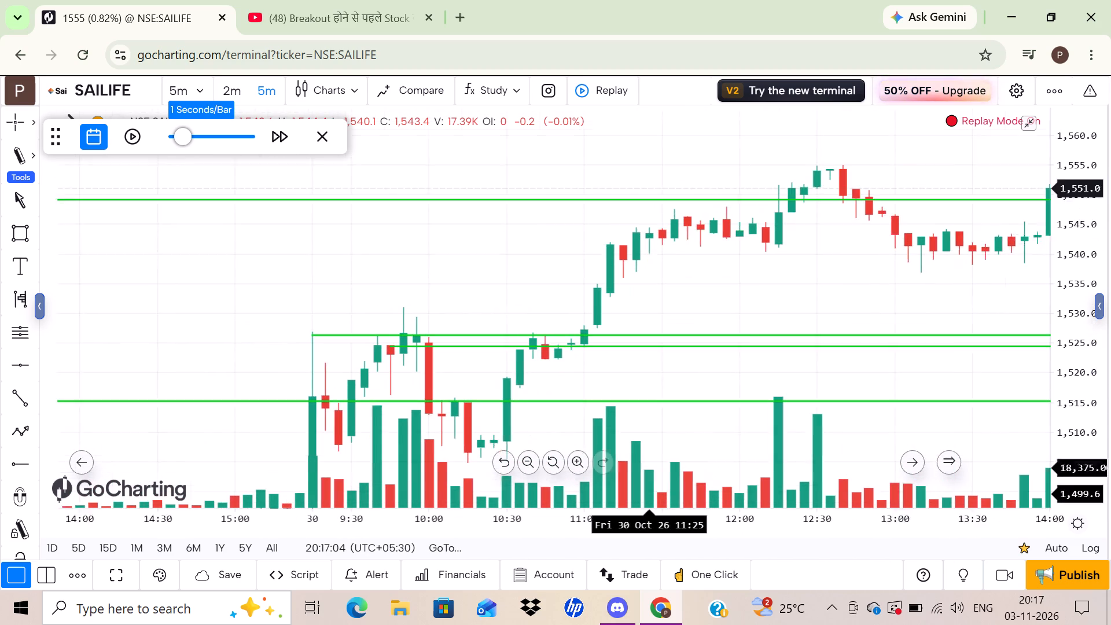
drag(622, 494, 604, 512)
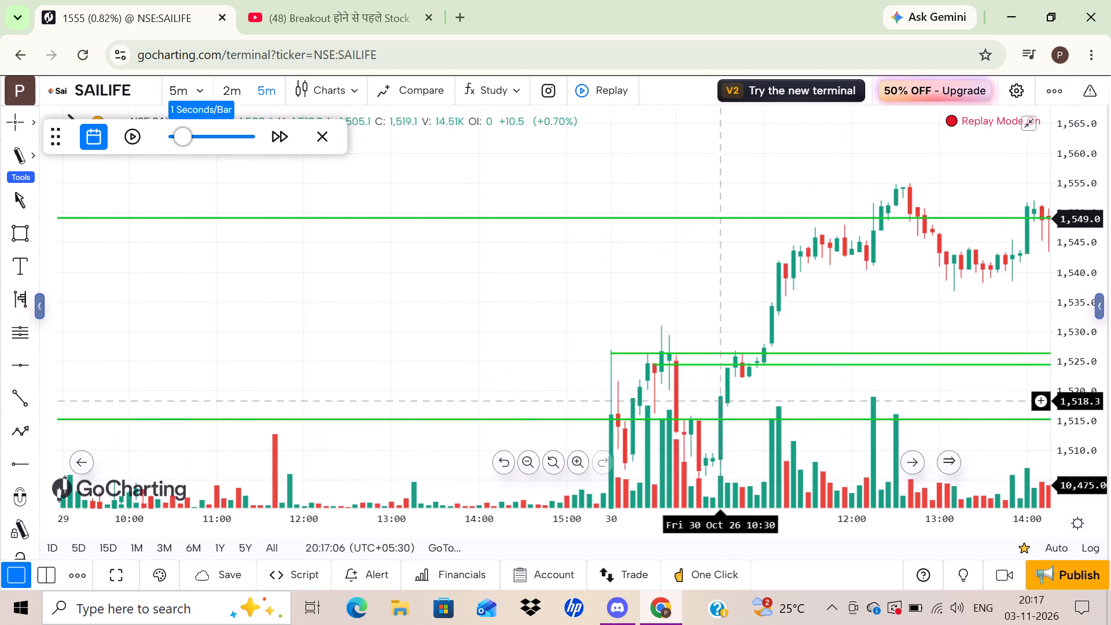
drag(869, 328, 842, 244)
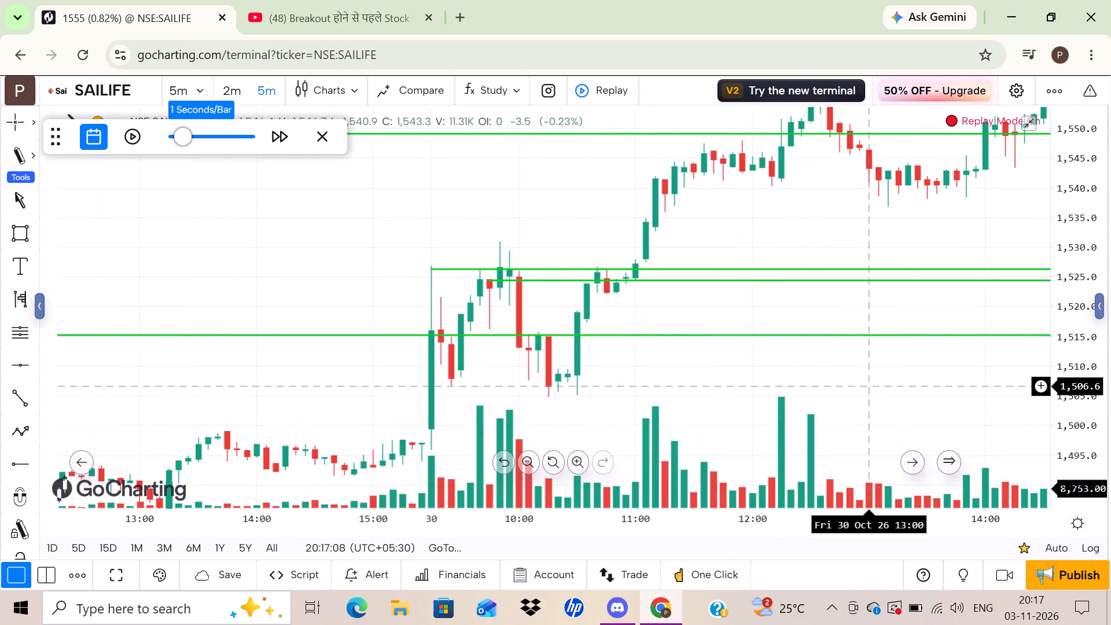
drag(388, 416, 518, 380)
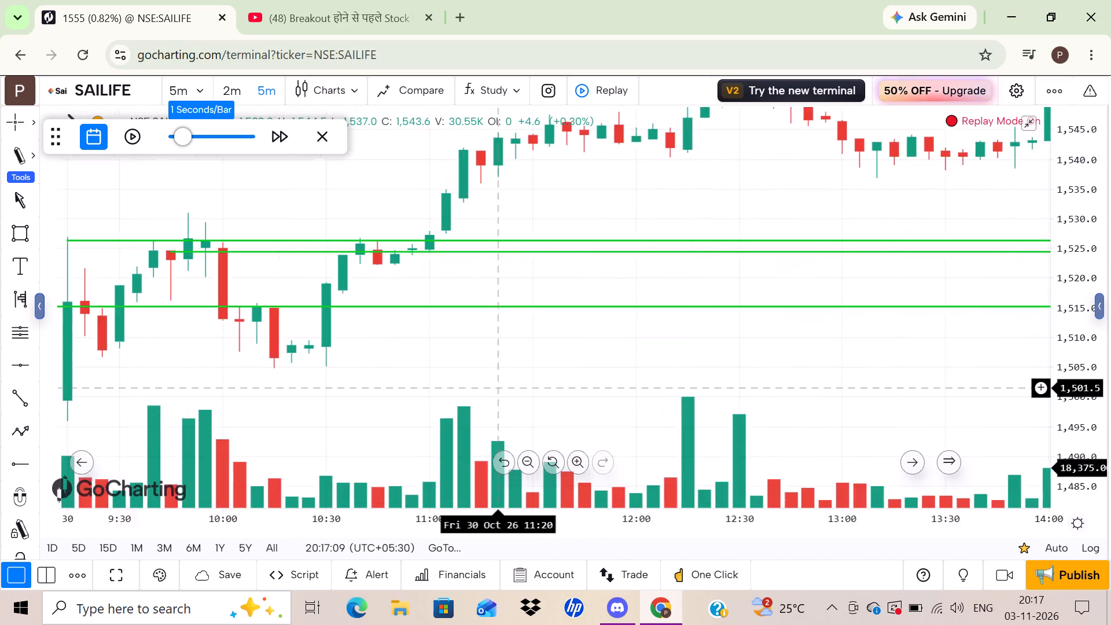
drag(518, 380, 629, 395)
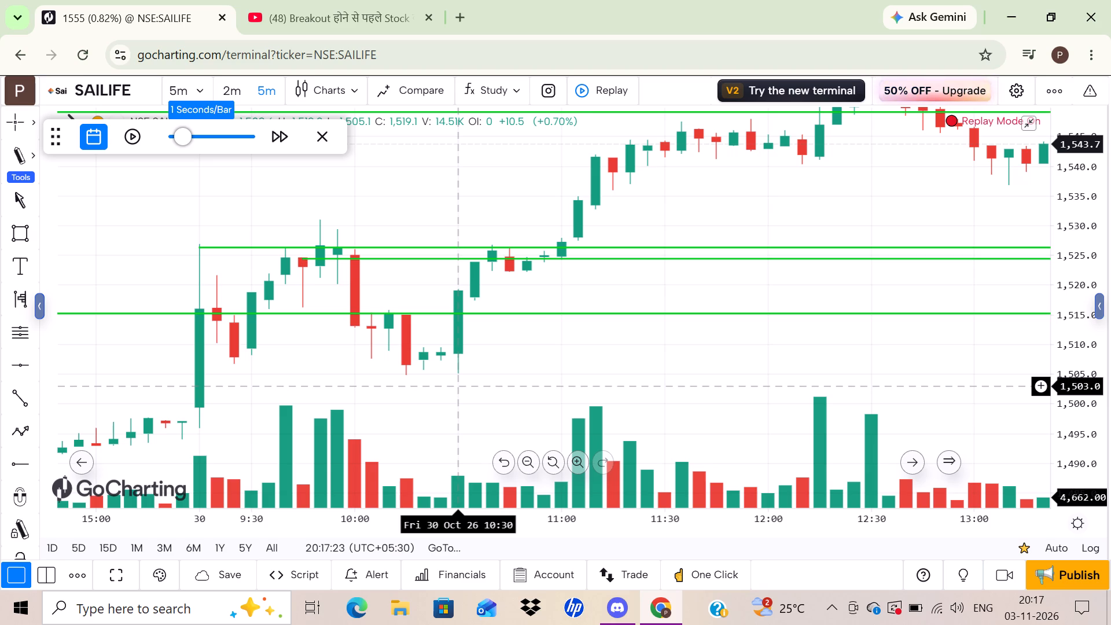
drag(1084, 193, 1082, 245)
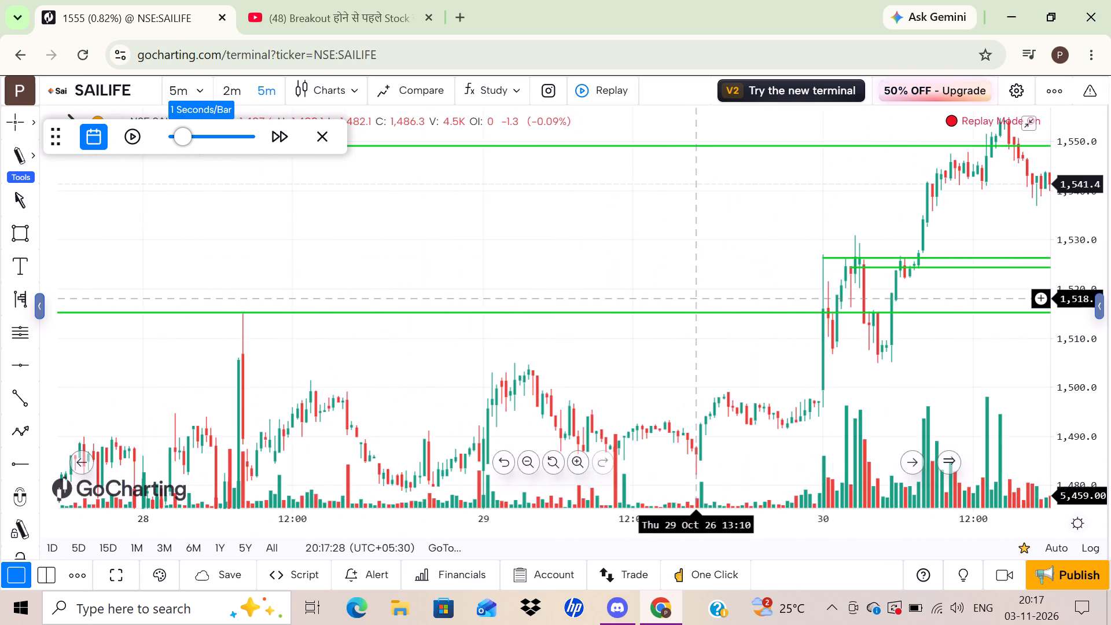
scroll(694, 298, left, 1)
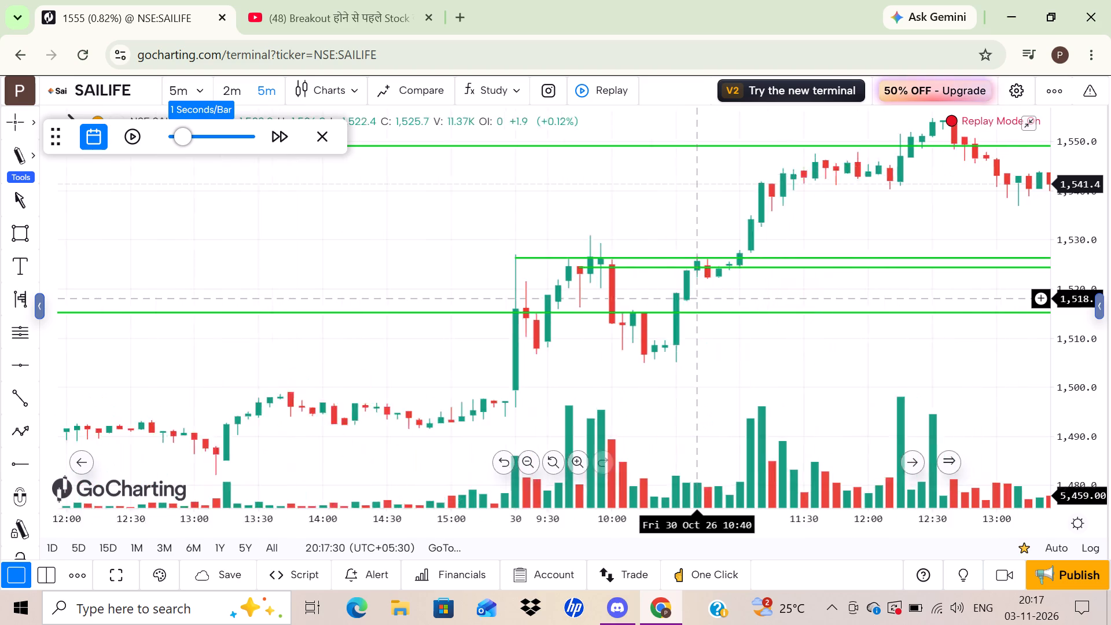
drag(1081, 329, 1077, 276)
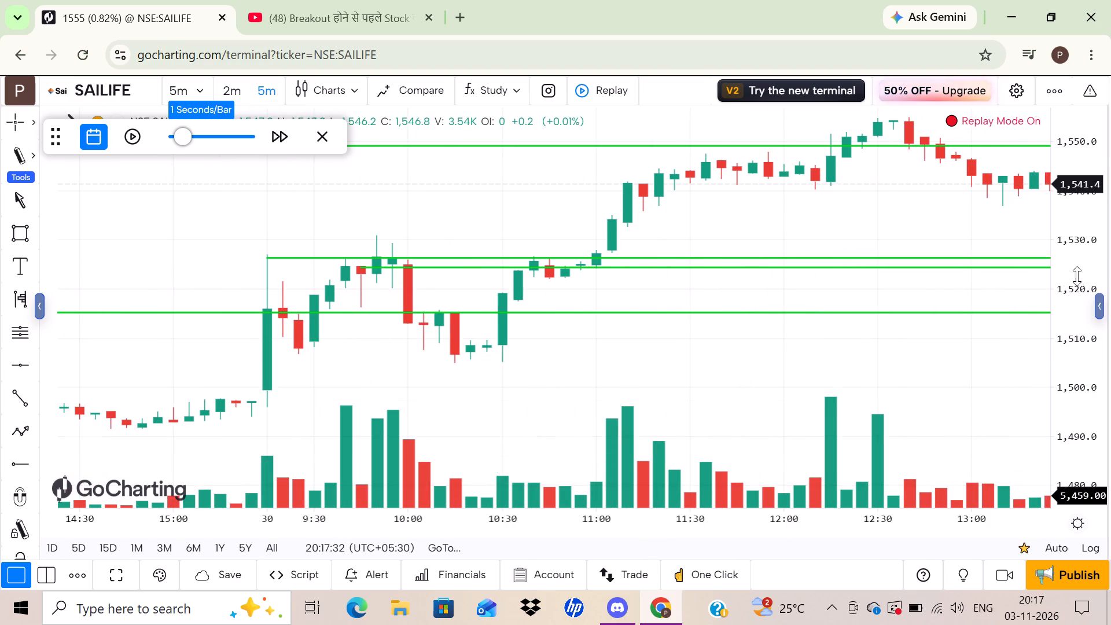
drag(1077, 276, 1067, 220)
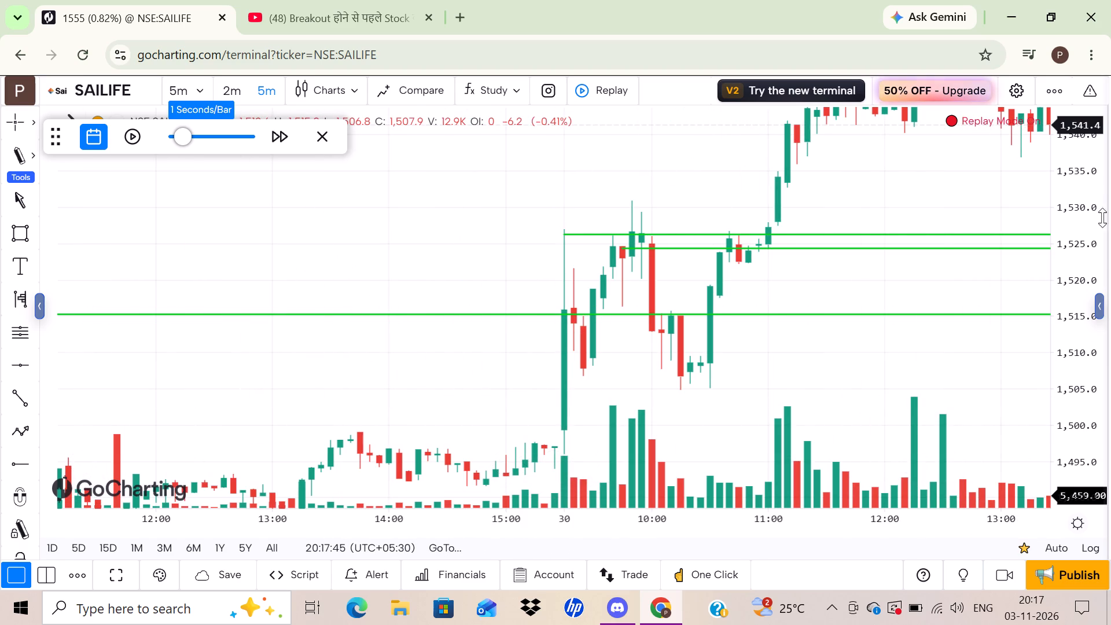
drag(1088, 211, 1084, 411)
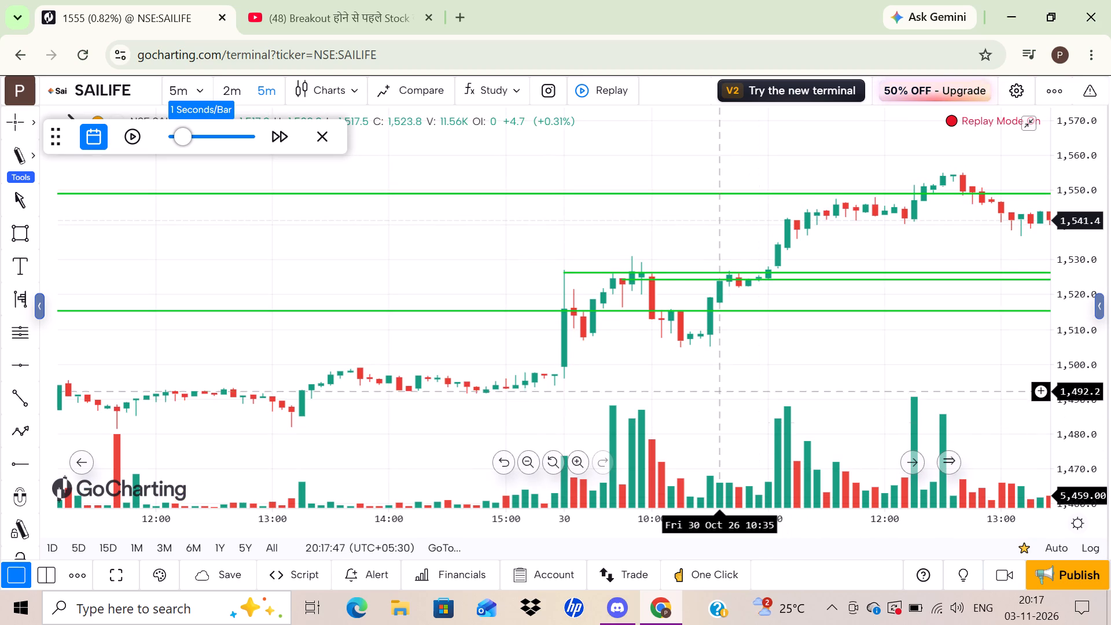
drag(715, 387, 453, 416)
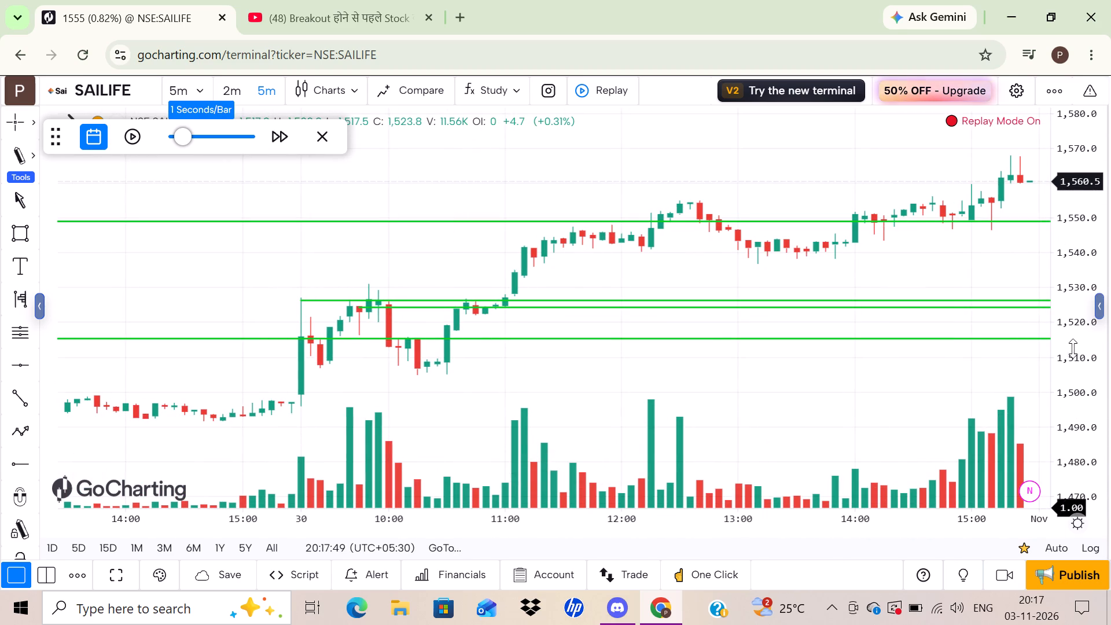
drag(1090, 348, 1067, 219)
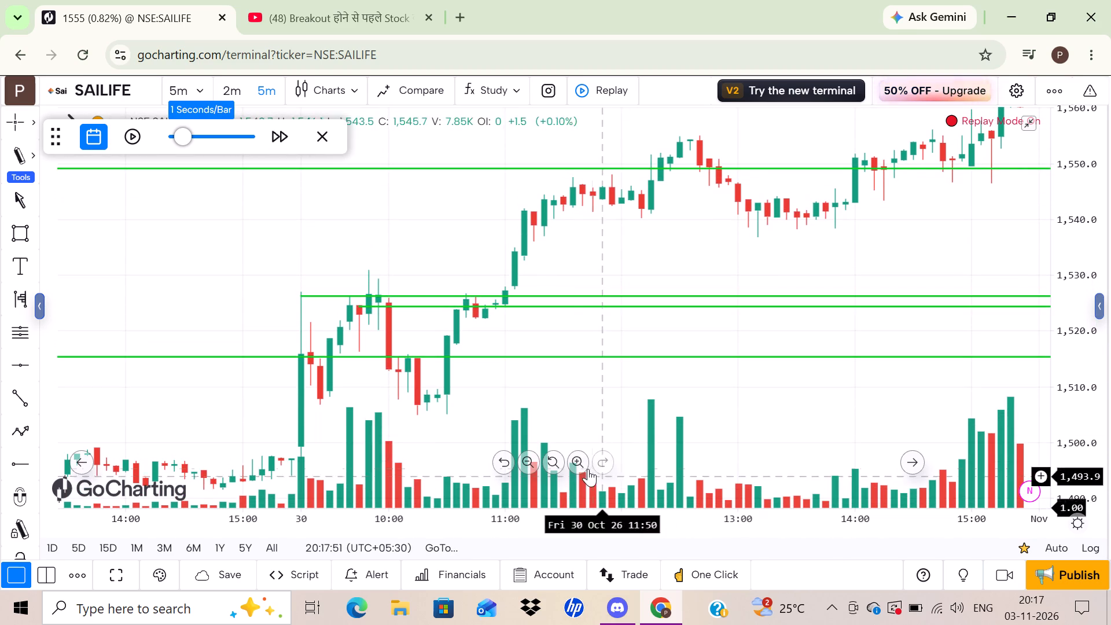
click(573, 447)
drag(573, 447, 584, 420)
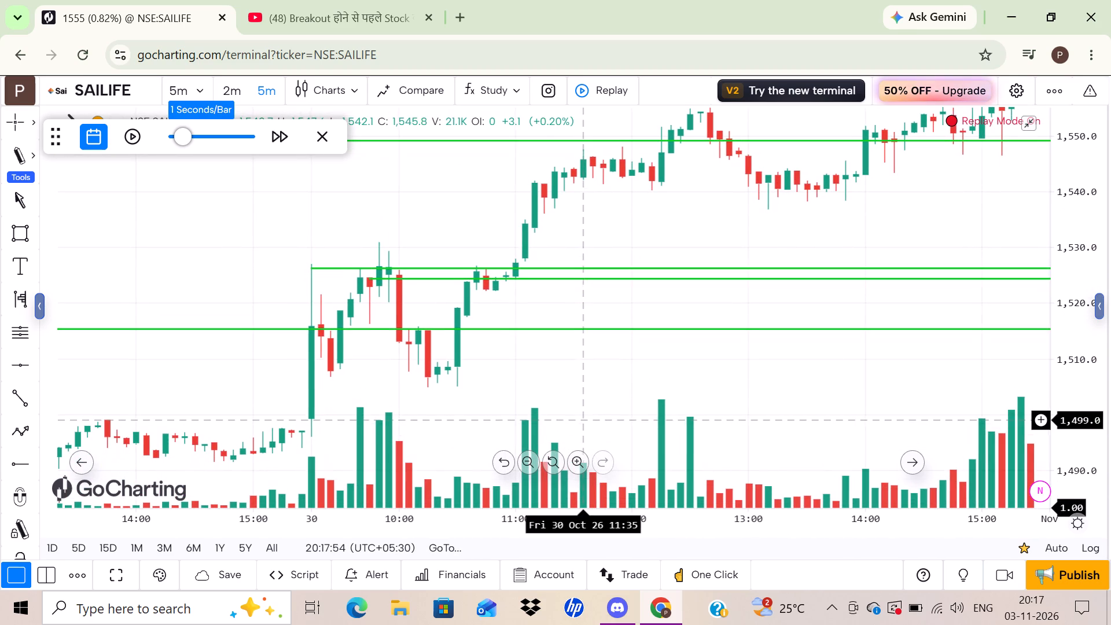
drag(686, 219, 494, 350)
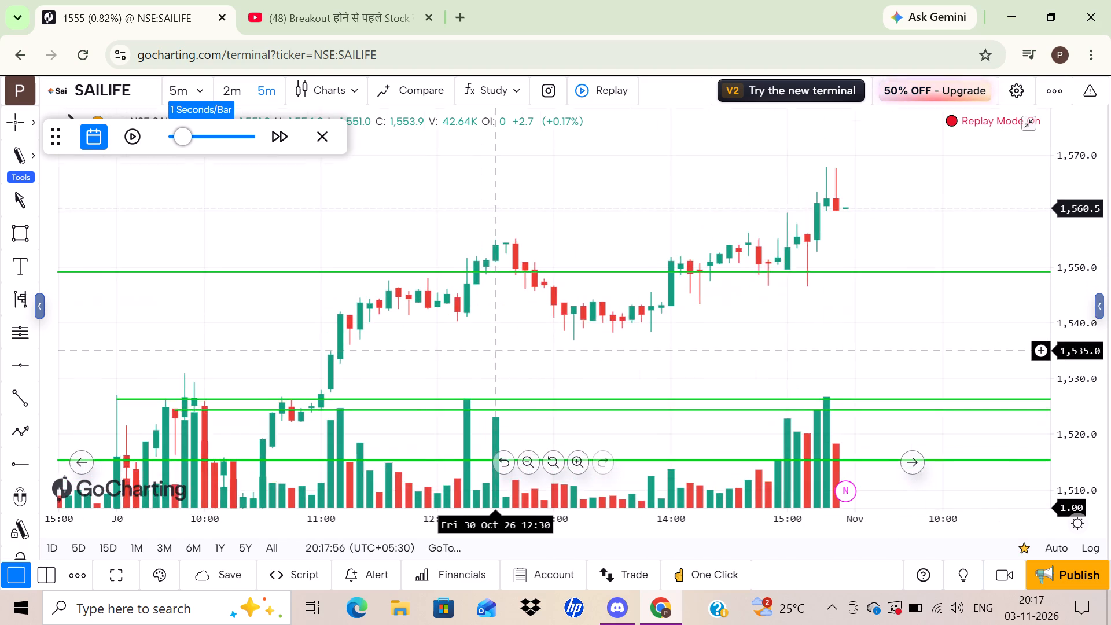
drag(494, 350, 494, 350)
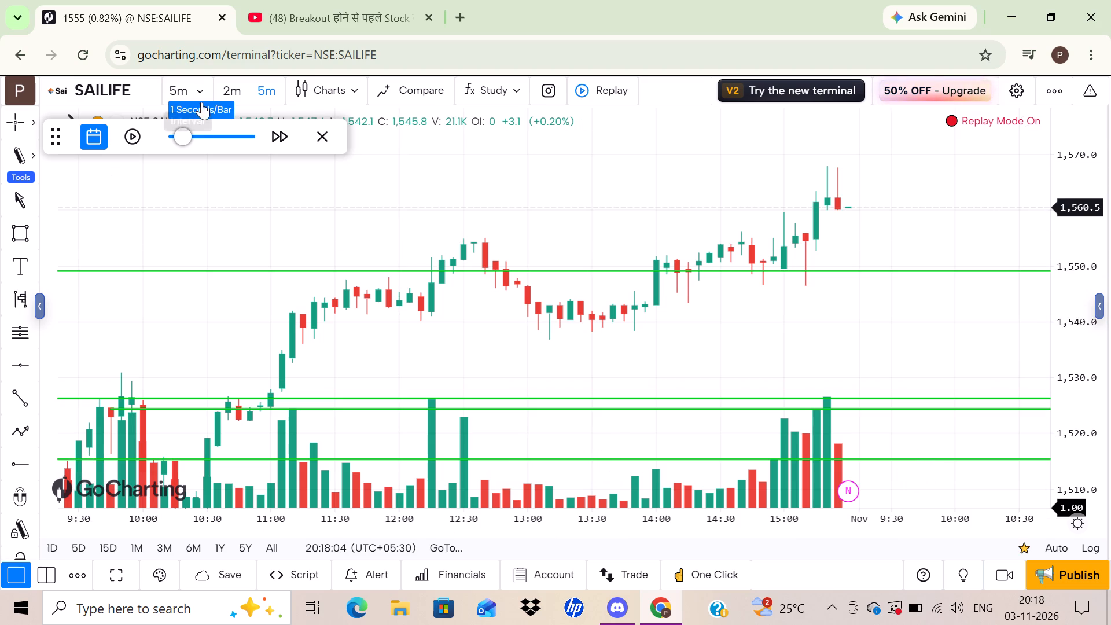
Play the replay forward from 2 Nov 26 and follow the opening 5-minute candles.
click(140, 130)
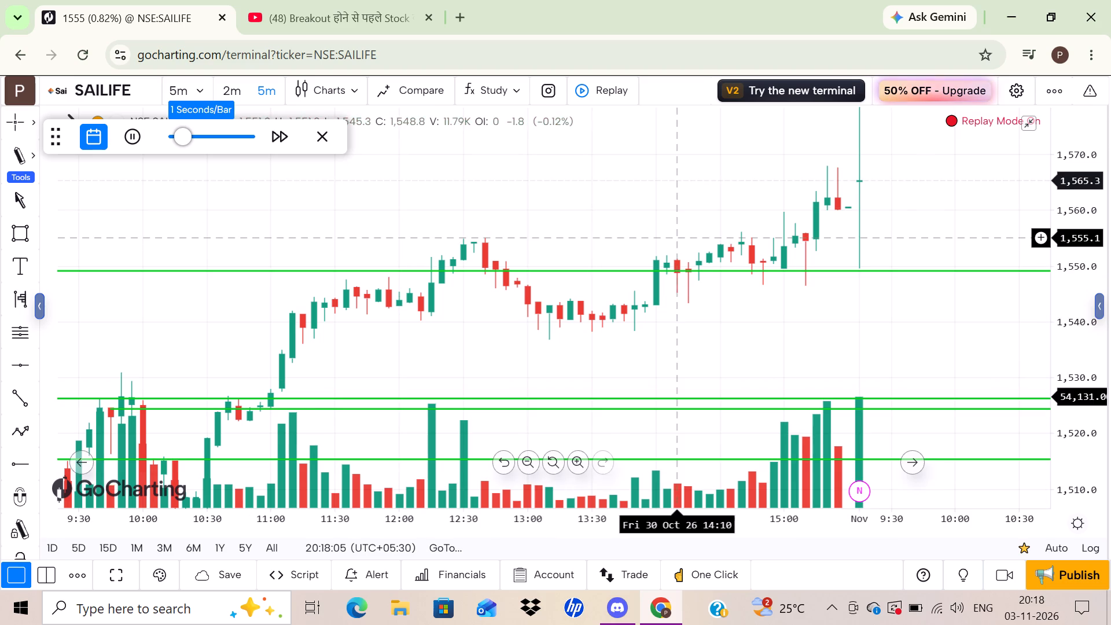
scroll(678, 237, left, 1)
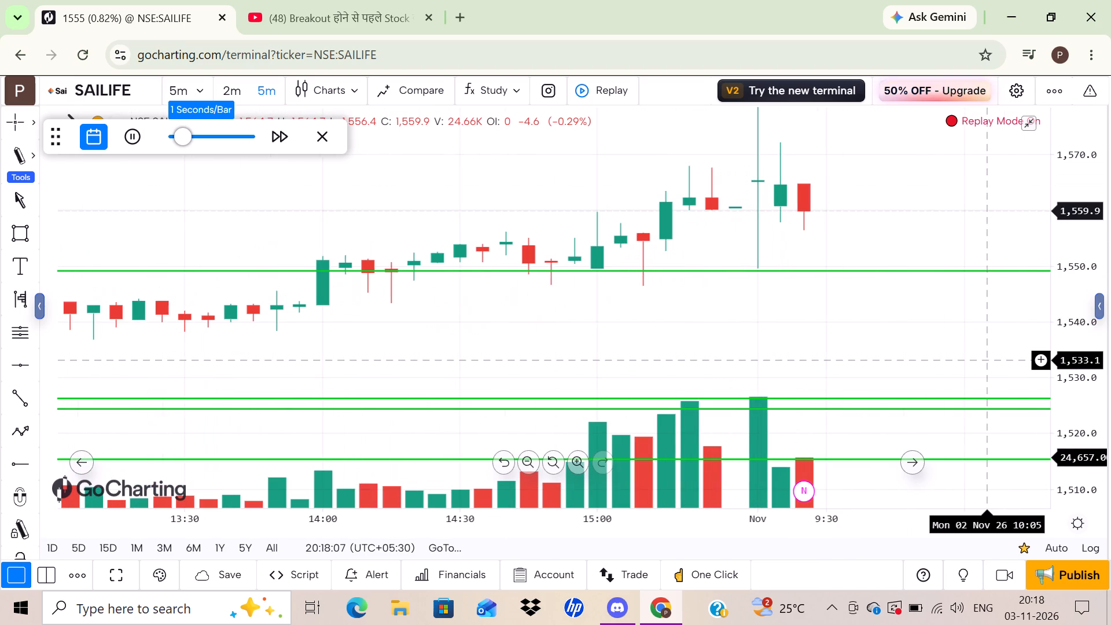
drag(891, 344, 687, 381)
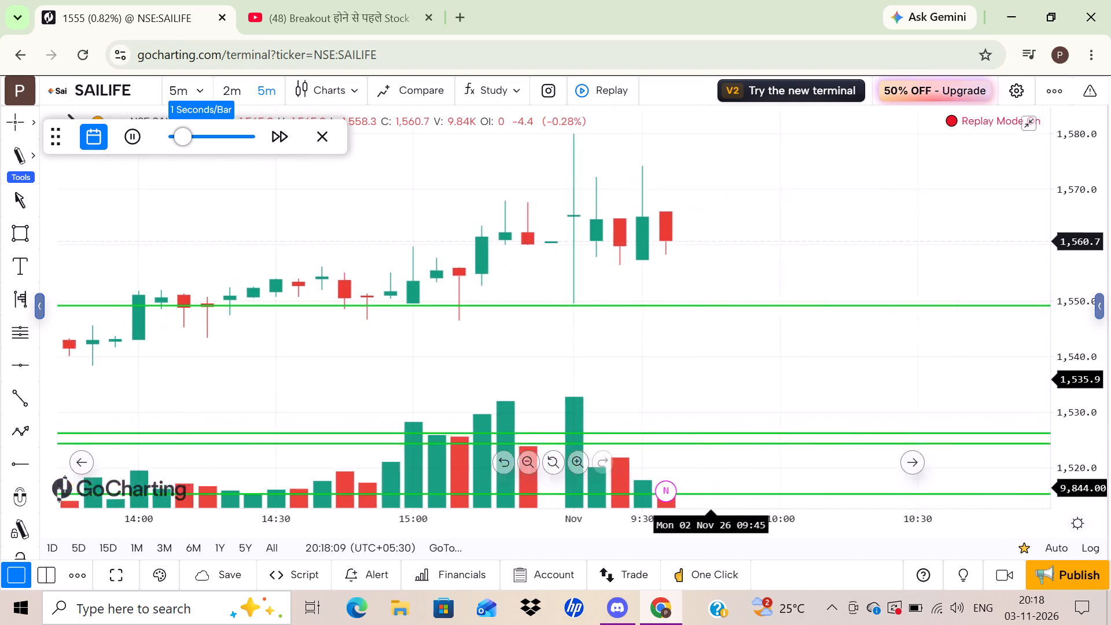
drag(687, 381, 682, 379)
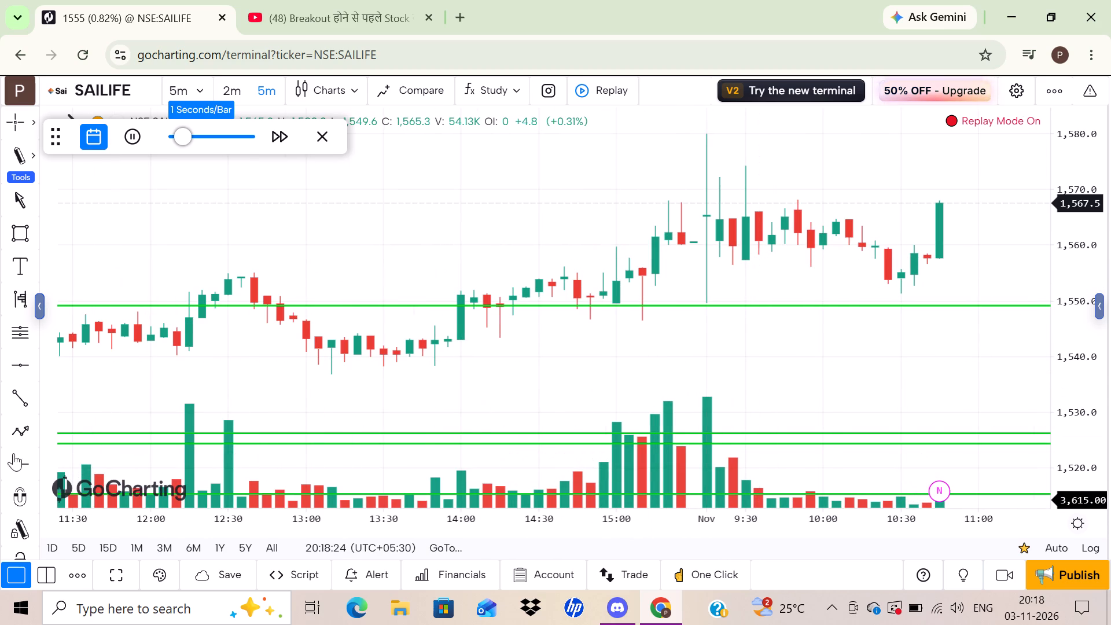
Draw a horizontal ray at about 1,557, starting at 11:55 on 2 Nov 26, while the replay runs.
click(20, 461)
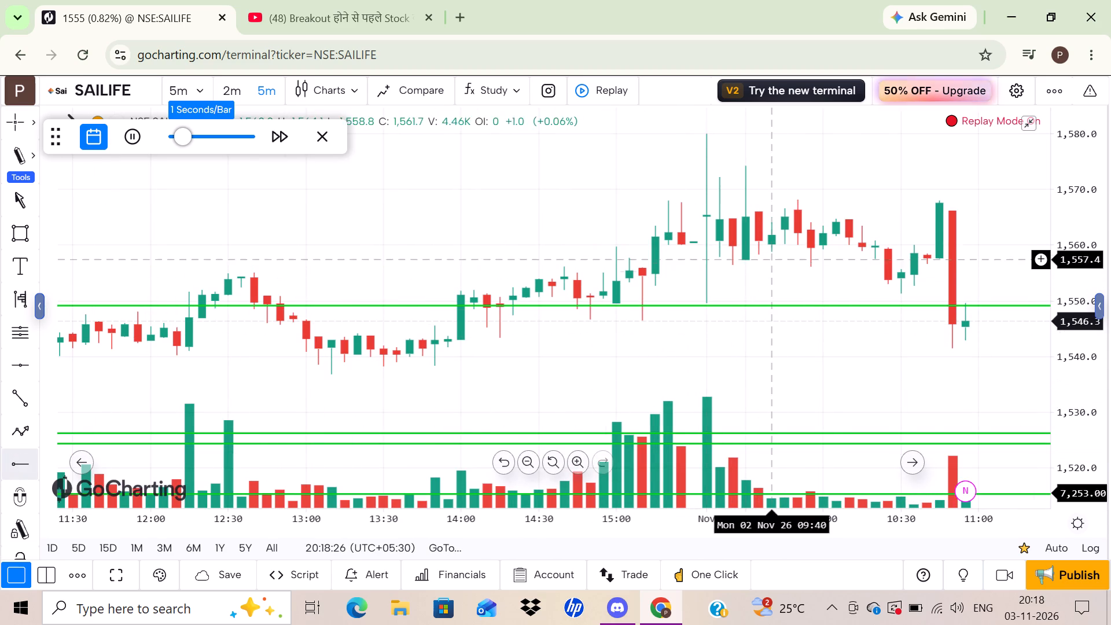
scroll(807, 258, left, 1)
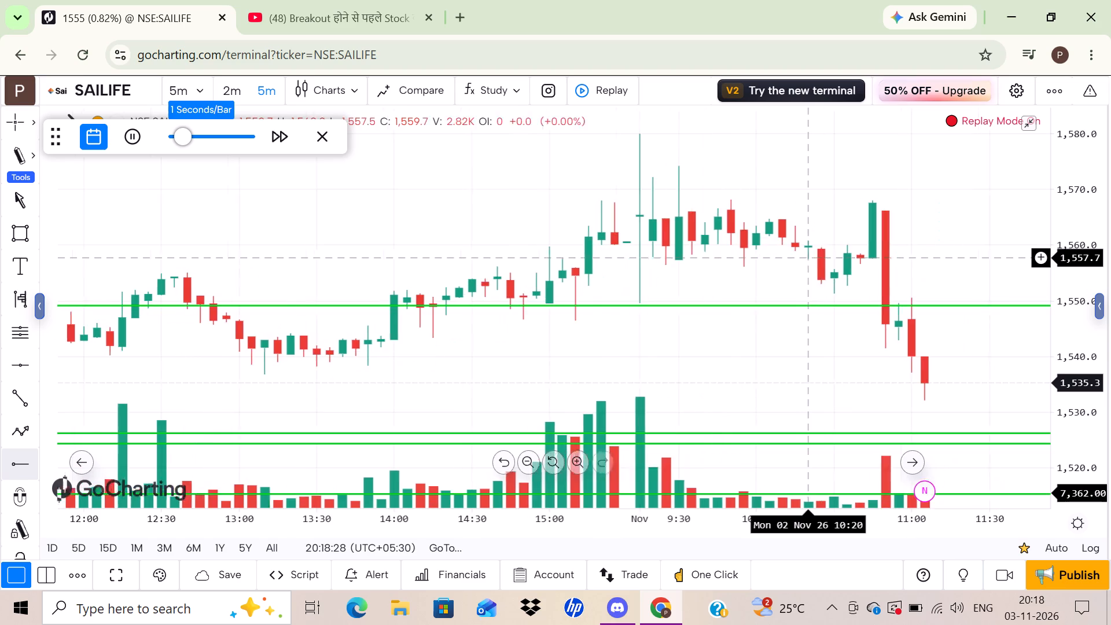
scroll(807, 258, left, 1)
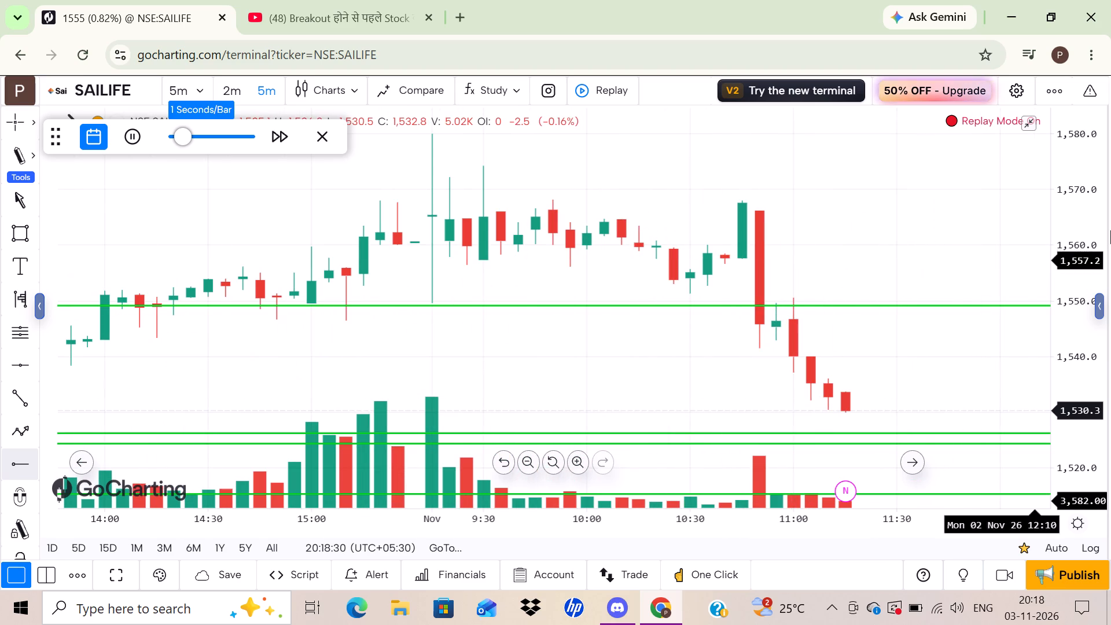
drag(988, 260, 921, 237)
scroll(921, 237, left, 1)
click(921, 237)
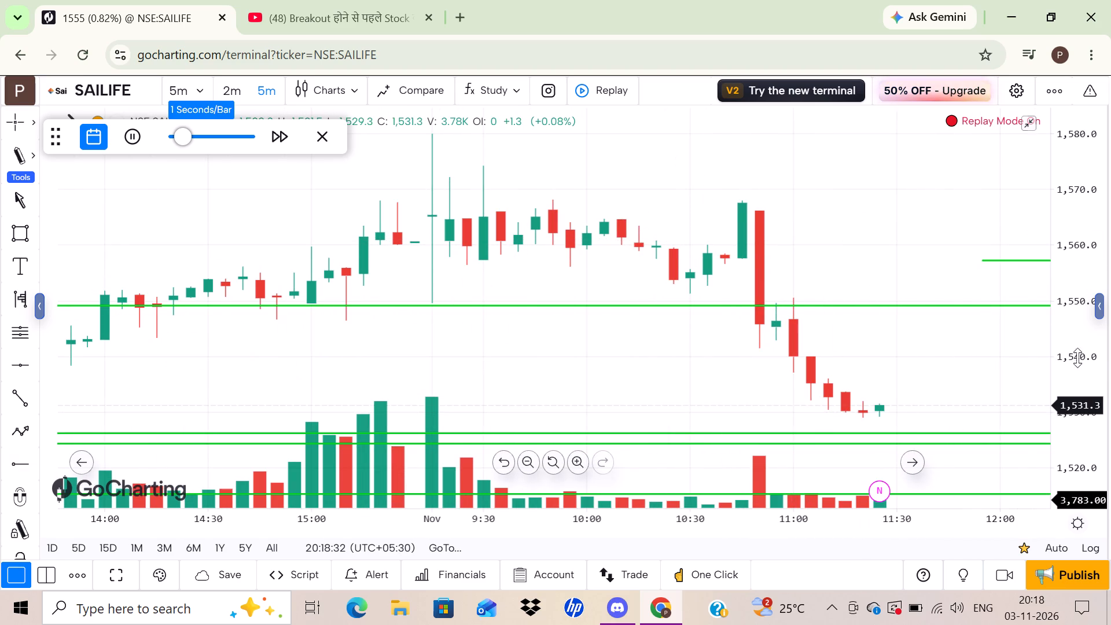
Follow the replayed 5-minute candles against the drawn levels through 2 Nov into the morning of 3 Nov 26, then pause the replay.
drag(1077, 351, 1035, 215)
drag(932, 211, 896, 187)
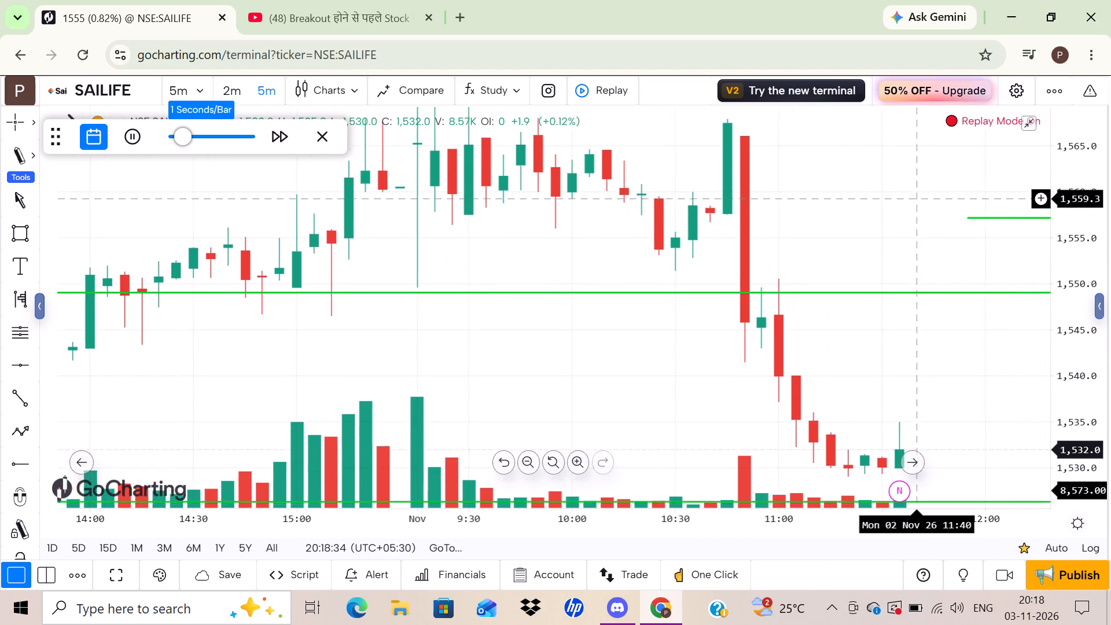
drag(896, 187, 844, 155)
drag(904, 383, 893, 367)
drag(904, 391, 884, 381)
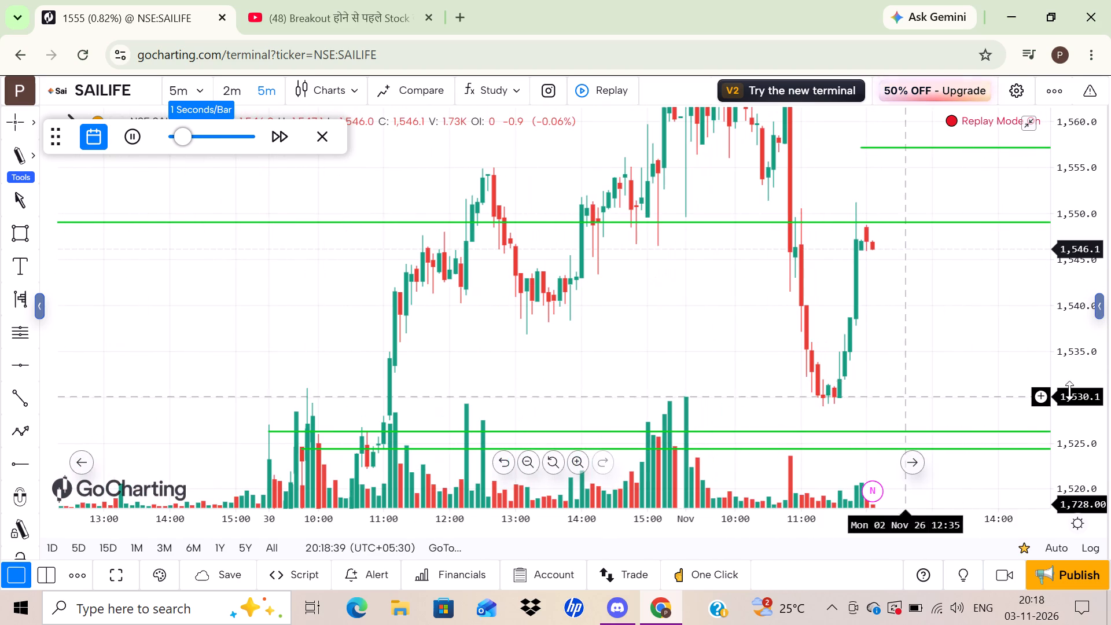
drag(1061, 307, 1101, 476)
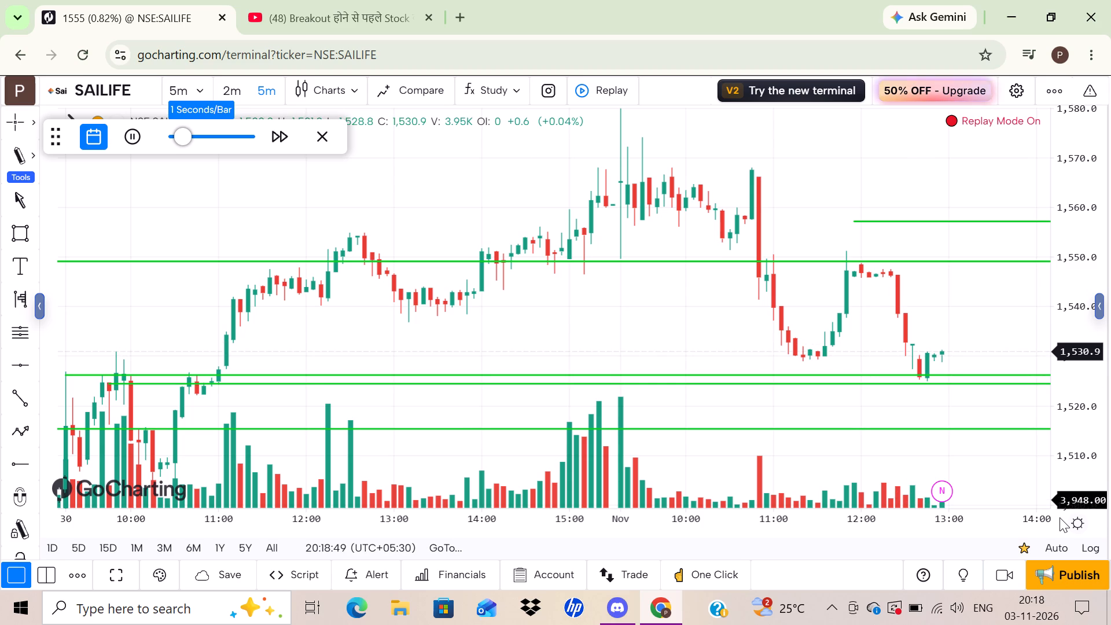
scroll(1060, 517, left, 1)
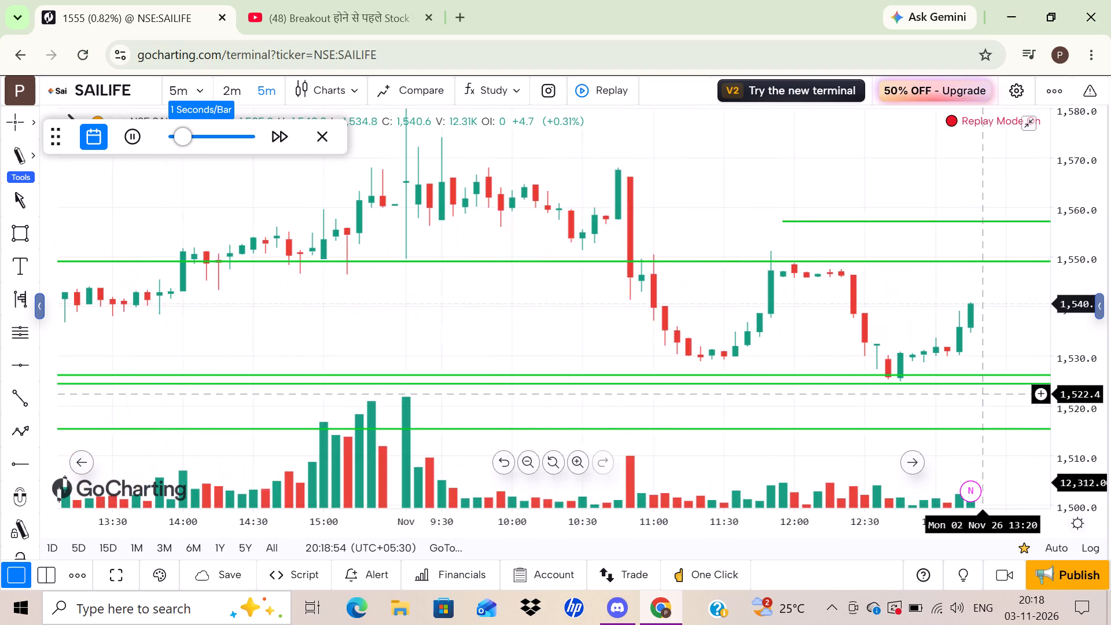
scroll(977, 394, left, 3)
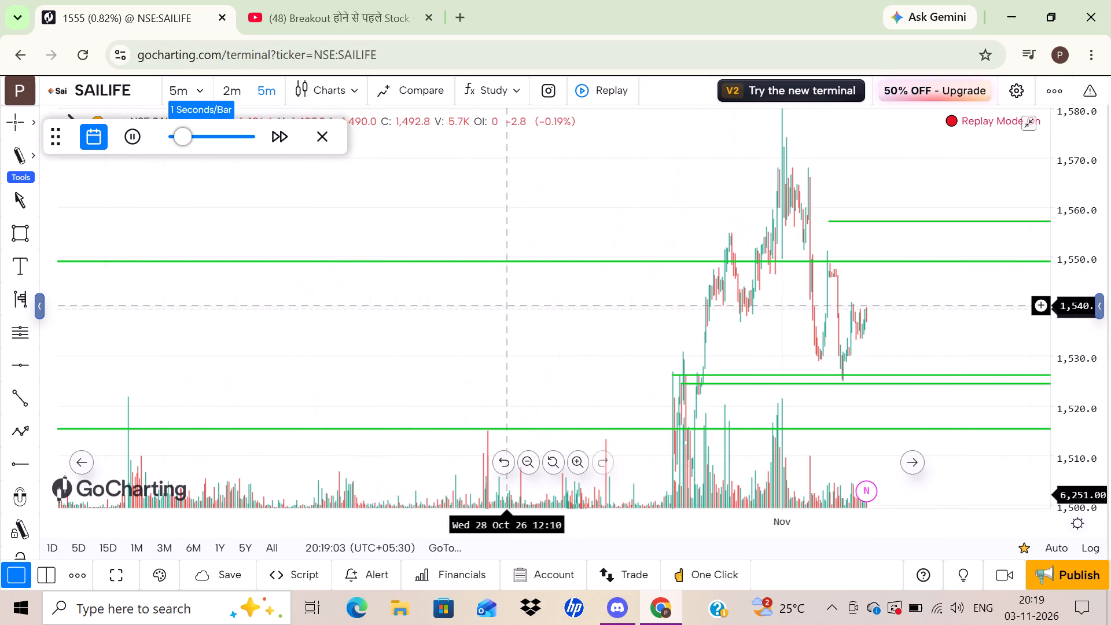
scroll(933, 280, left, 1)
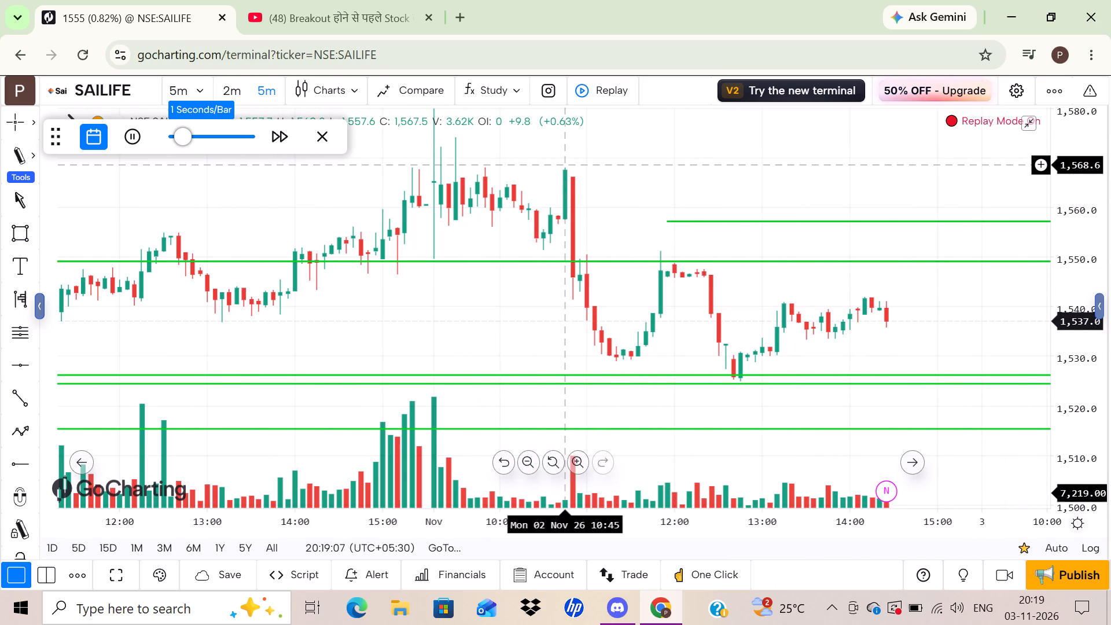
scroll(785, 464, left, 1)
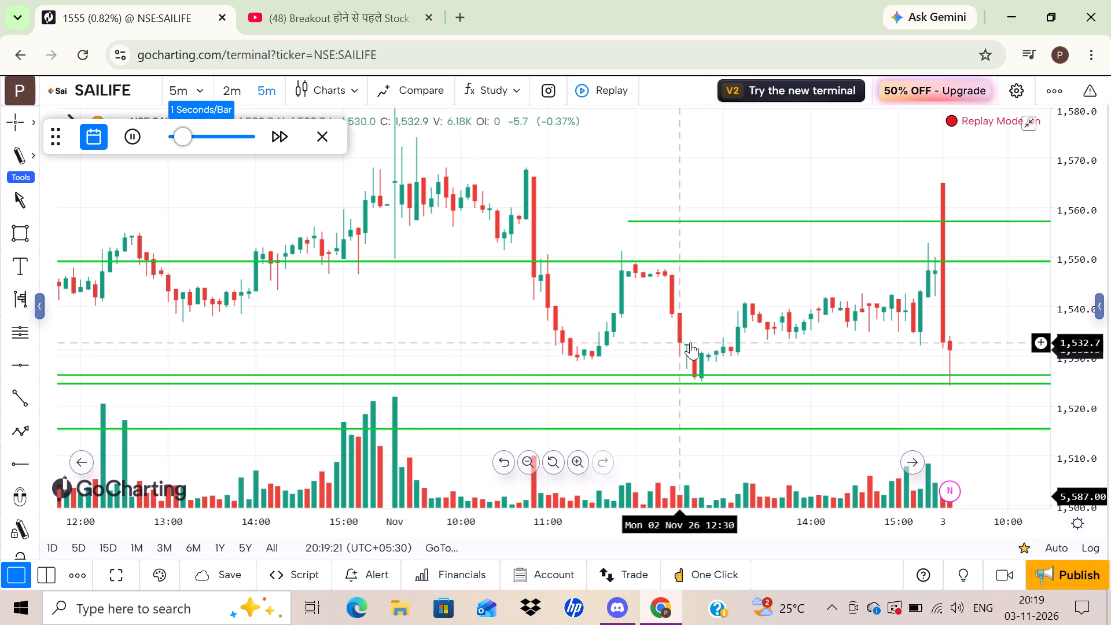
scroll(690, 342, left, 2)
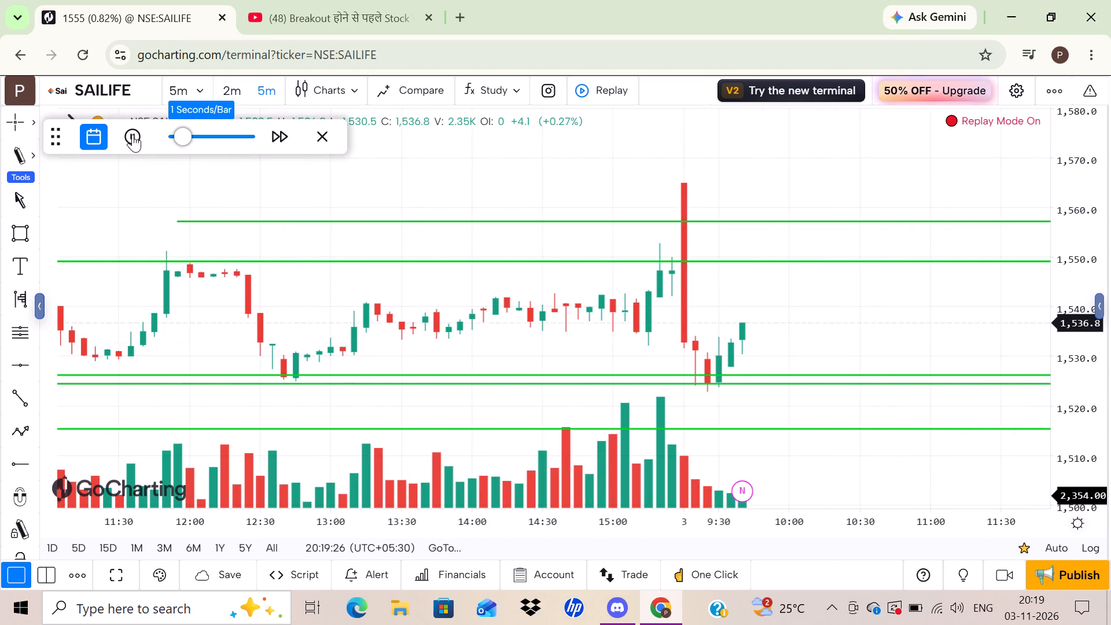
click(133, 134)
Switch to the YouTube breakout-prediction video and resume it in full screen.
click(349, 8)
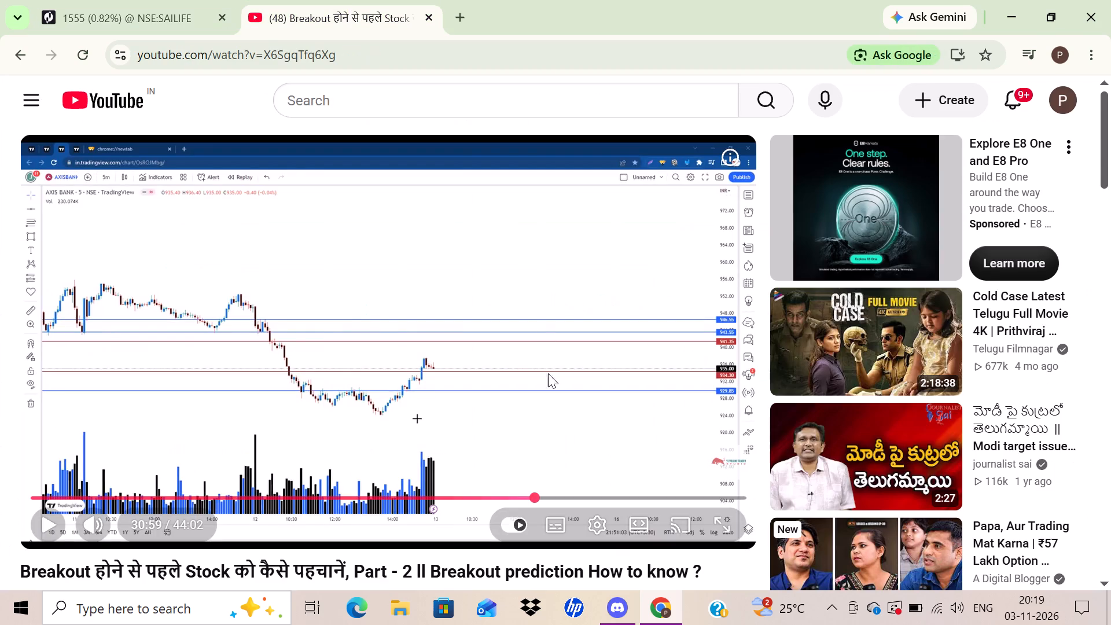
click(33, 91)
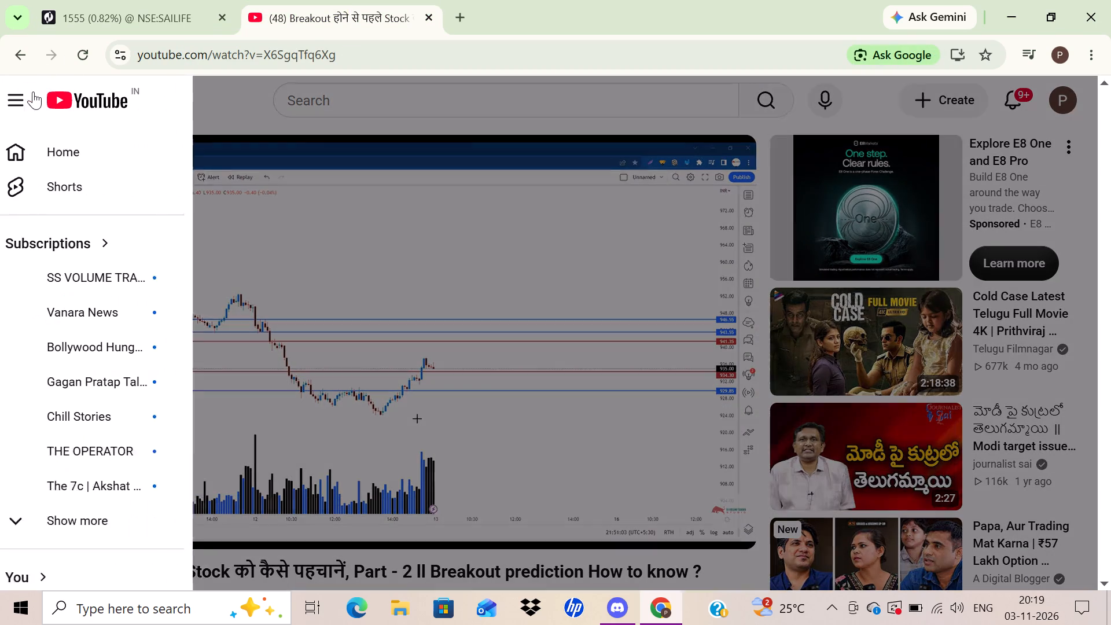
click(292, 248)
click(410, 283)
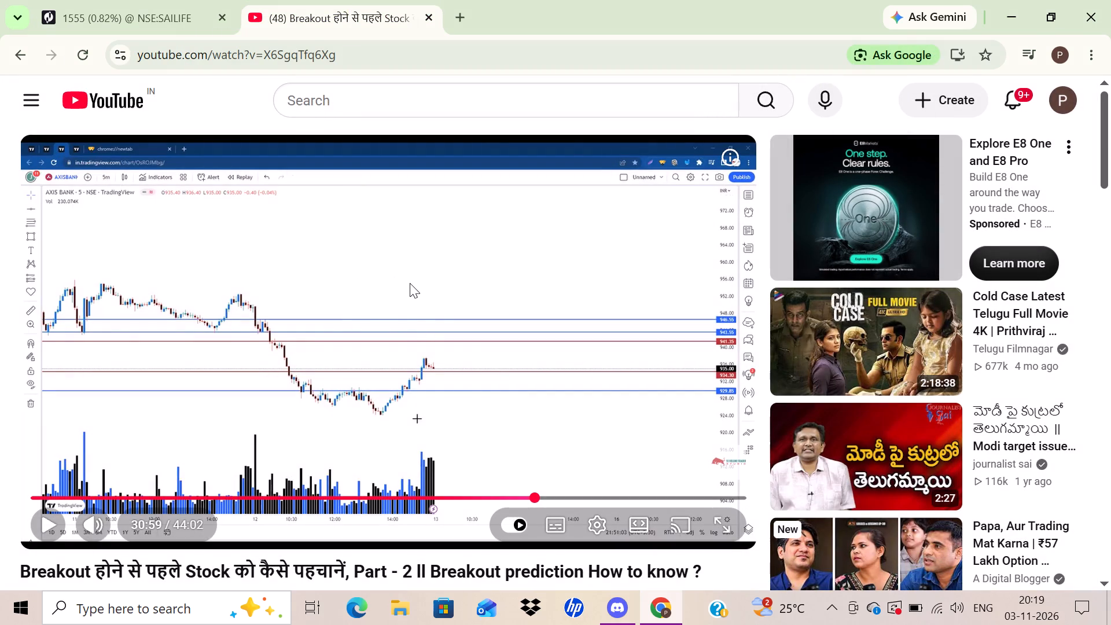
click(727, 525)
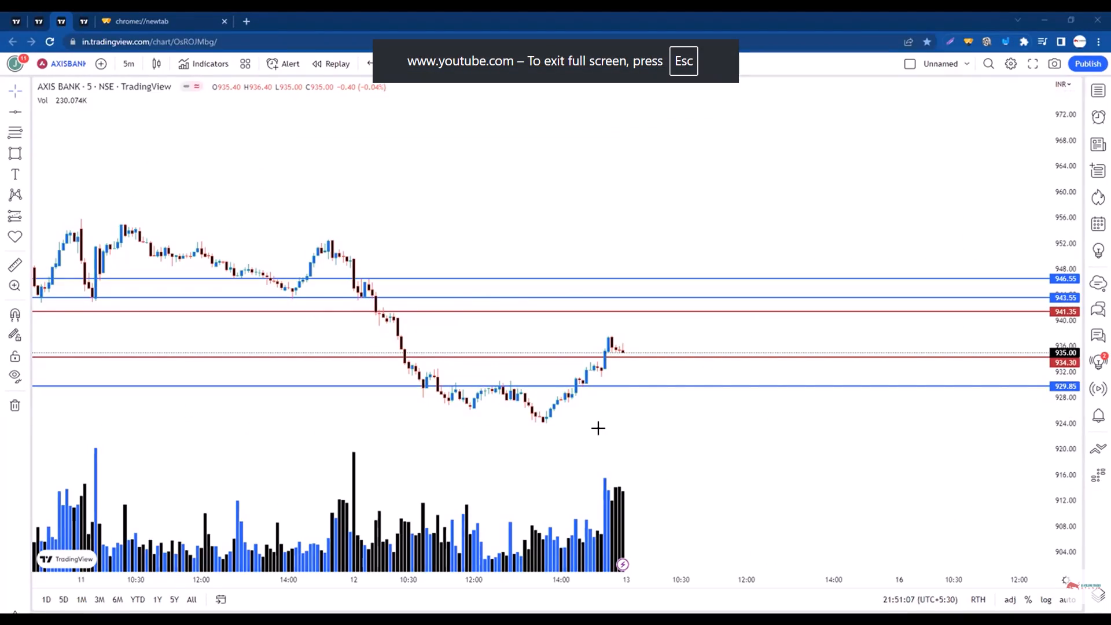
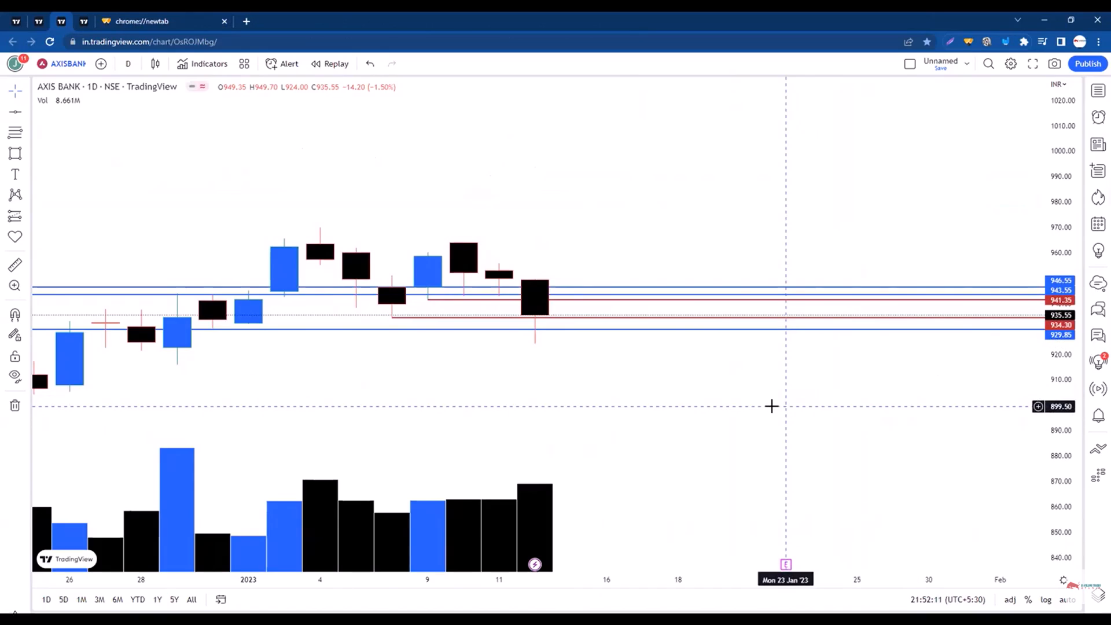
Pause the YouTube breakout-prediction video and leave full screen.
click(617, 384)
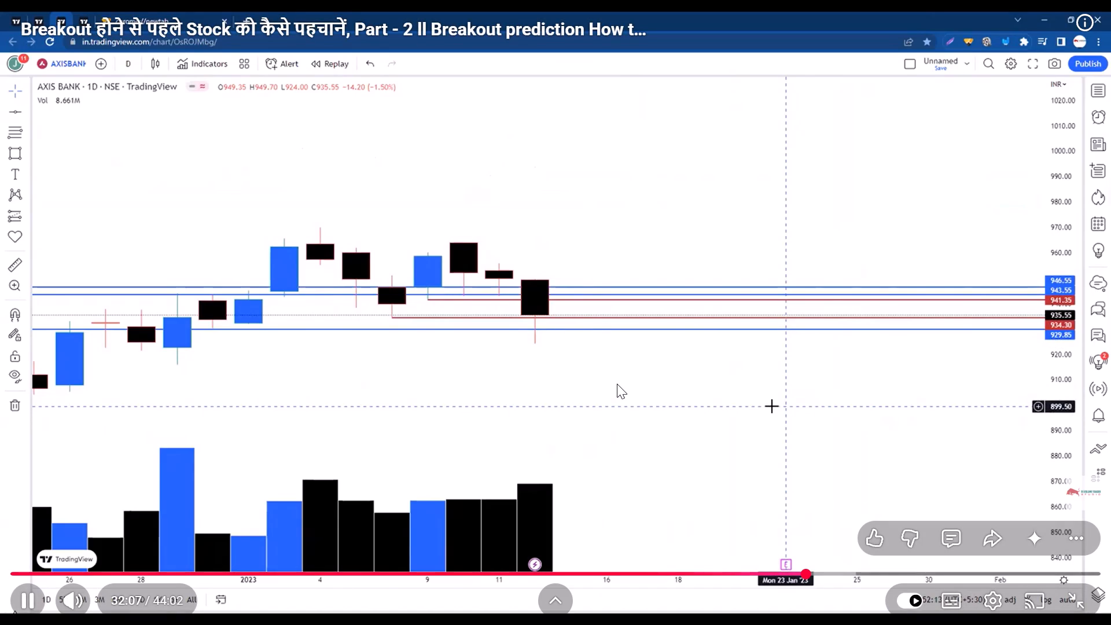
click(1082, 591)
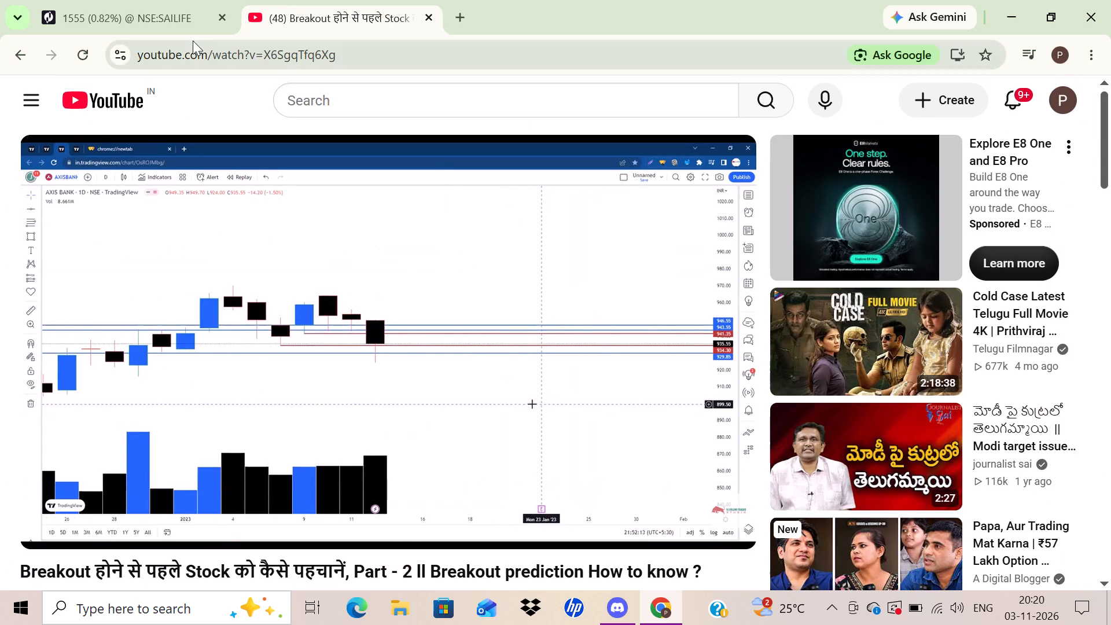
Switch to the GoCharting chart, search for MARU and load MARUTI (Maruti Suzuki India Ltd., NSE) in place of SAILIFE.
click(141, 19)
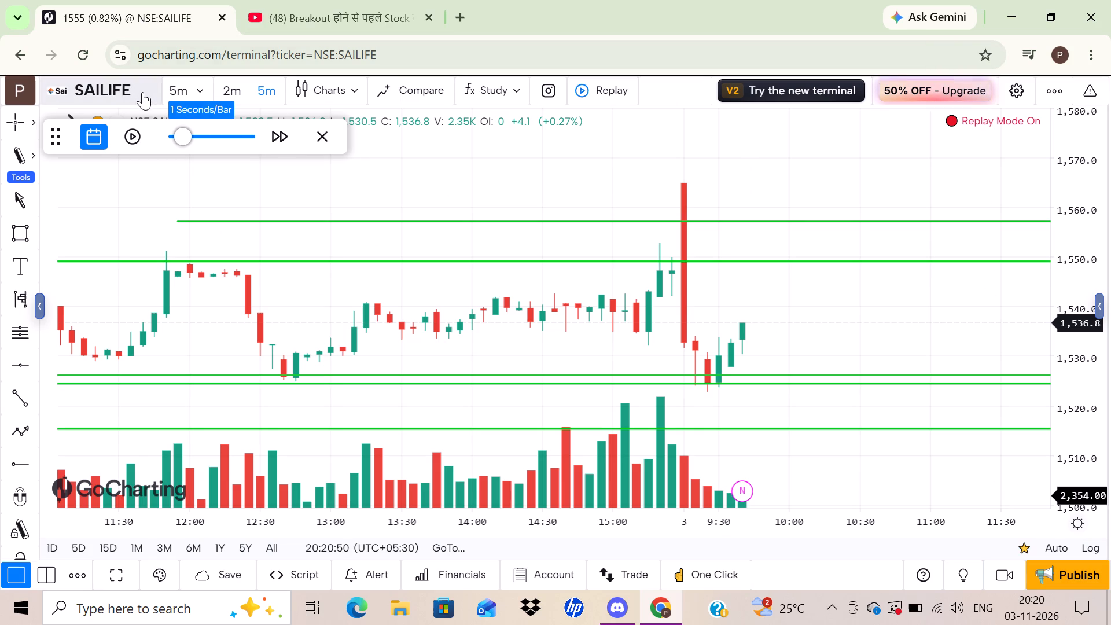
click(142, 92)
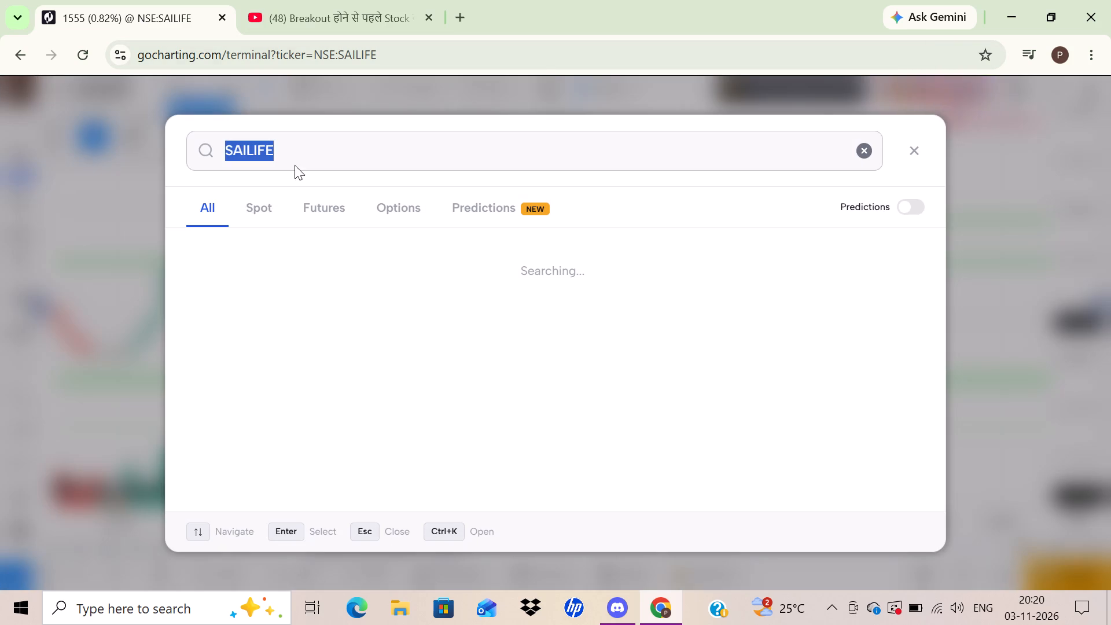
click(290, 152)
key(BackSpace)
key(BackSpace)
key(BackSpace)
key(BackSpace)
key(BackSpace)
key(BackSpace)
key(BackSpace)
key(BackSpace)
key(BackSpace)
key(BackSpace)
key(BackSpace)
key(BackSpace)
key(BackSpace)
key(BackSpace)
key(BackSpace)
key(BackSpace)
key(BackSpace)
key(BackSpace)
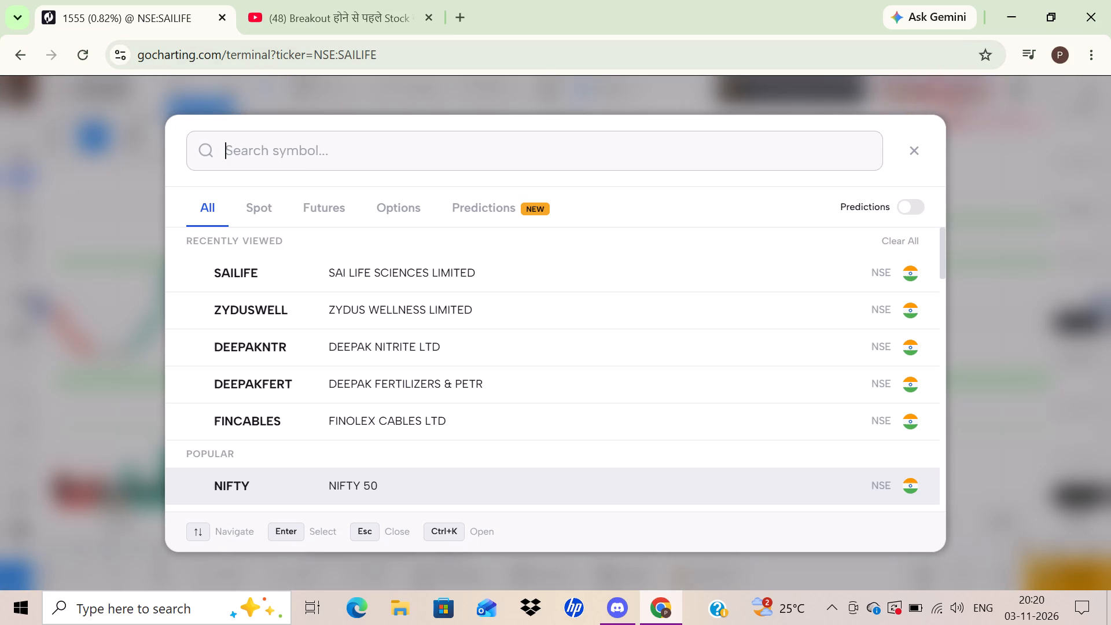
text(MARU)
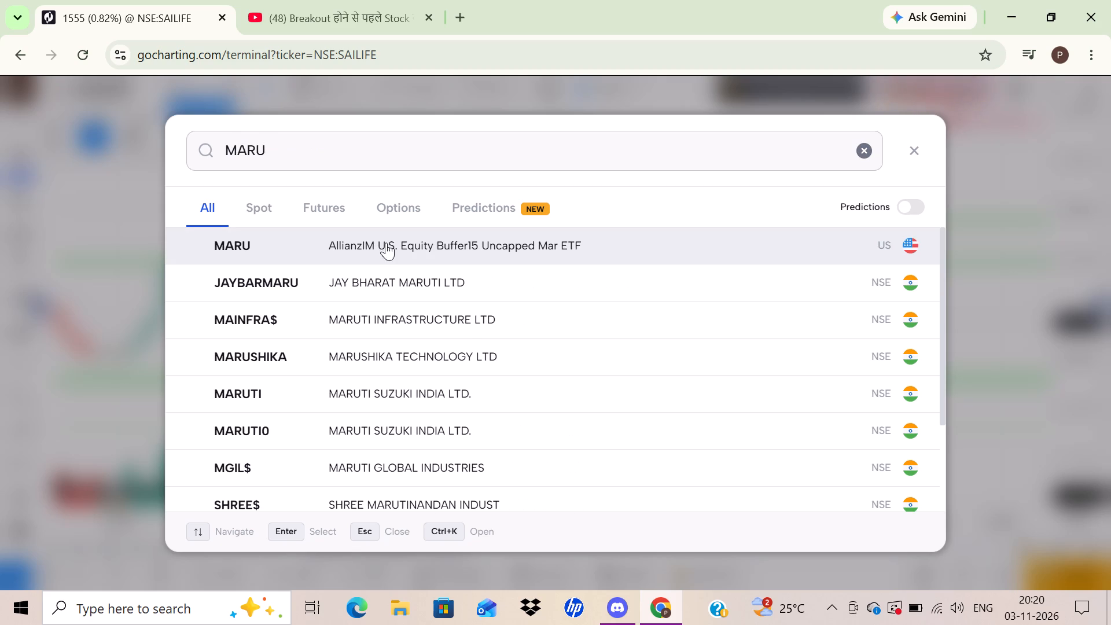
click(468, 383)
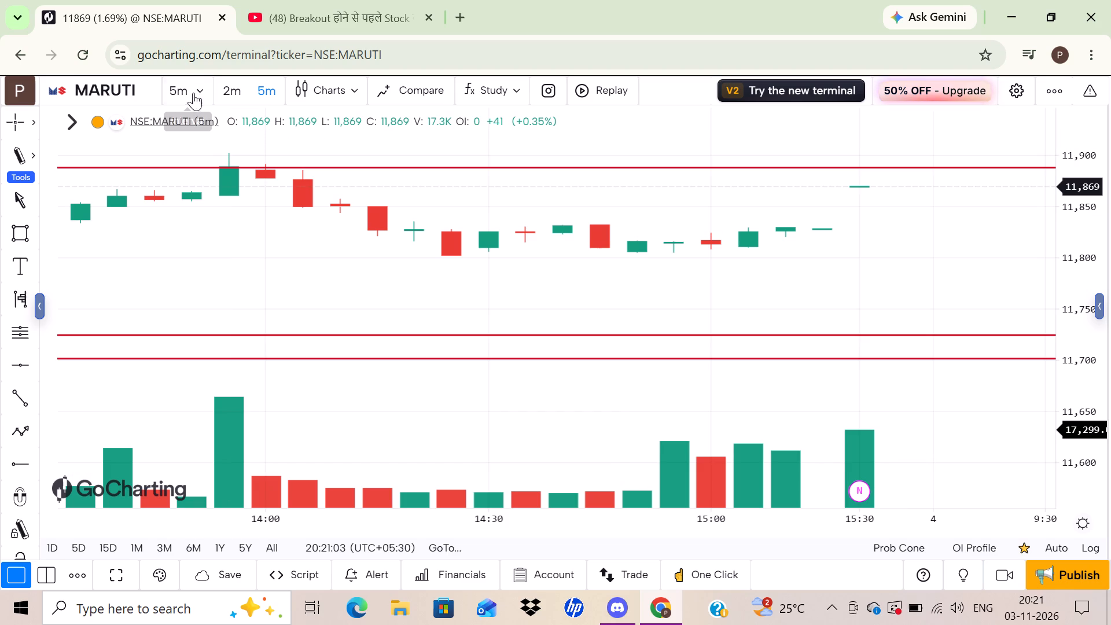
Set the MARUTI chart to the monthly interval.
click(193, 91)
scroll(179, 252, down, 3)
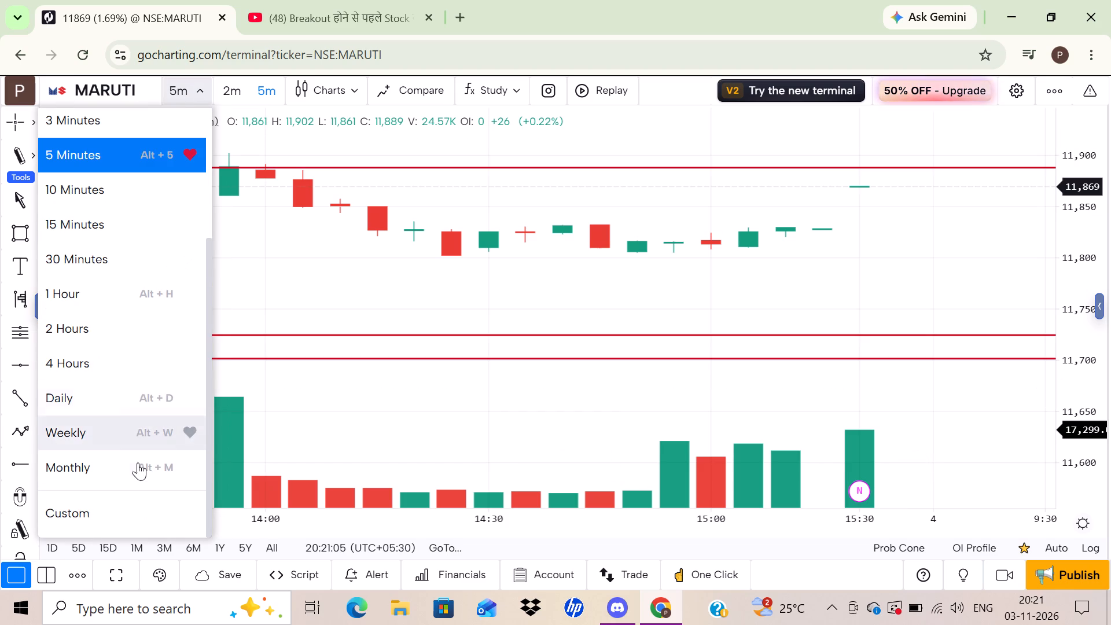
click(126, 469)
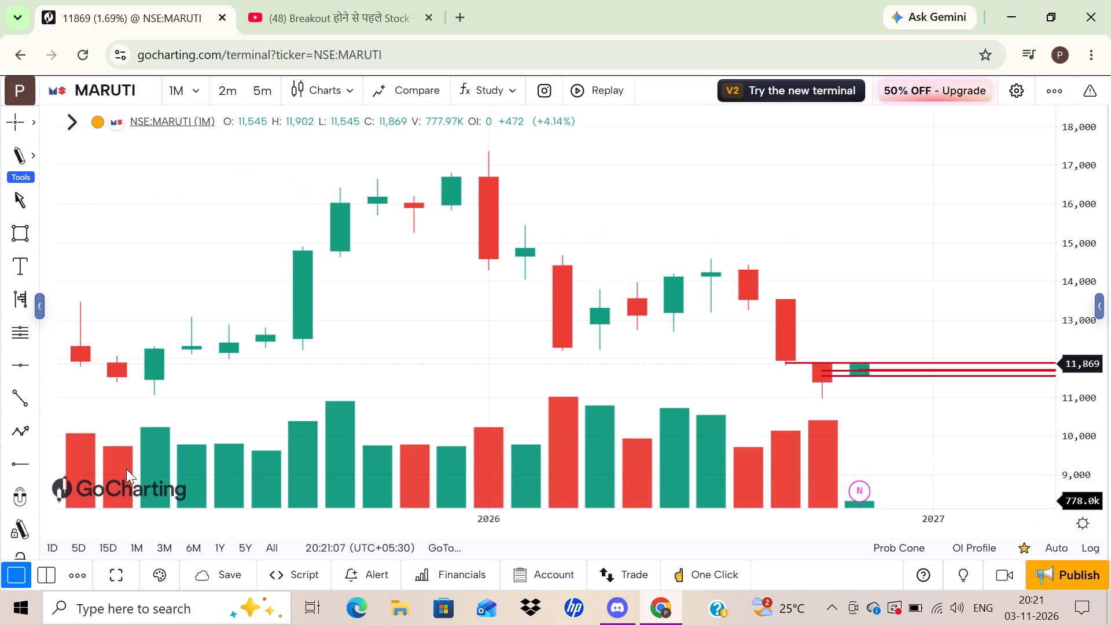
Delete the existing red horizontal level drawings from the MARUTI chart.
drag(834, 297, 641, 219)
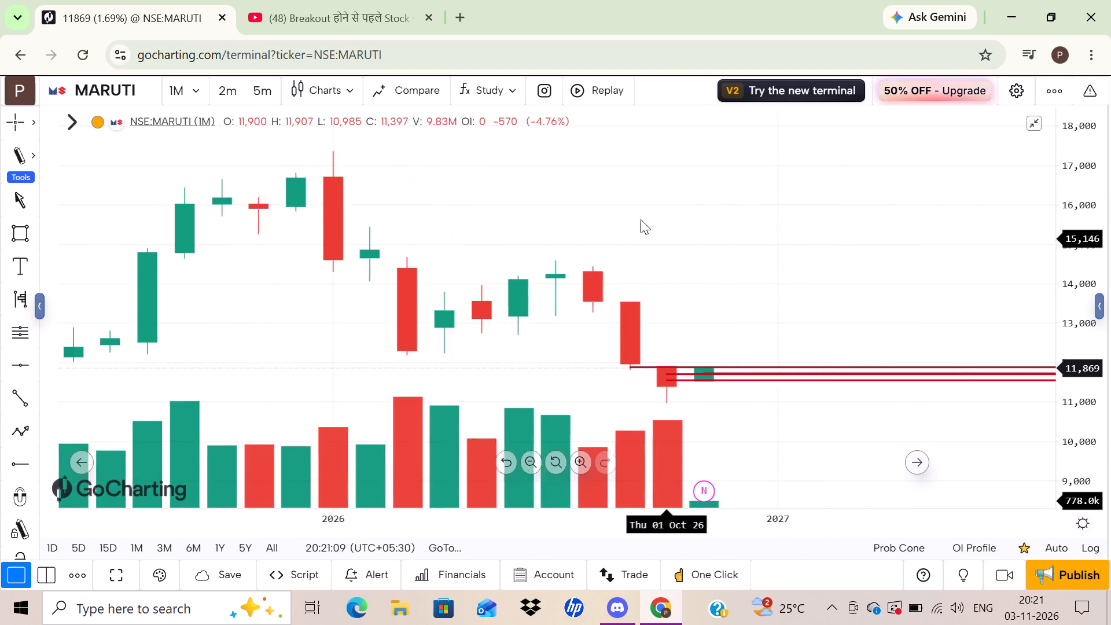
drag(641, 219, 623, 208)
drag(1077, 313, 1054, 203)
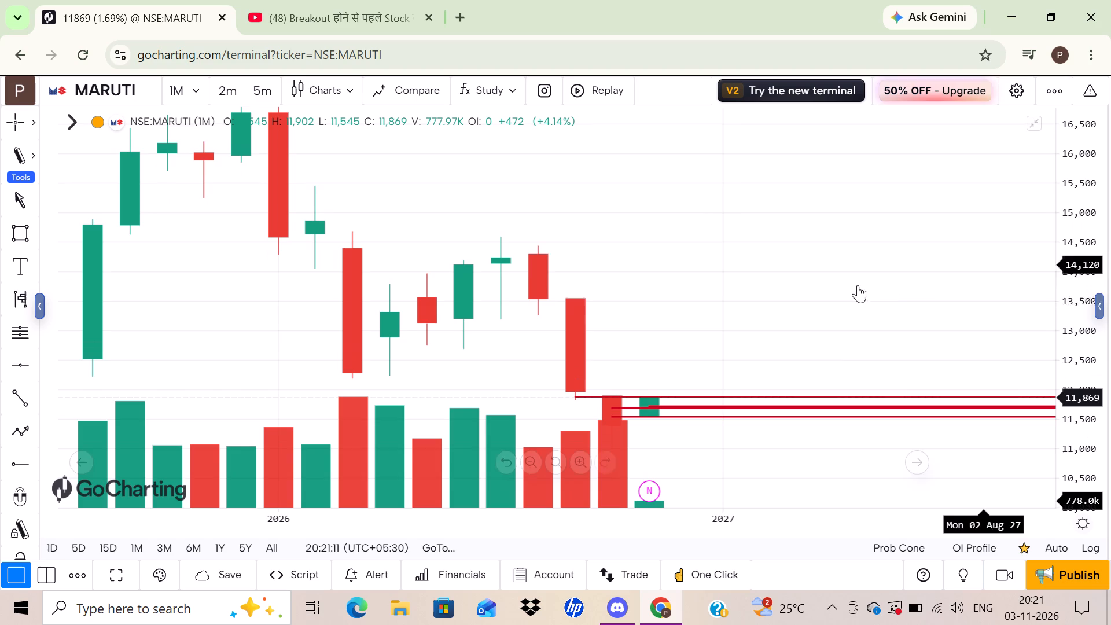
drag(840, 285, 833, 170)
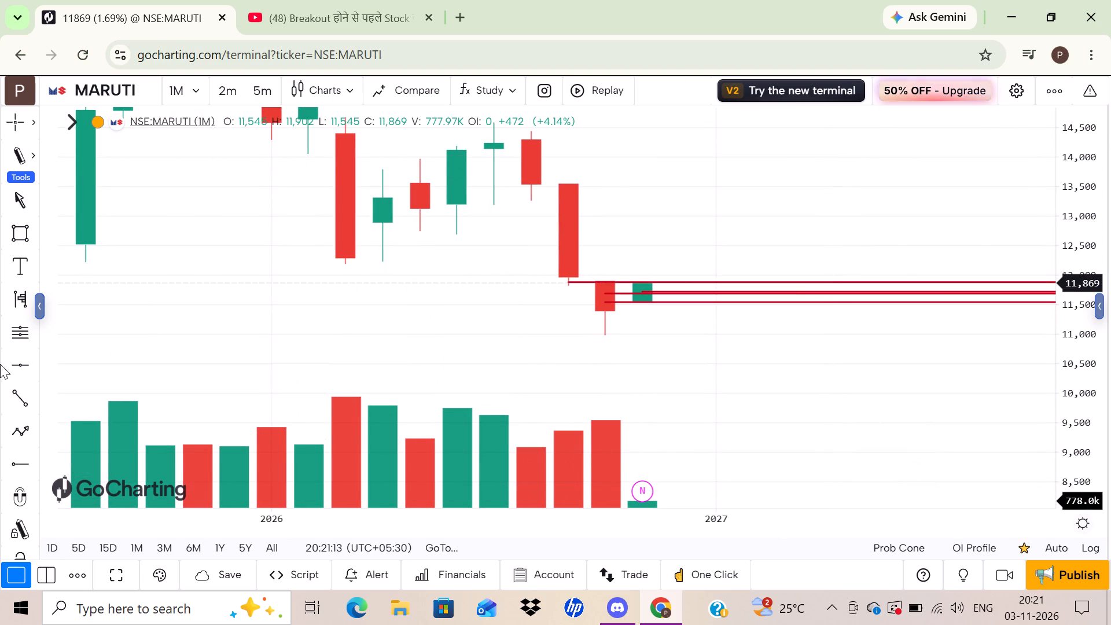
scroll(266, 512, down, 1)
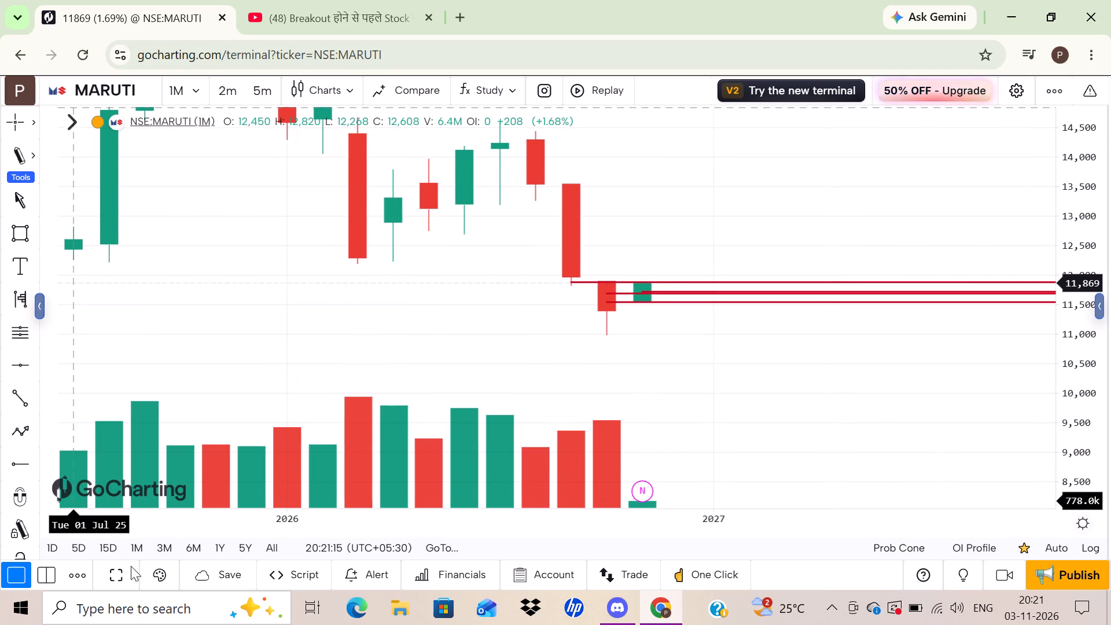
scroll(9, 469, down, 2)
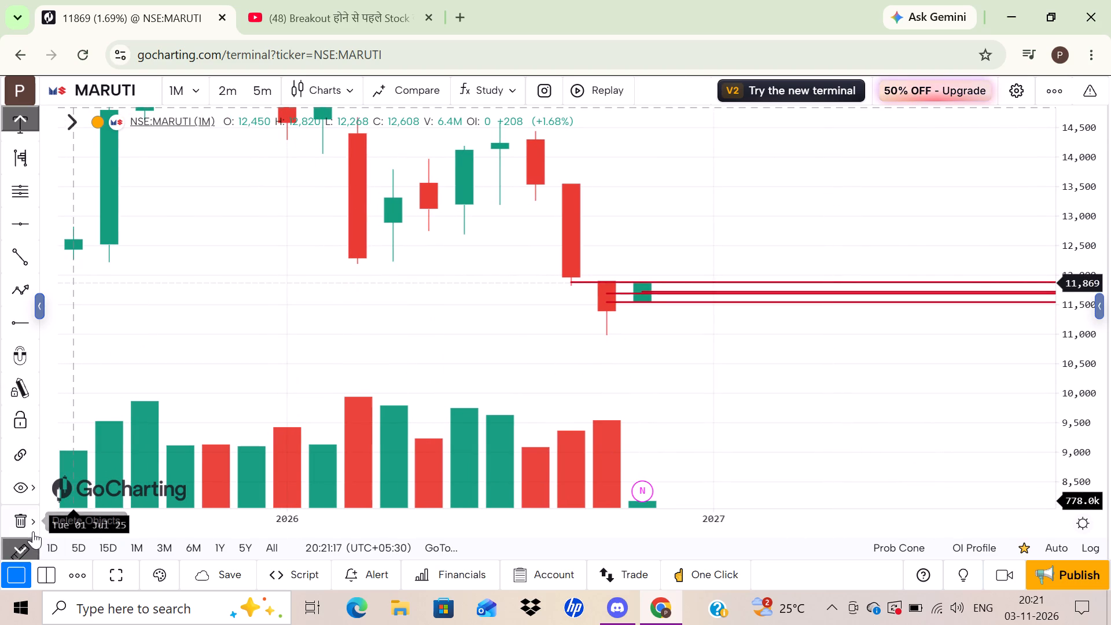
click(32, 527)
click(148, 420)
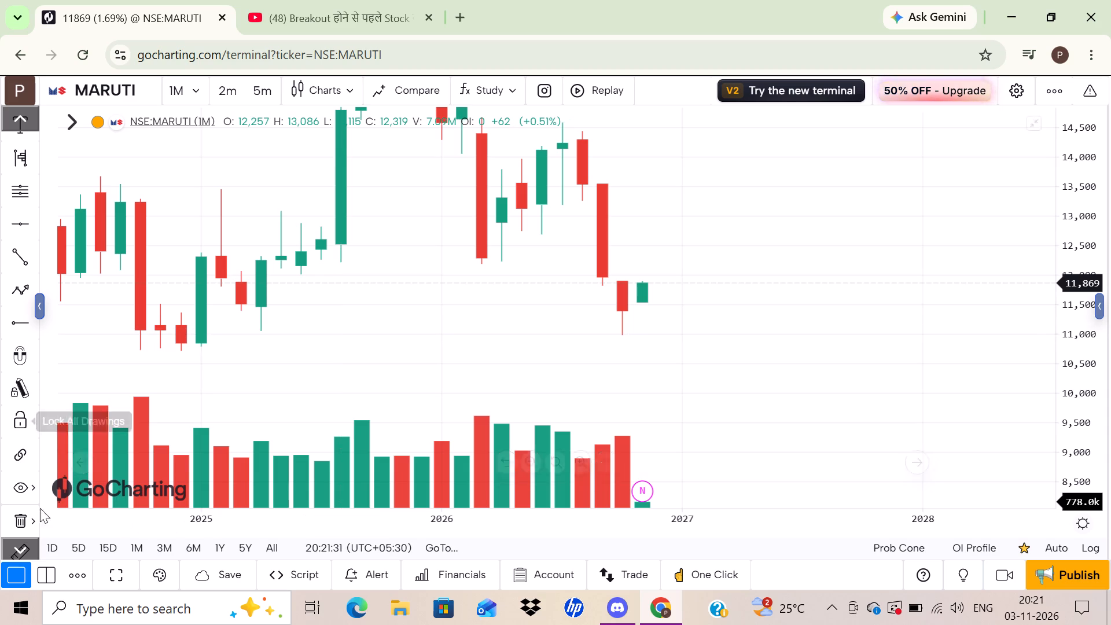
Draw a horizontal ray at about 11,091 on the monthly chart, starting at the low of the April 2025 candle.
drag(17, 319, 43, 322)
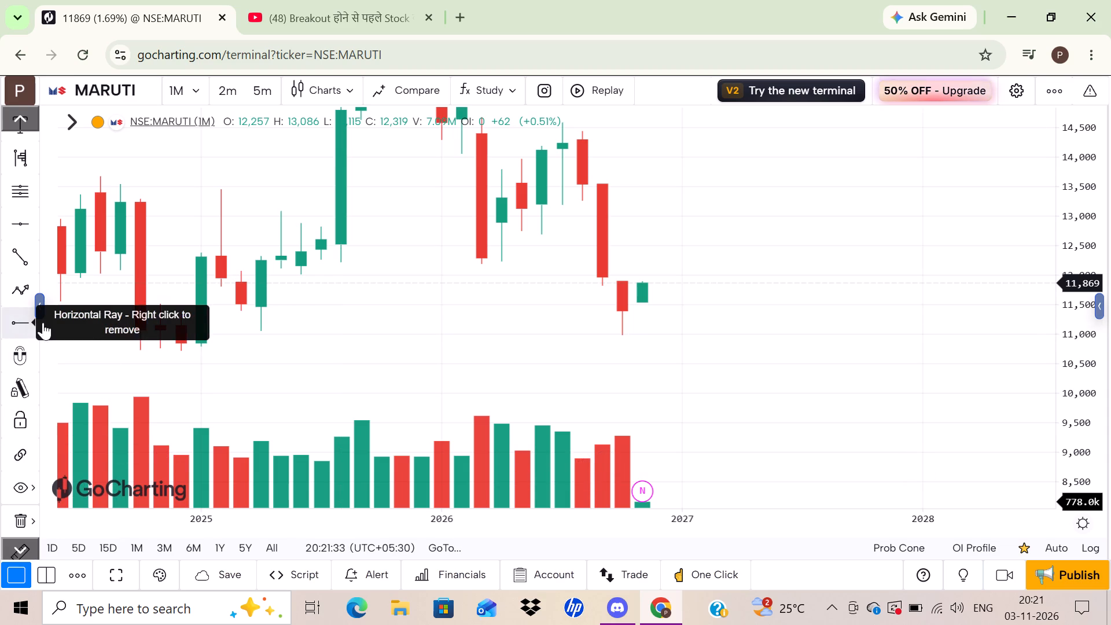
drag(43, 322, 254, 329)
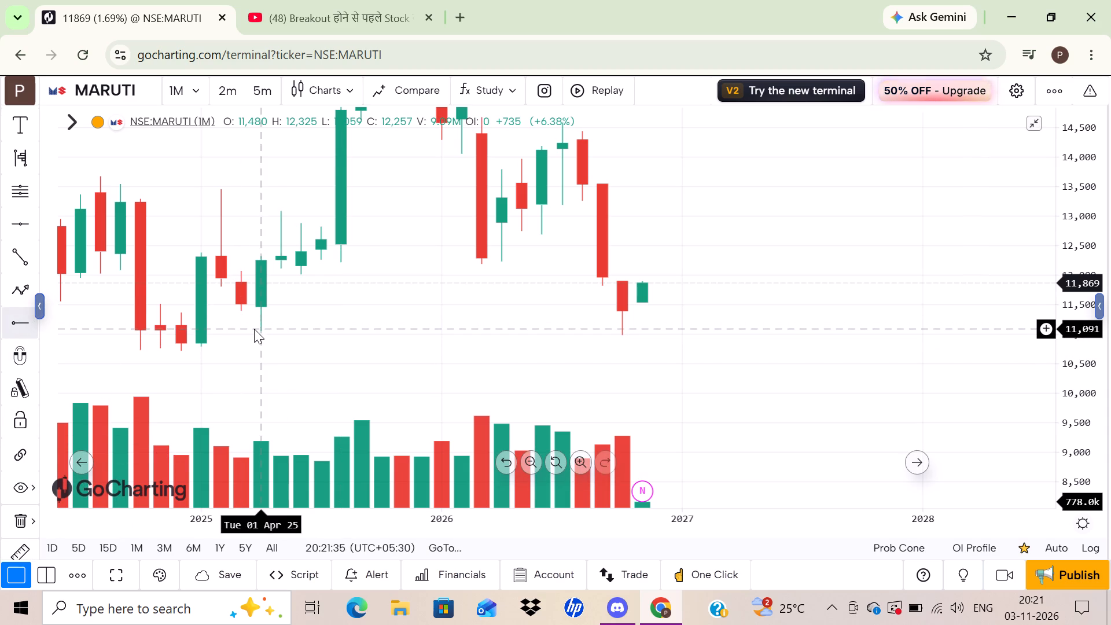
drag(254, 329, 253, 329)
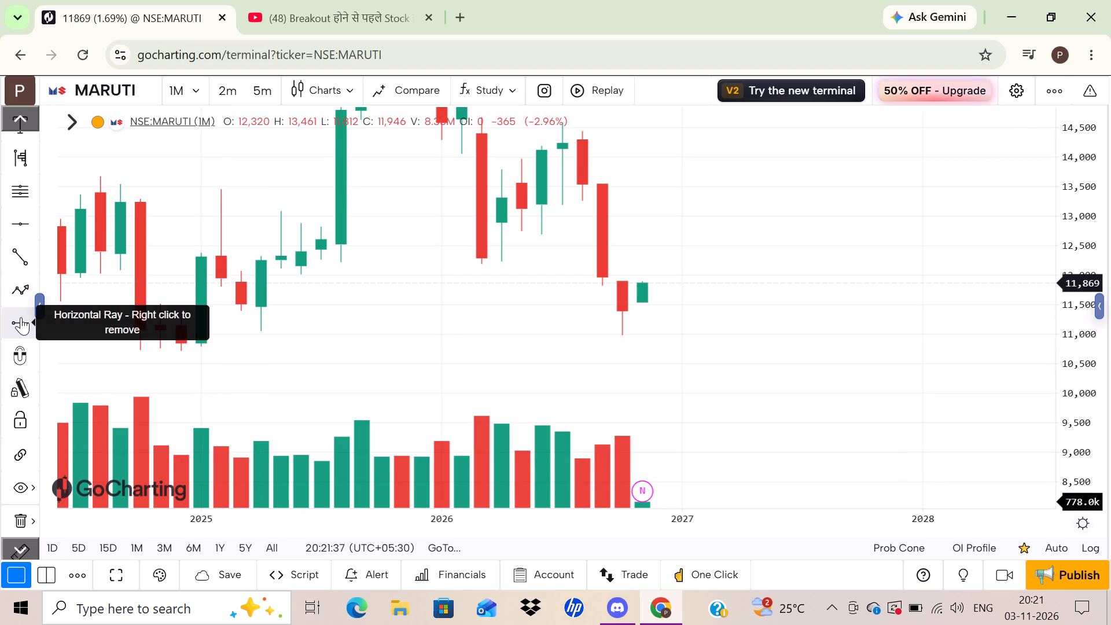
click(21, 317)
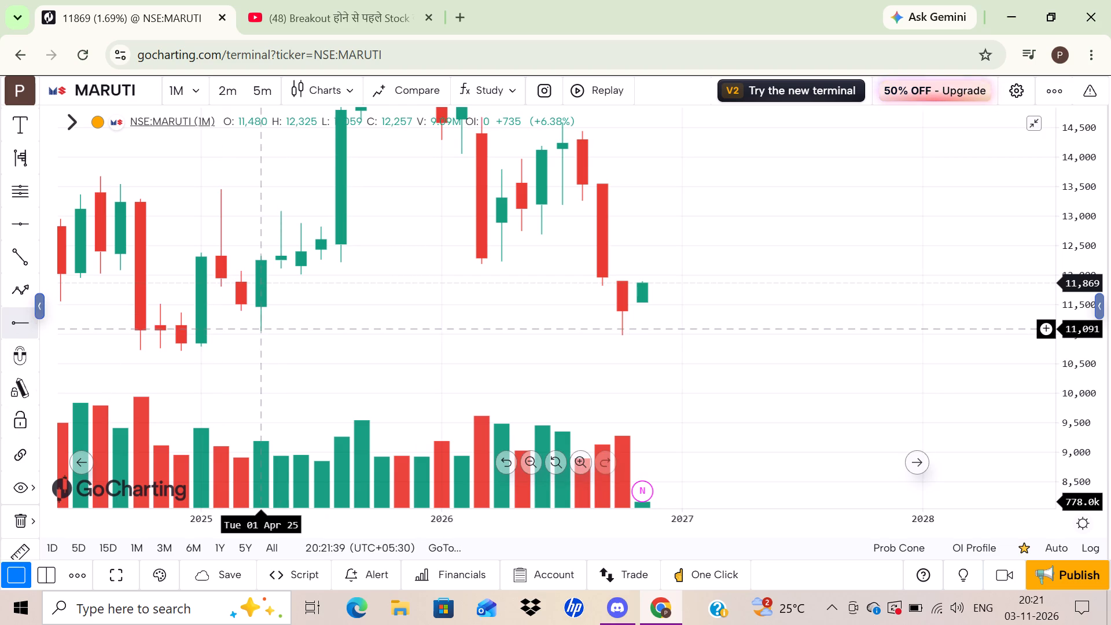
click(259, 328)
click(350, 376)
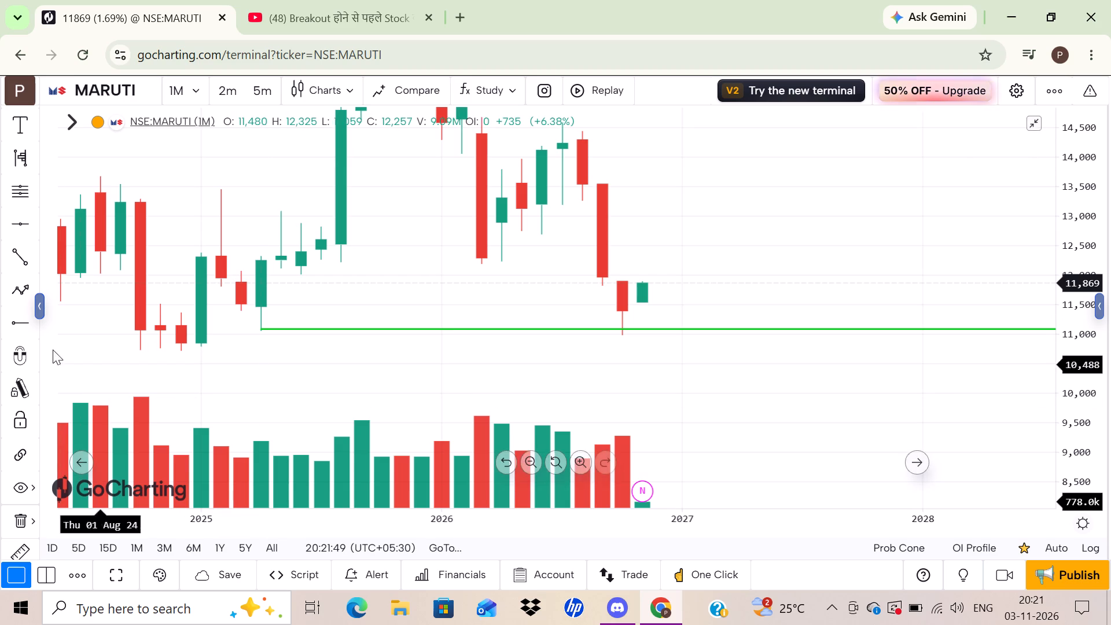
Draw a second horizontal ray at about 11,929, starting at the top of the October 2026 monthly candle.
click(16, 322)
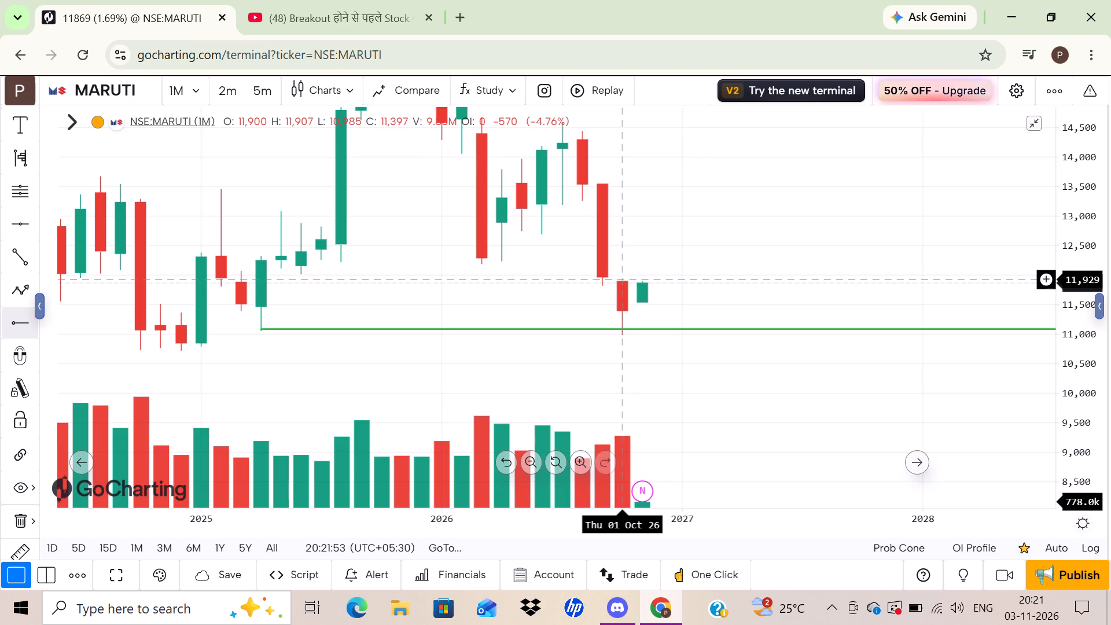
click(621, 279)
click(765, 391)
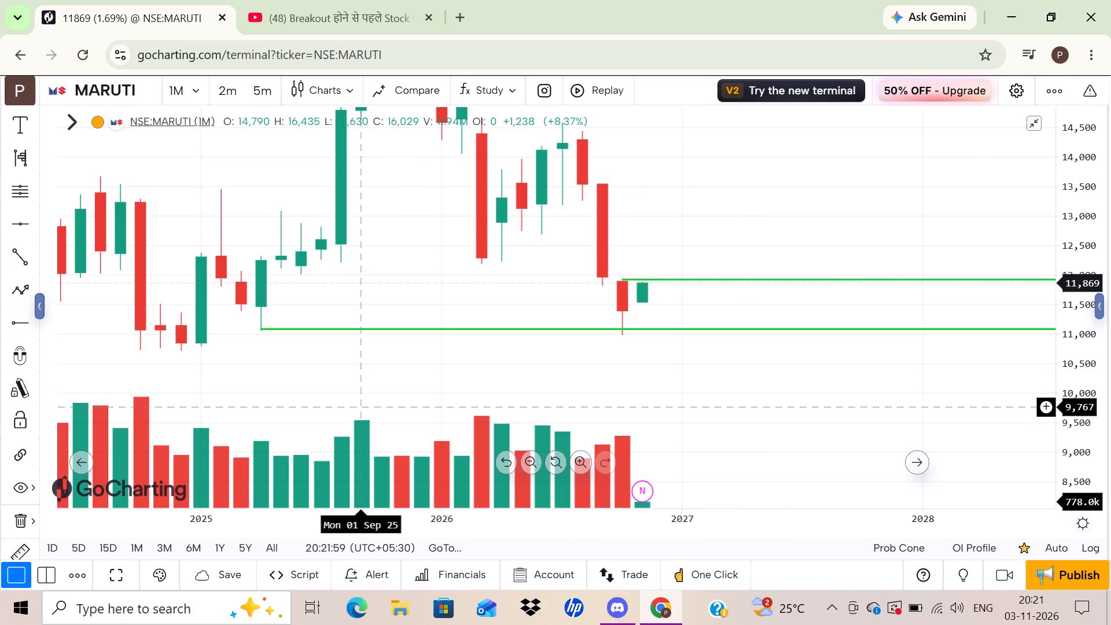
Set the MARUTI chart to the weekly interval.
click(174, 97)
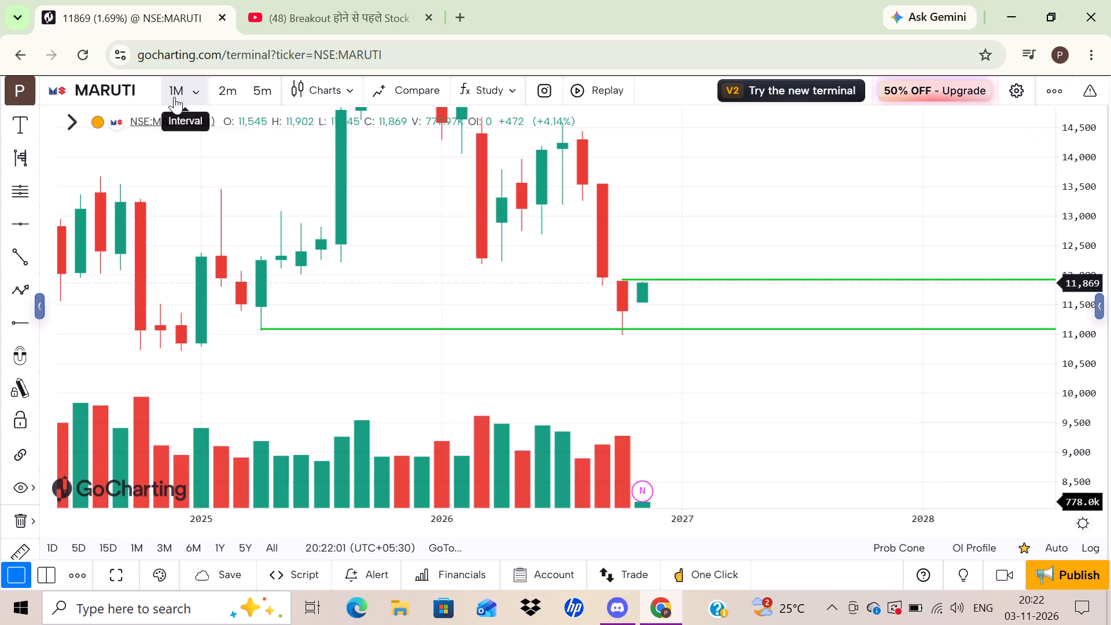
scroll(140, 484, down, 3)
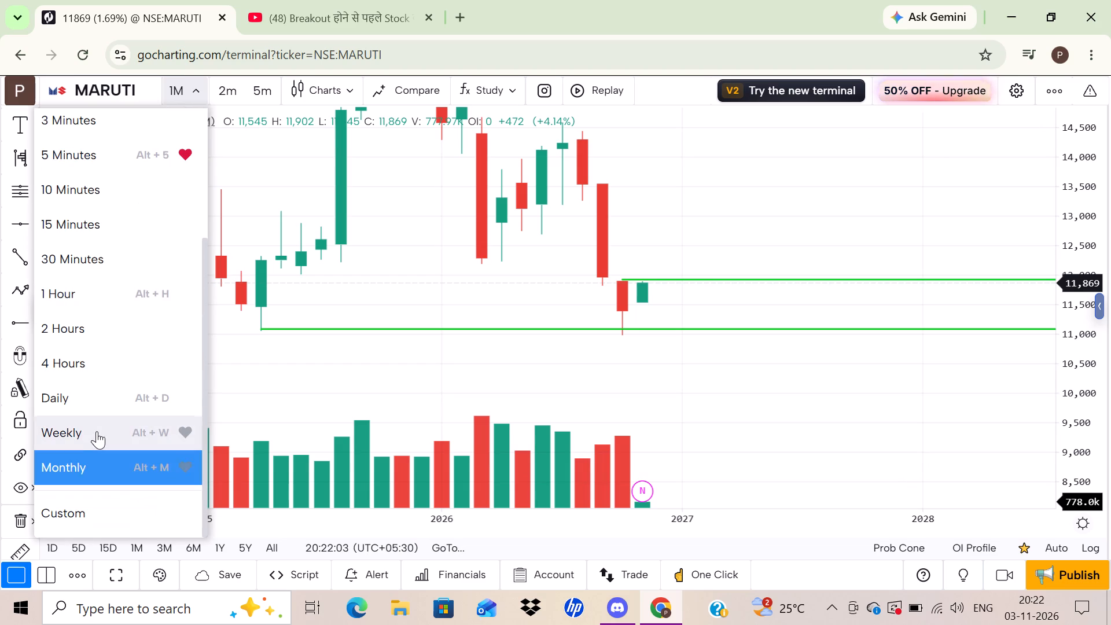
click(101, 429)
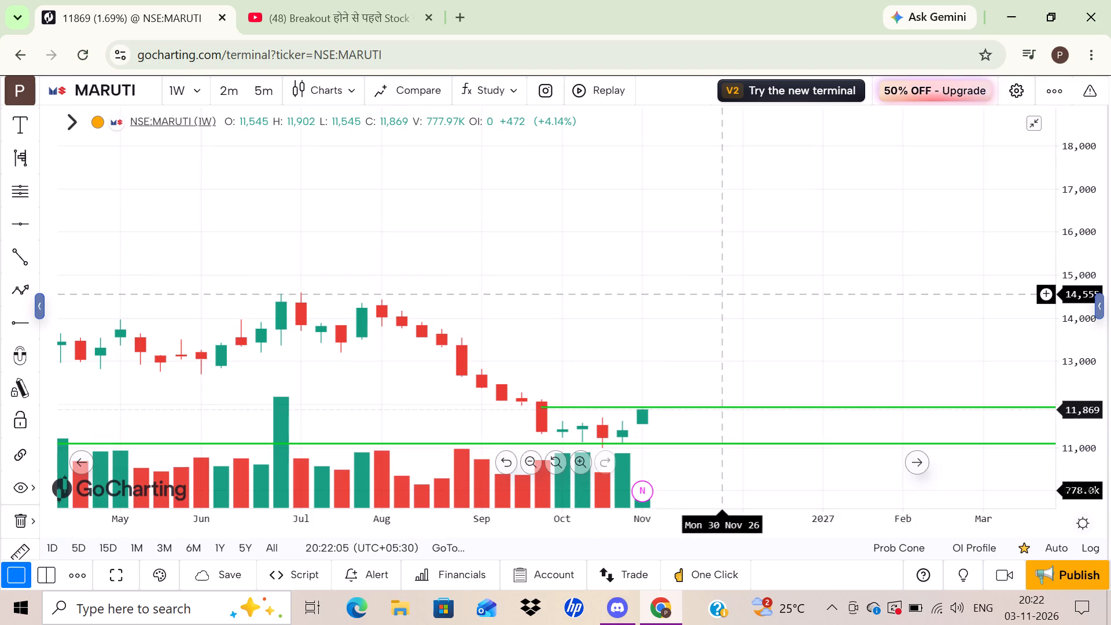
Draw a horizontal ray at about 11,607 on the weekly chart, starting at the 5 Oct 26 candle's upper wick.
drag(1081, 366, 1060, 286)
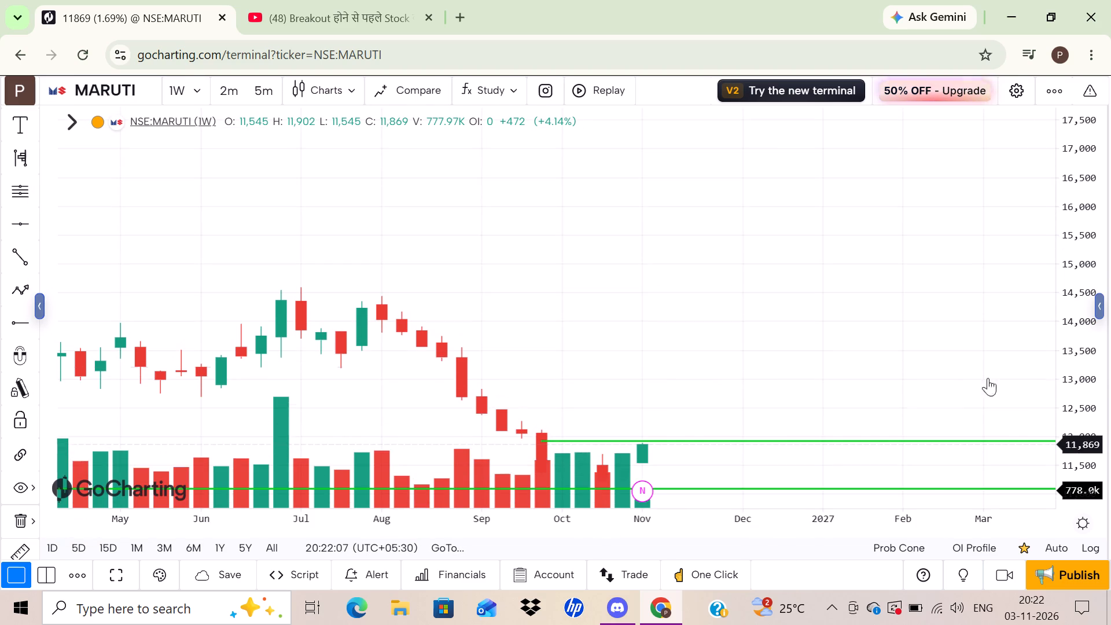
drag(784, 406, 748, 237)
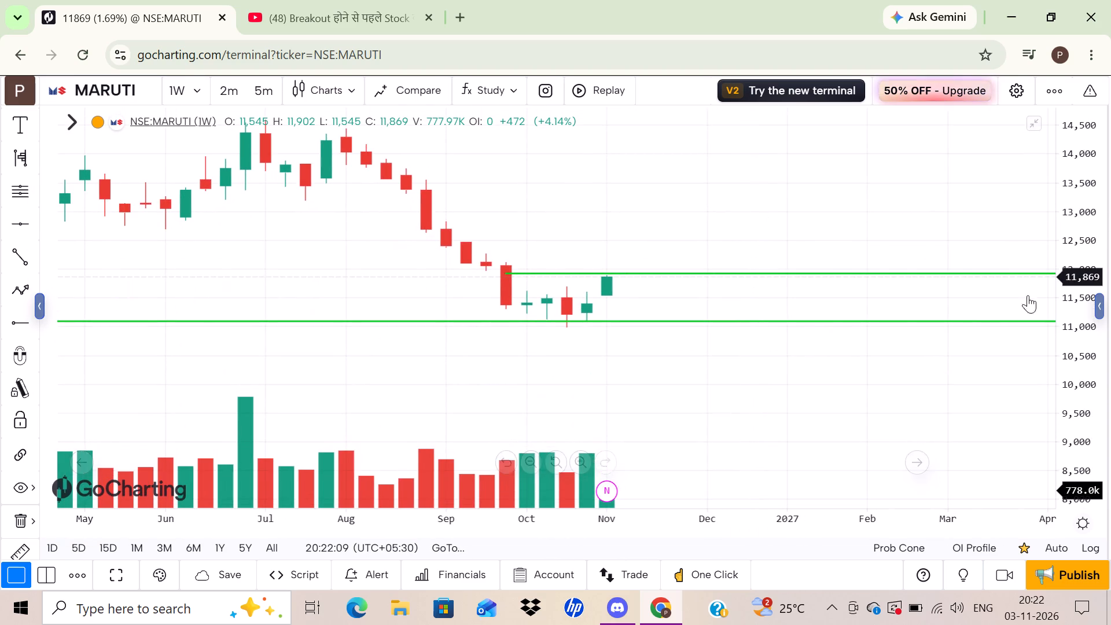
drag(1090, 348, 1071, 150)
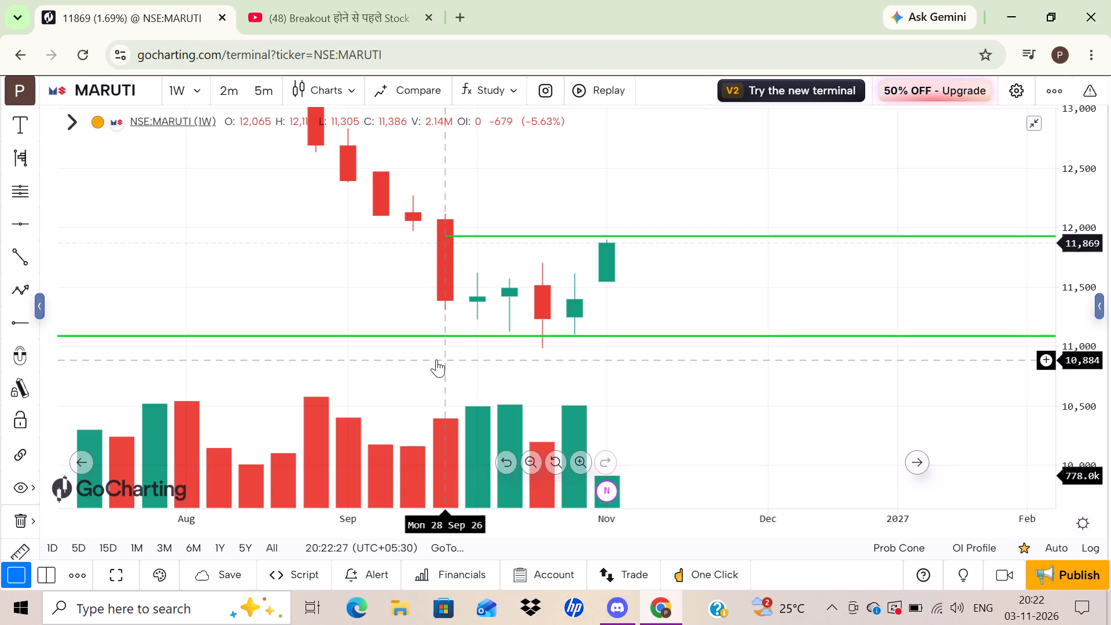
click(9, 328)
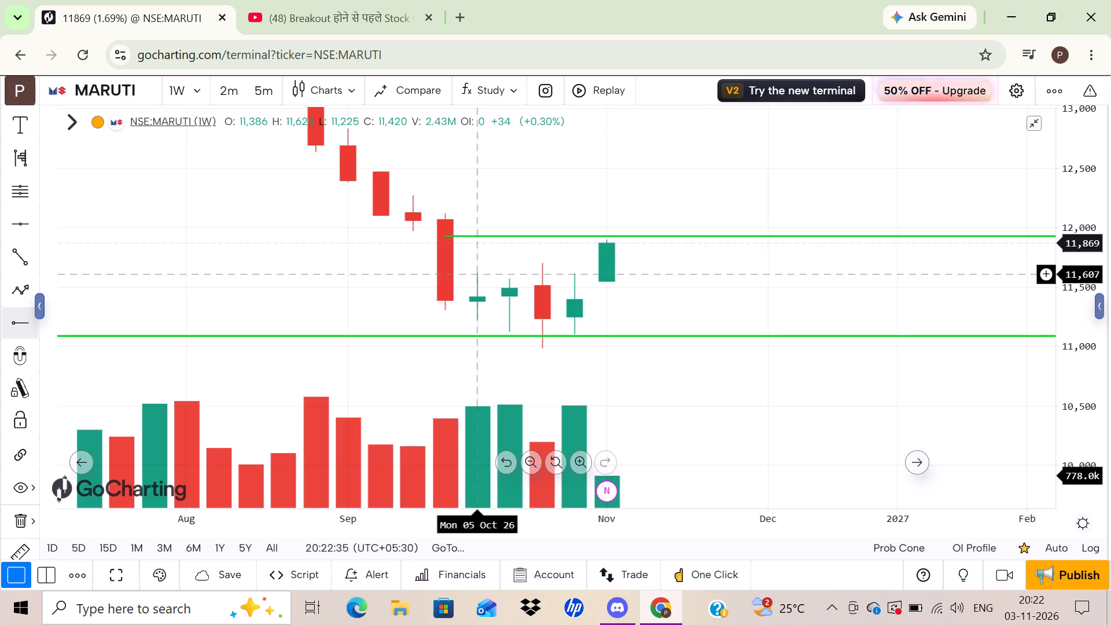
click(478, 274)
click(774, 455)
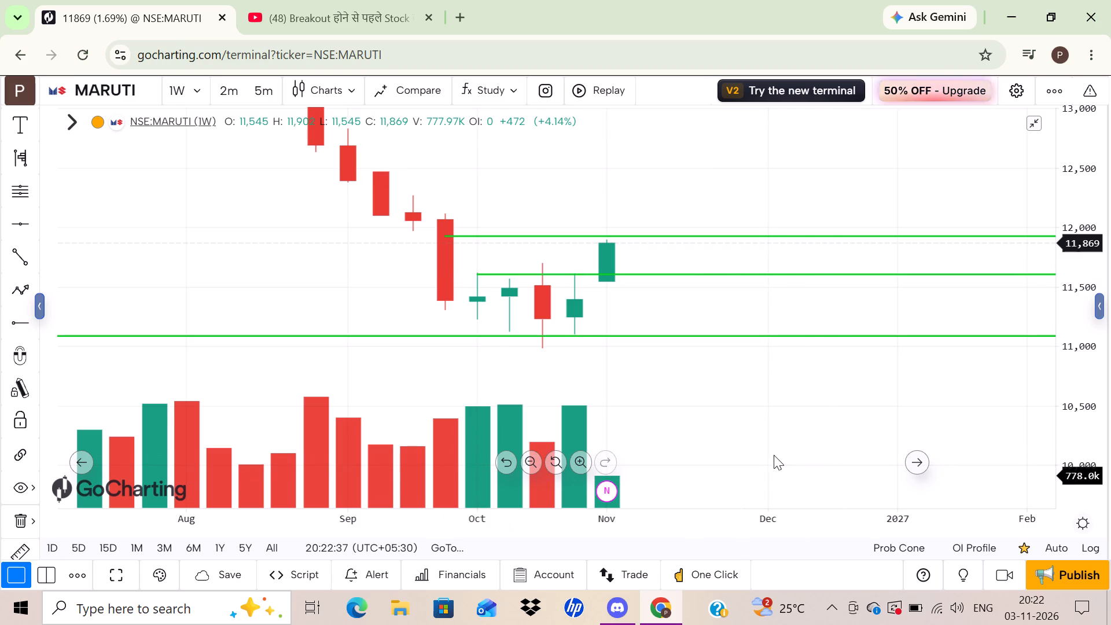
Move the middle ray's start back to the 28 Sep 26 weekly candle, placing it at about 11,607.
drag(480, 274, 464, 277)
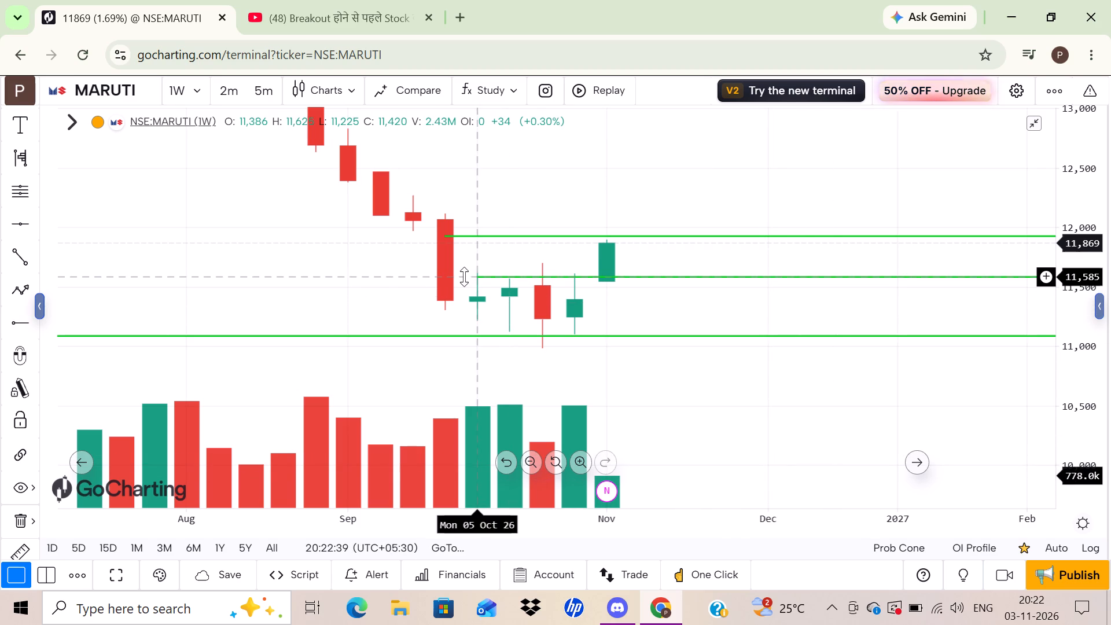
drag(464, 277, 459, 274)
click(459, 274)
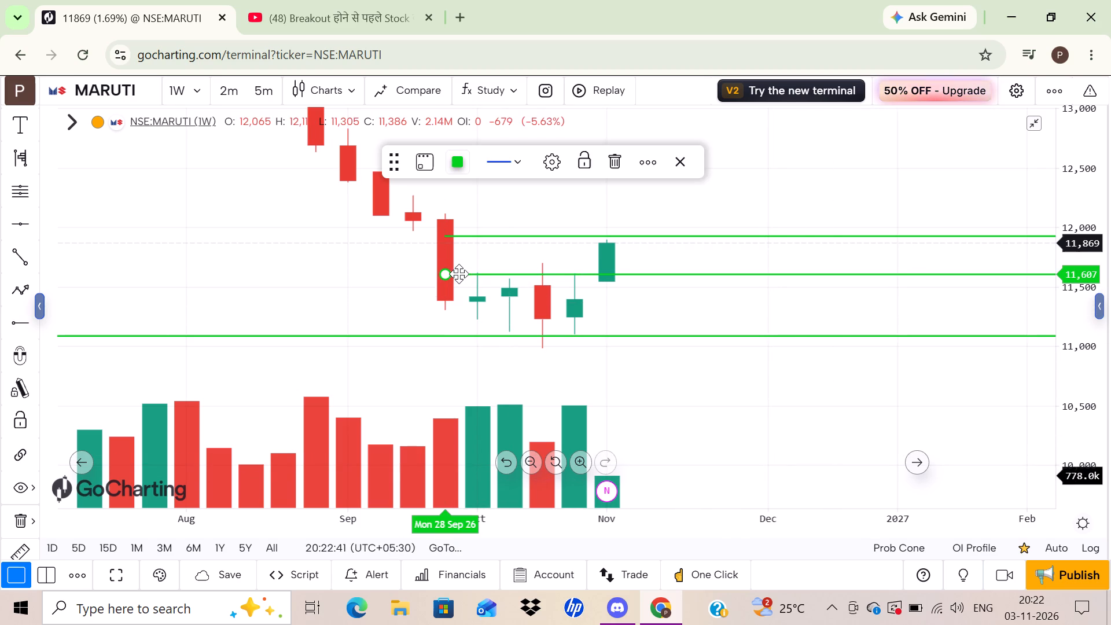
click(884, 487)
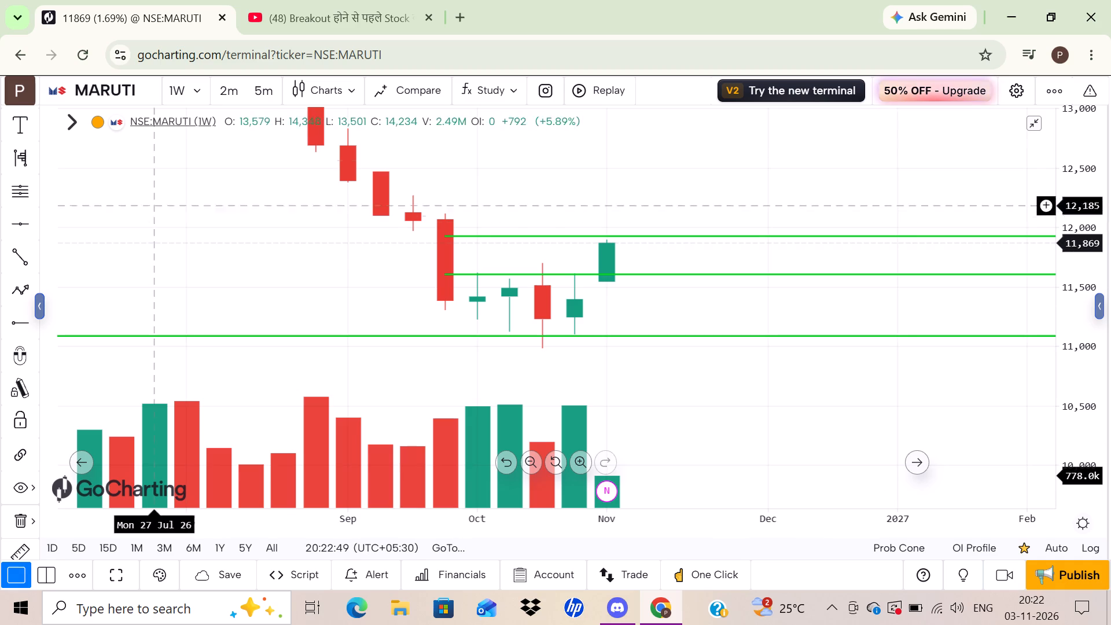
Set the MARUTI chart to the daily interval.
click(180, 82)
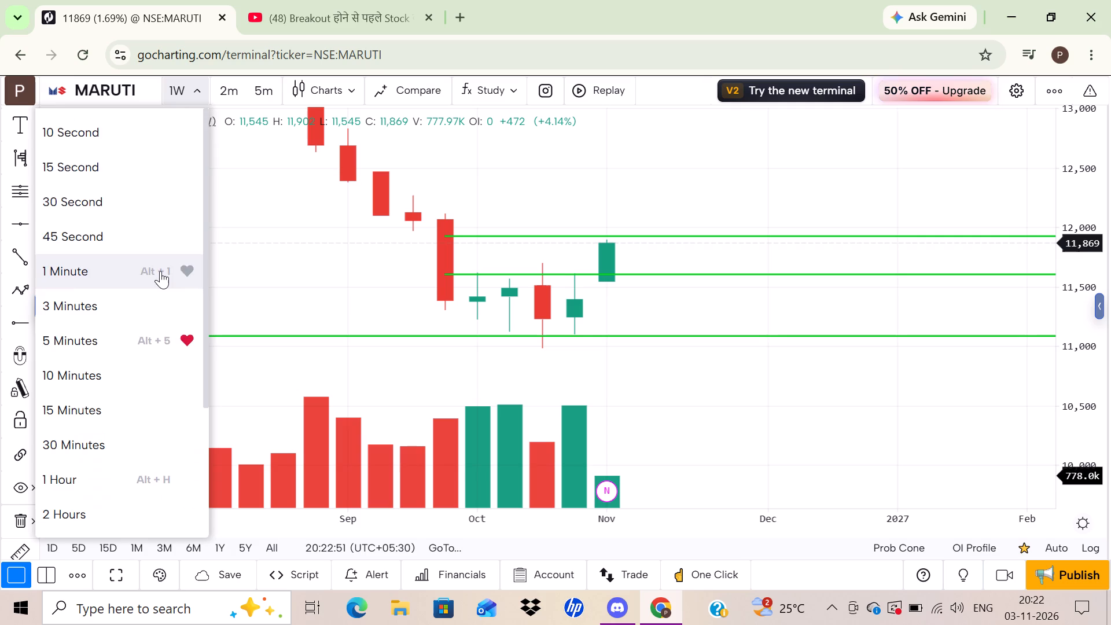
scroll(160, 271, down, 3)
click(90, 395)
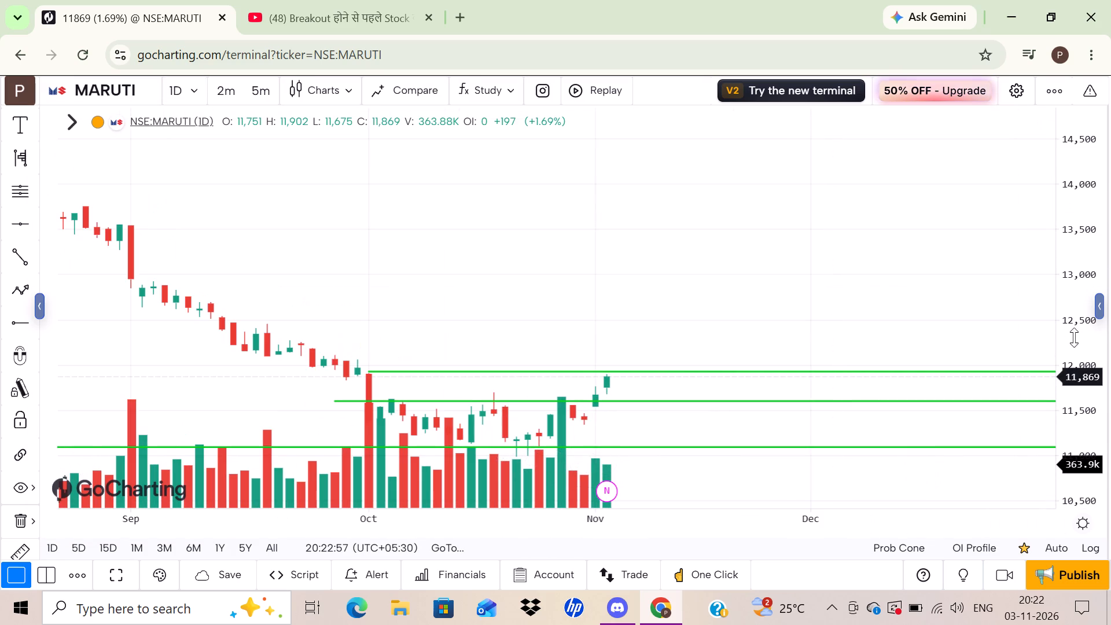
Draw a horizontal ray at about 11,675 on the daily MARUTI chart, starting at the 19 Oct 26 candle's upper wick.
drag(1076, 339, 1058, 259)
drag(721, 305, 735, 140)
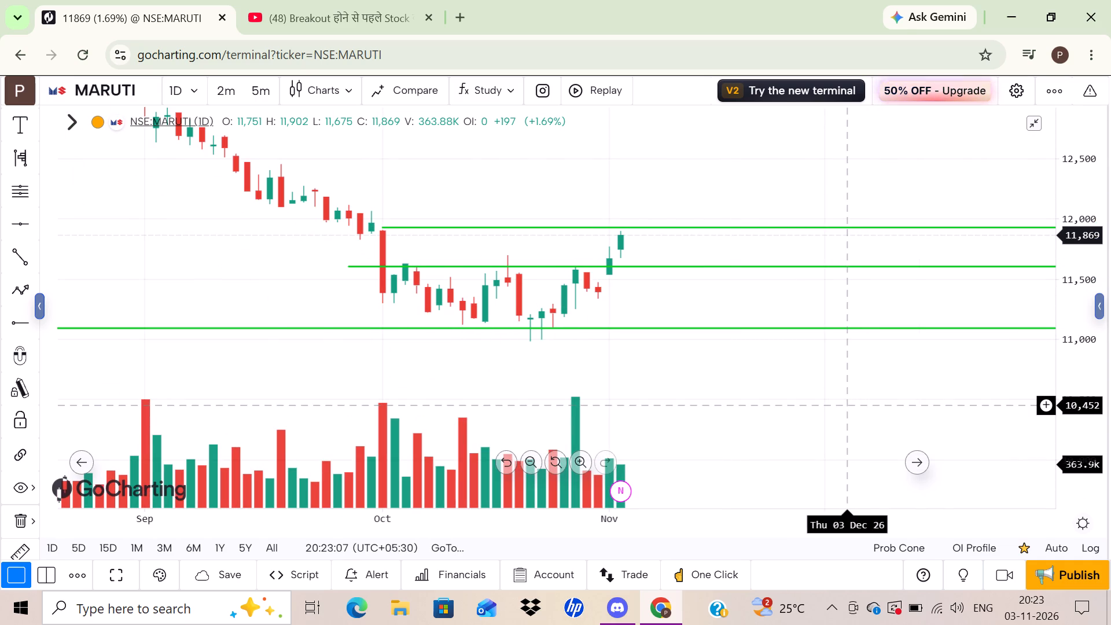
drag(1103, 369, 1092, 228)
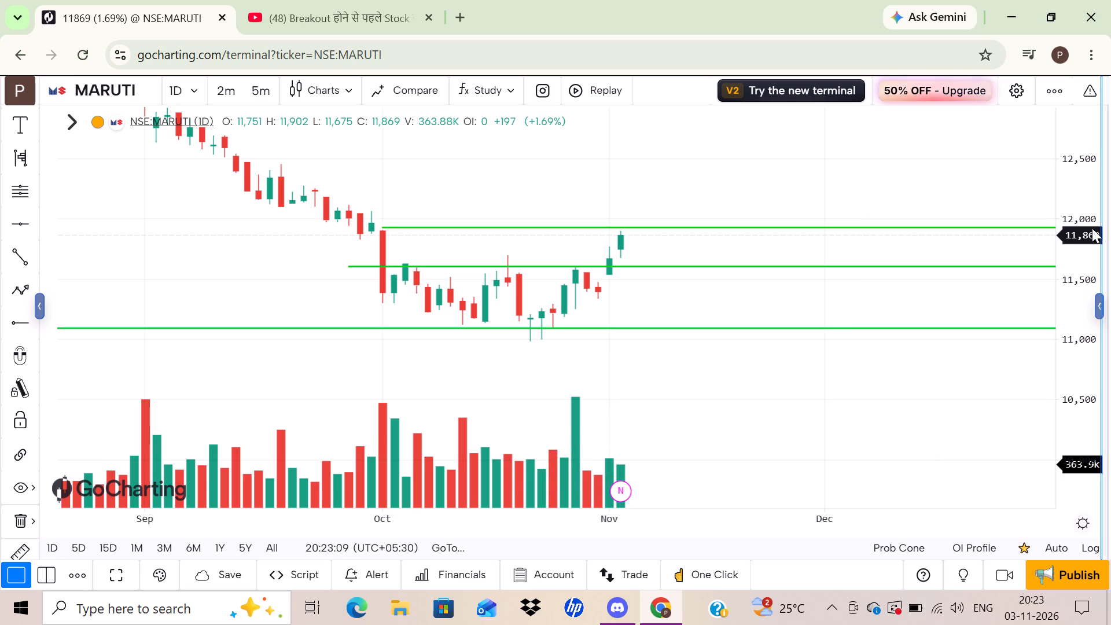
drag(1092, 228, 1090, 204)
drag(1082, 364, 1072, 274)
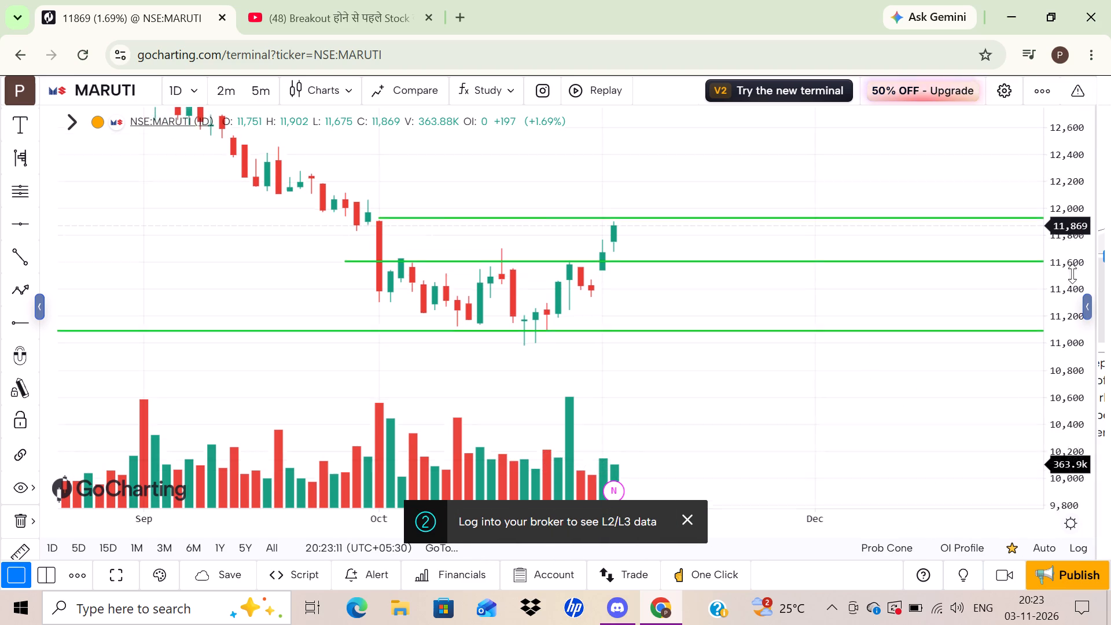
drag(1072, 274, 1062, 233)
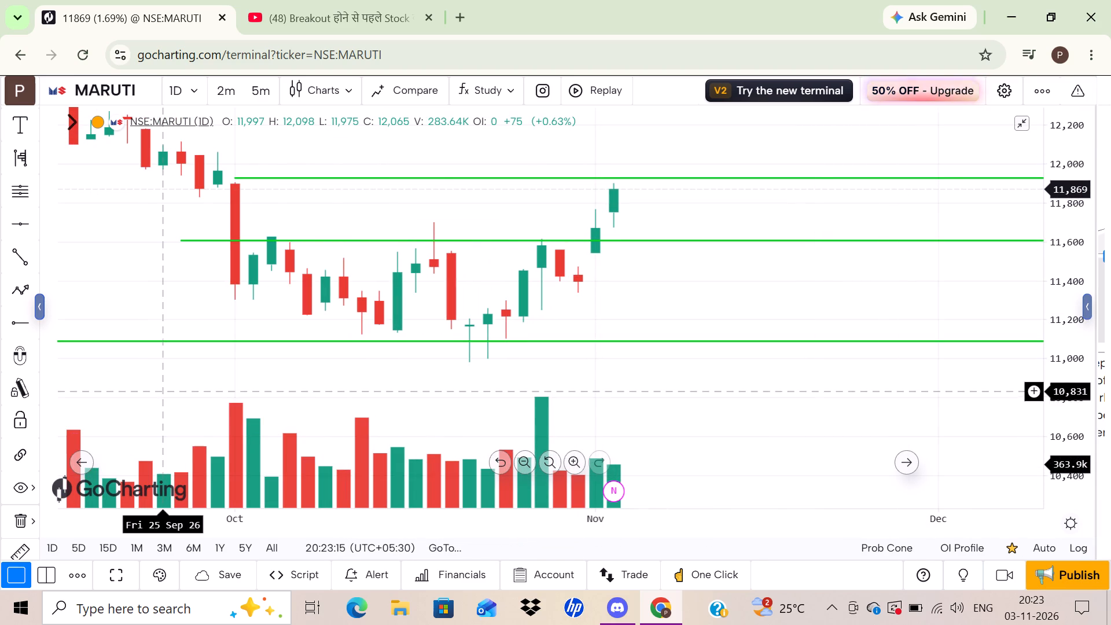
click(12, 329)
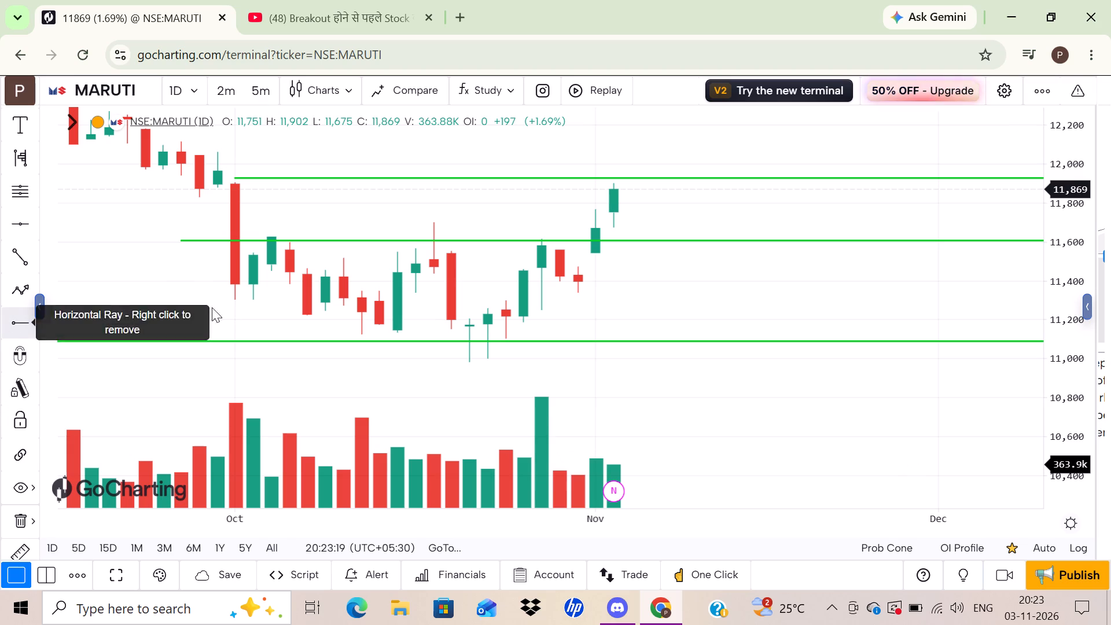
click(432, 227)
click(629, 402)
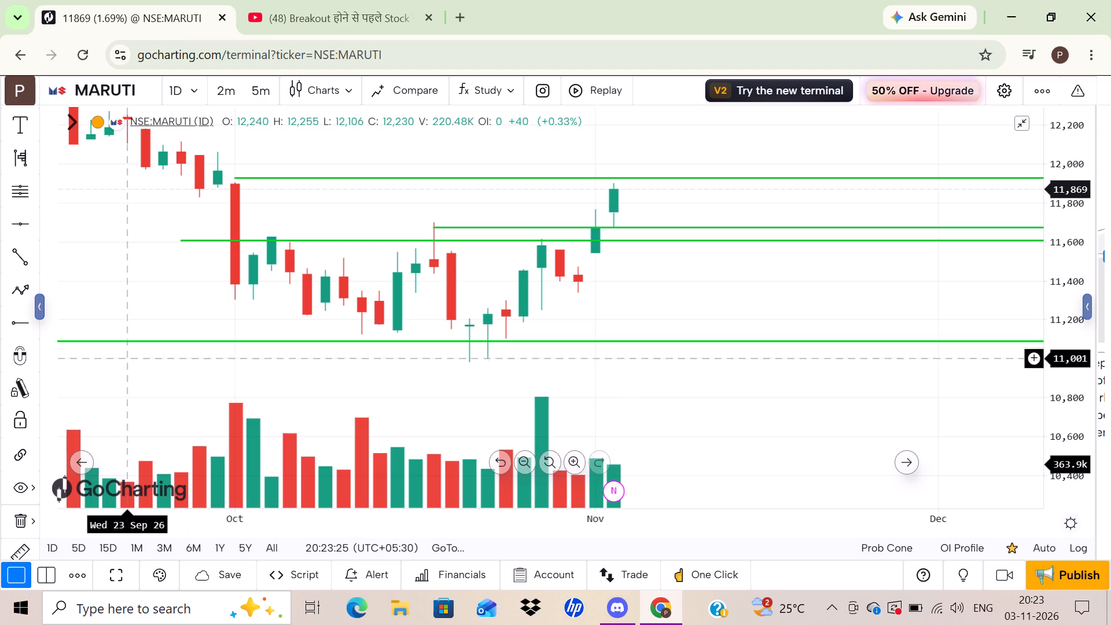
Draw a horizontal ray at about 11,210, starting above the 22 Oct 26 daily candle.
click(9, 320)
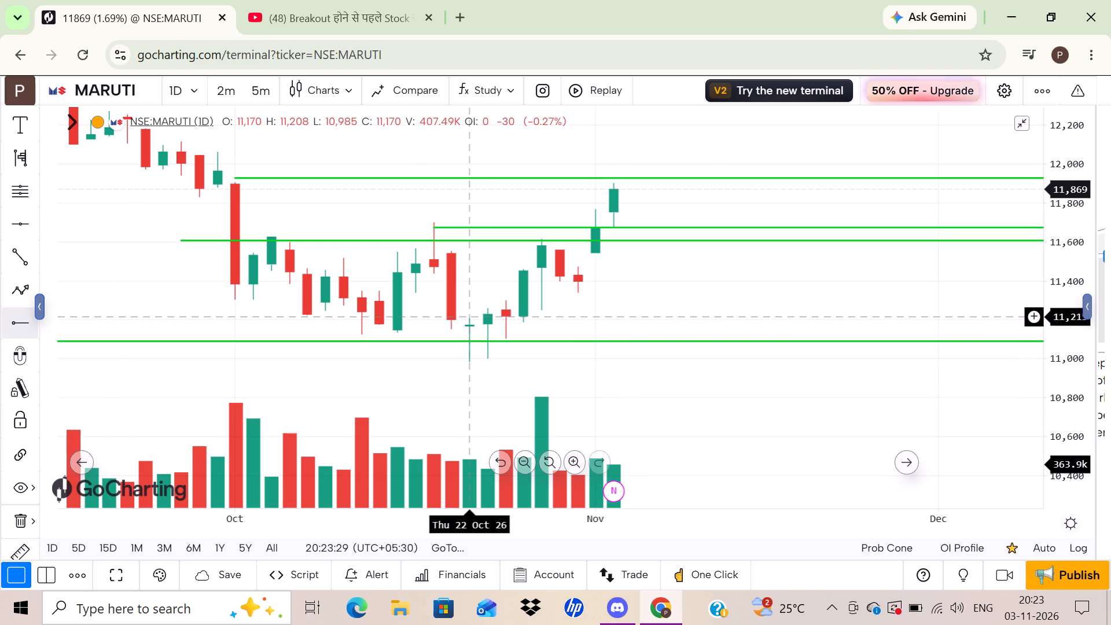
click(470, 317)
click(569, 398)
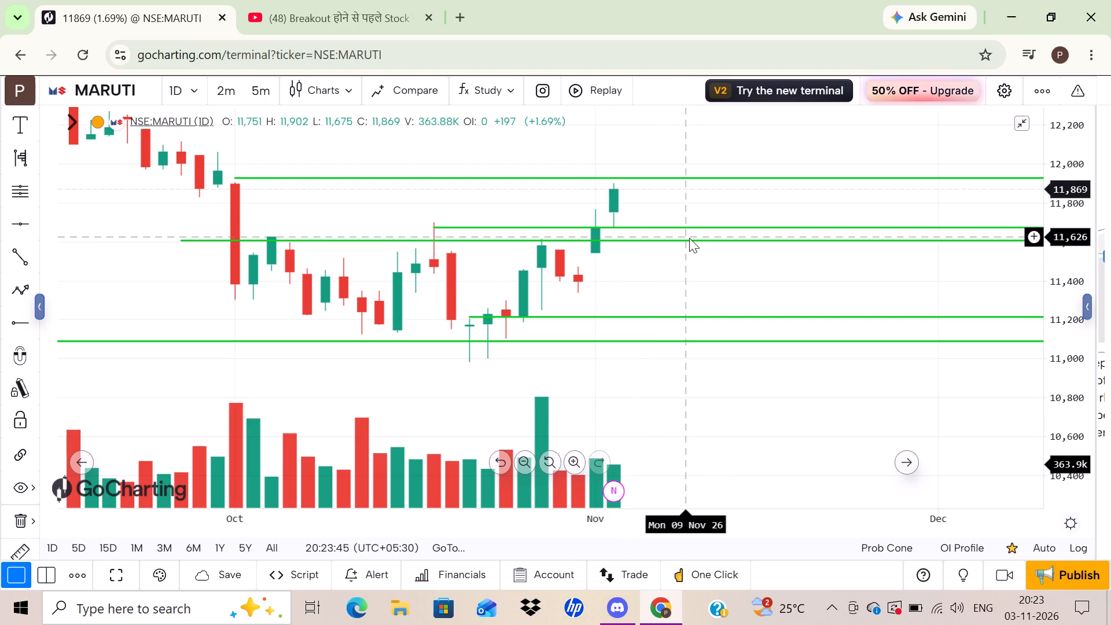
Move the ray on the 19 Oct 26 candle's upper wick to about 11,706, starting at 15 Oct 26.
drag(680, 225, 639, 201)
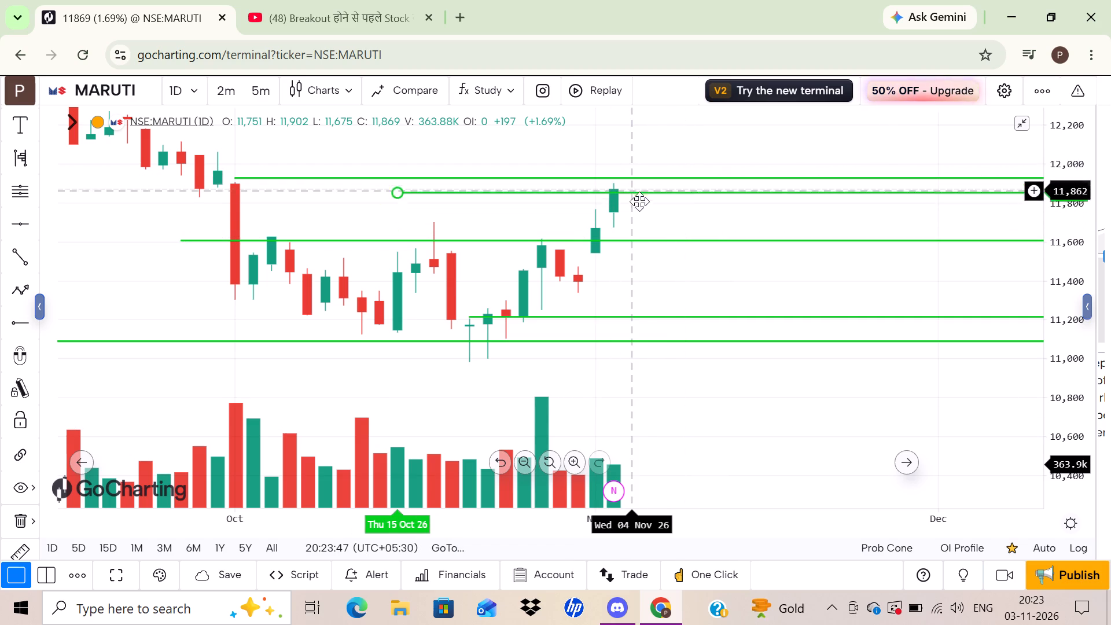
drag(639, 201, 640, 219)
click(640, 219)
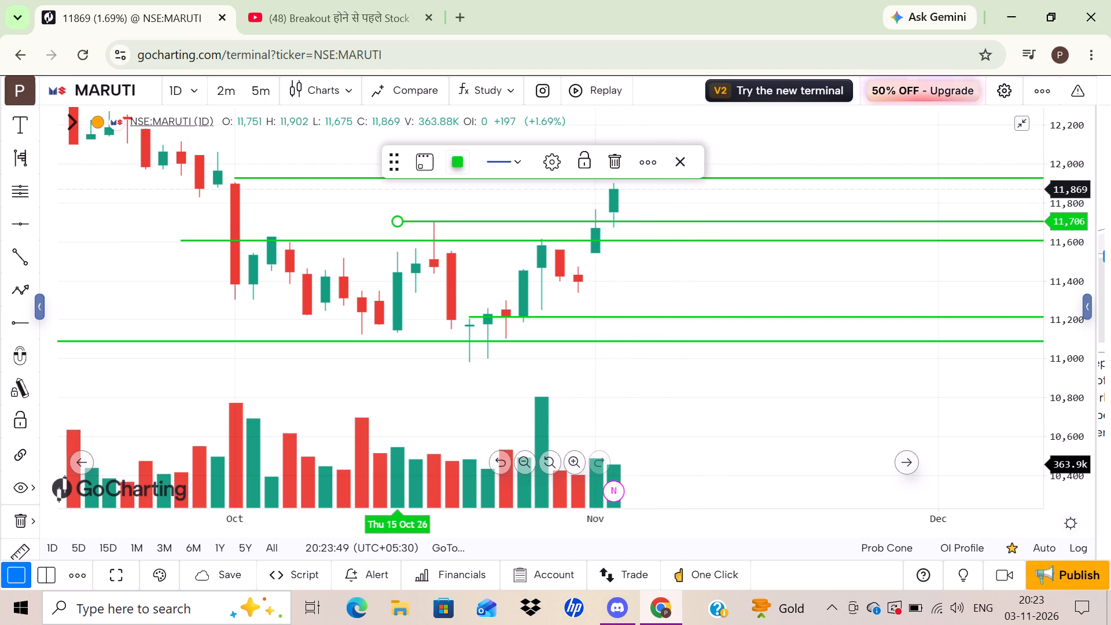
click(652, 395)
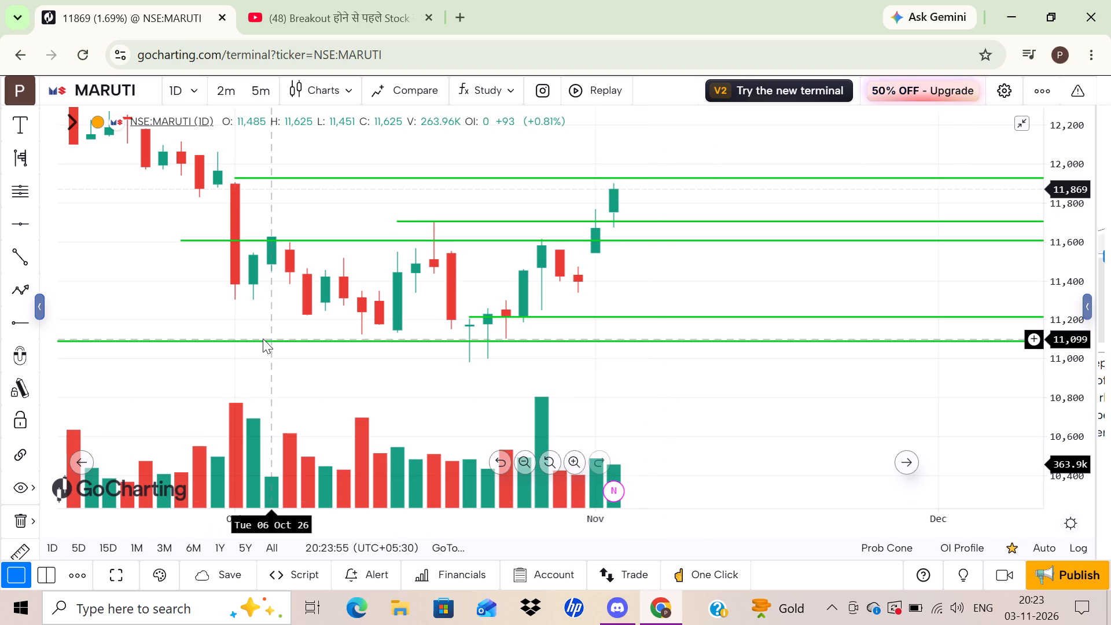
Draw a falling trend line from 6 Oct 26 at about 11,626 to 22 Oct 26 at about 11,108.
click(21, 260)
click(274, 237)
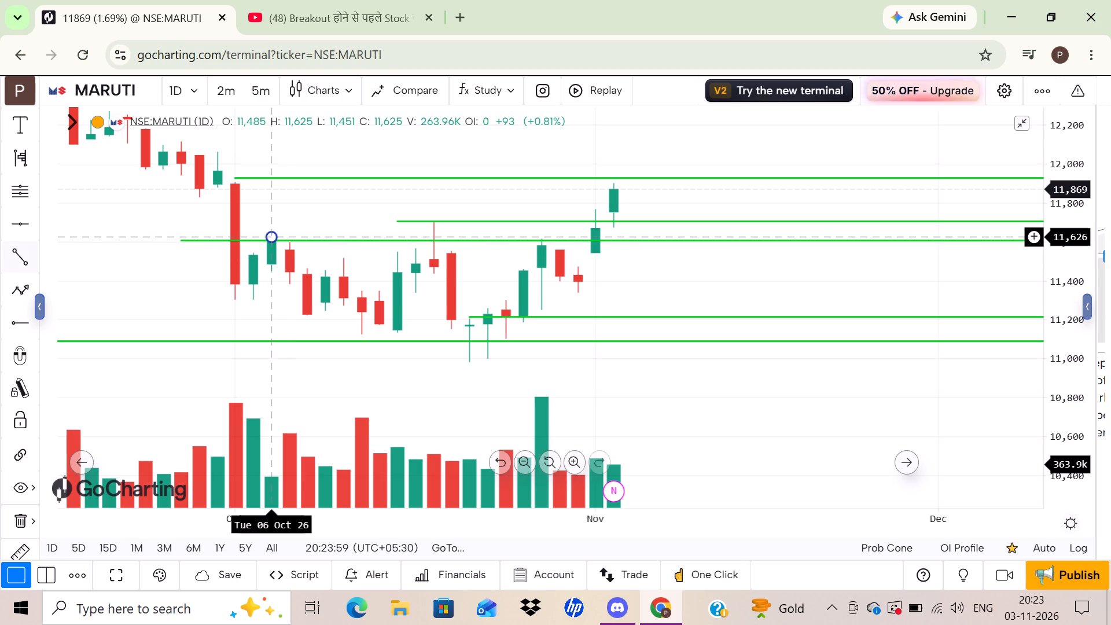
click(476, 337)
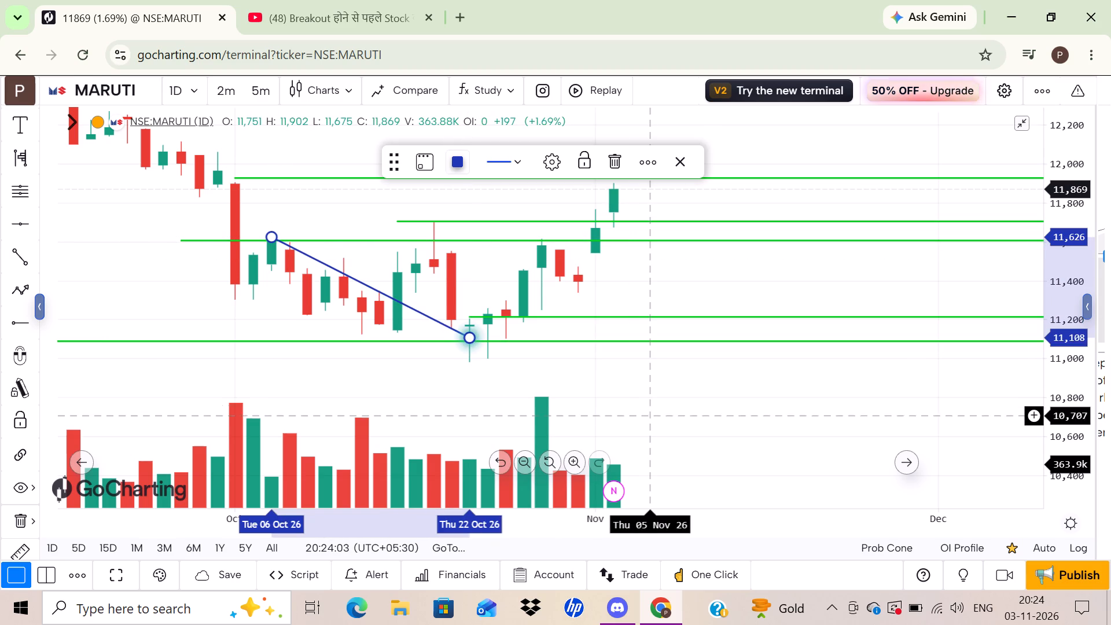
click(658, 421)
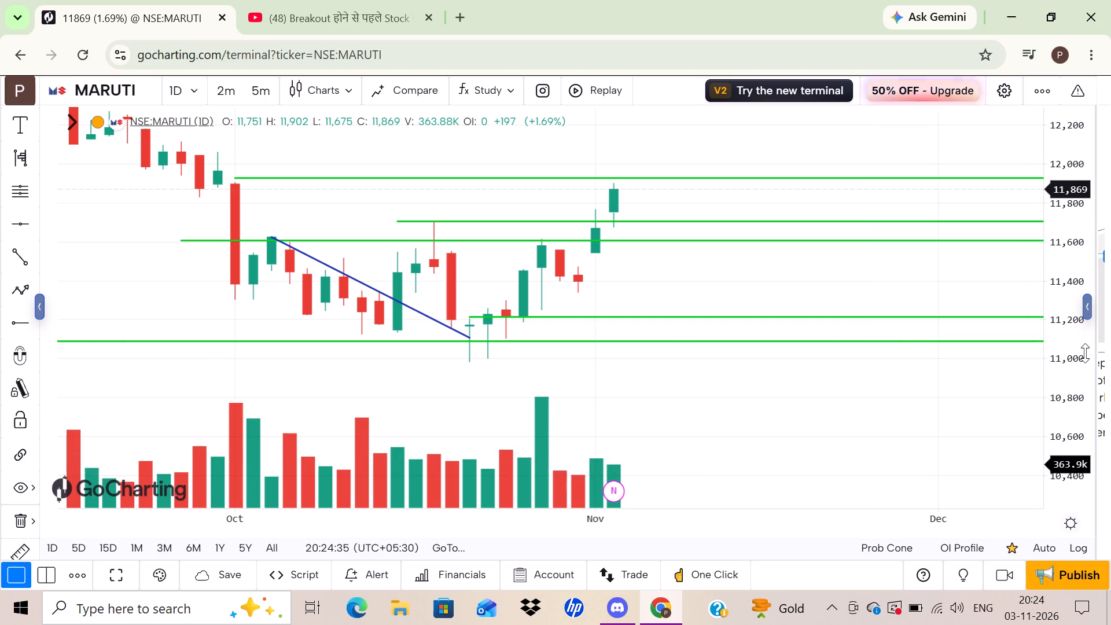
Move the topmost horizontal ray to about 11,872, starting at 24 Sep 26.
drag(1085, 353, 1065, 193)
drag(734, 242, 742, 382)
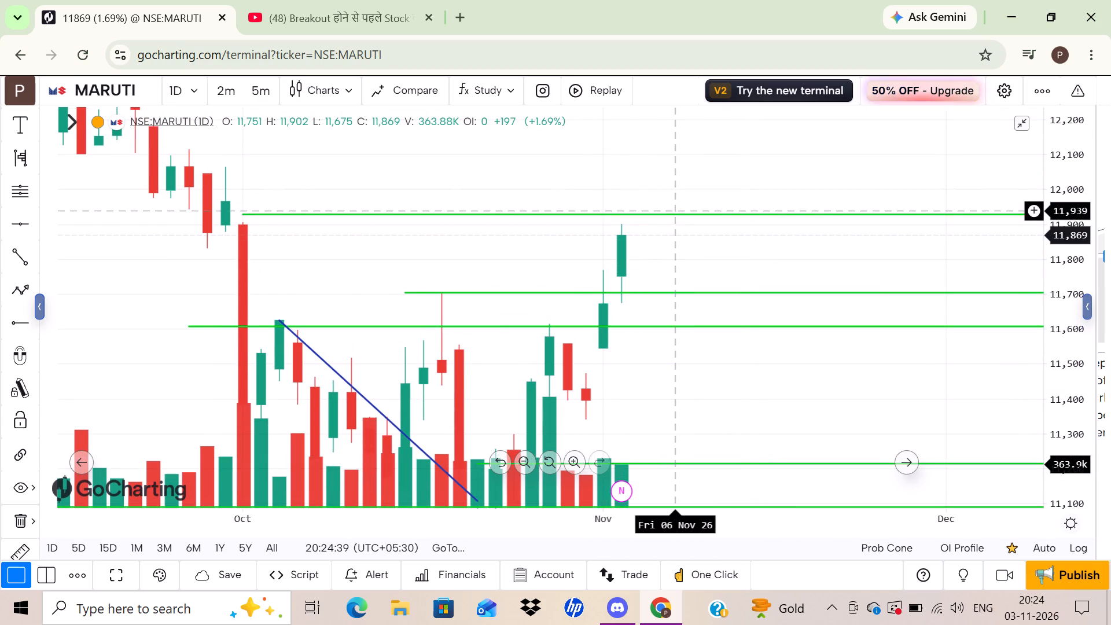
drag(675, 214, 588, 234)
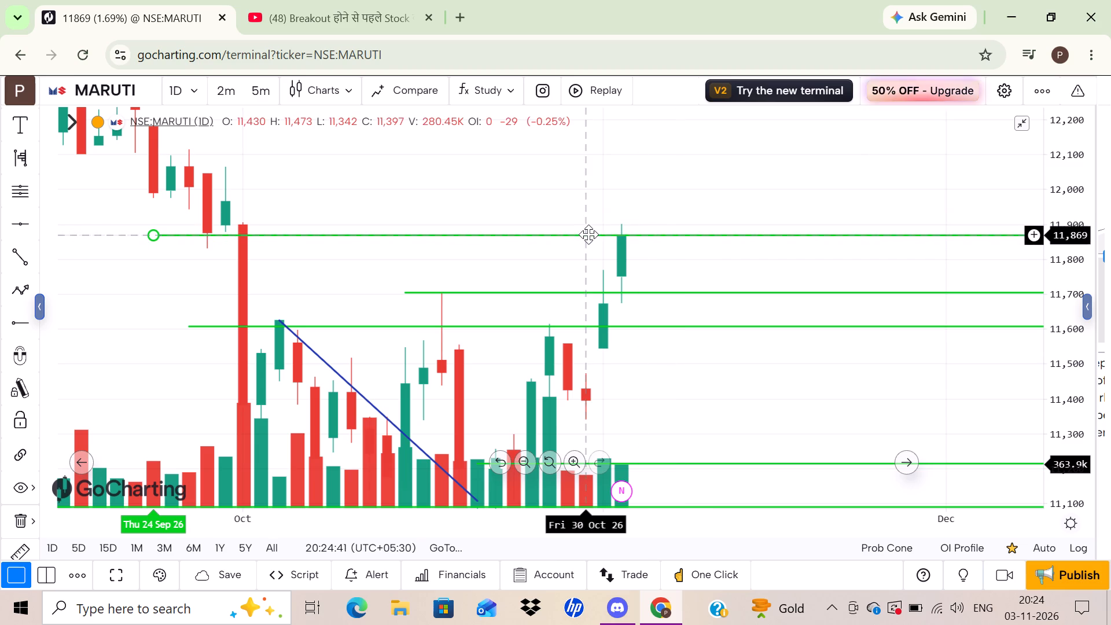
drag(588, 234, 588, 234)
click(588, 234)
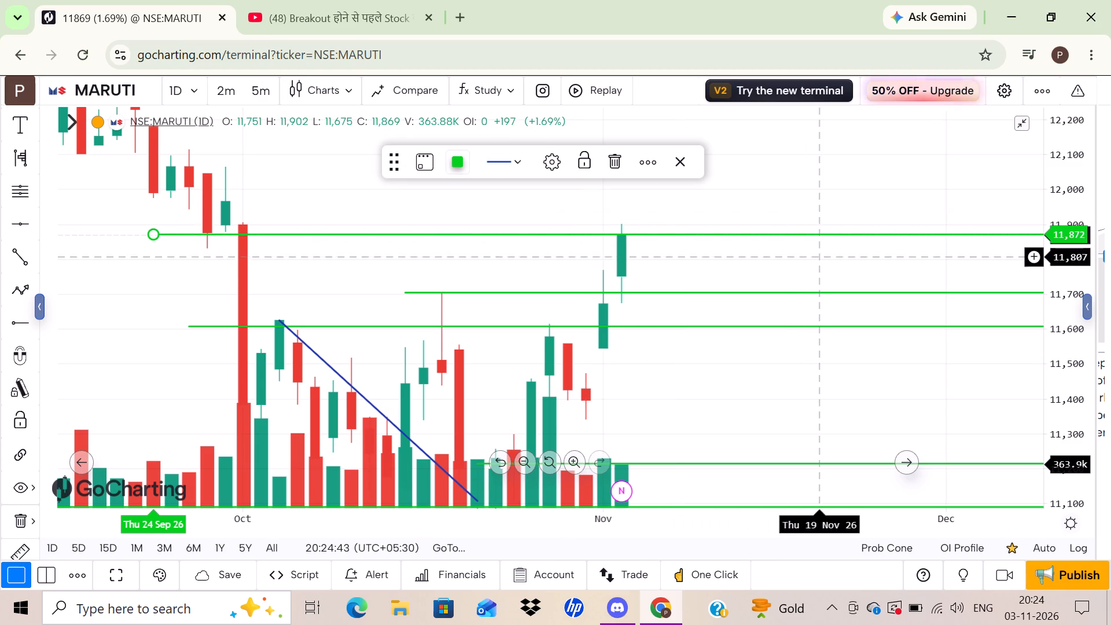
click(780, 270)
drag(752, 385, 829, 196)
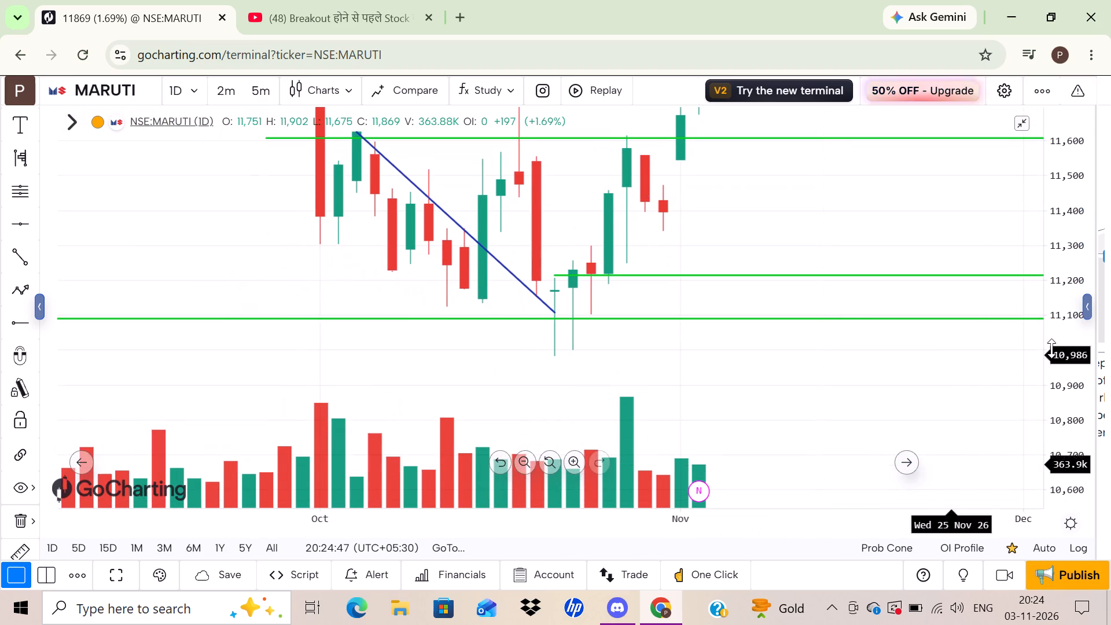
drag(1067, 221, 1083, 357)
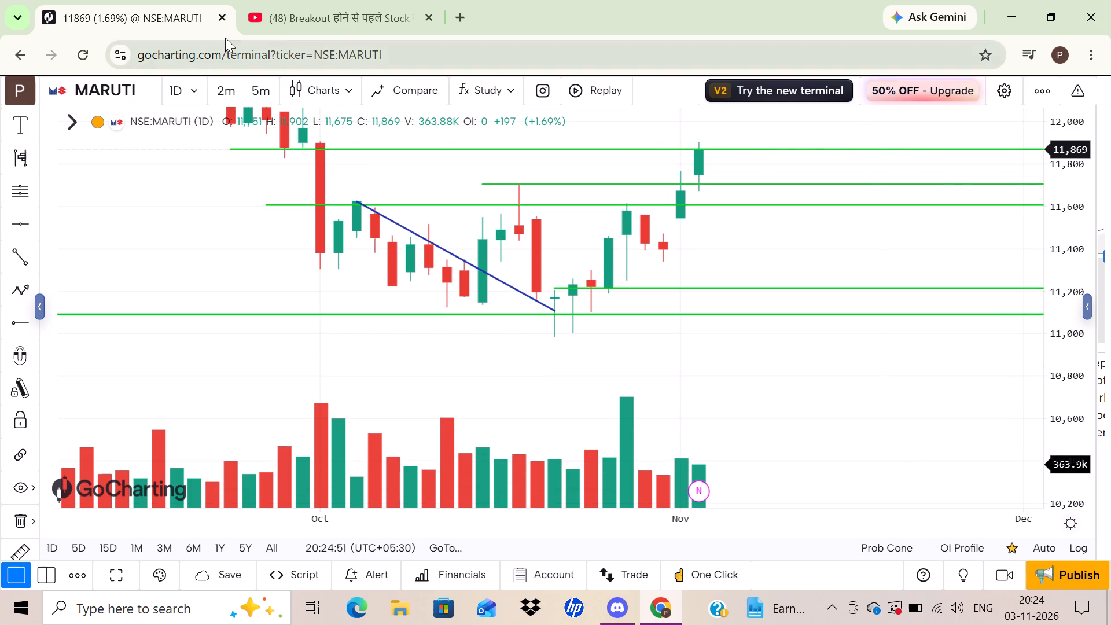
Search the symbols for BRITAN and load the NSE chart of BRITANNIA INDUSTRIES LTD.
click(140, 91)
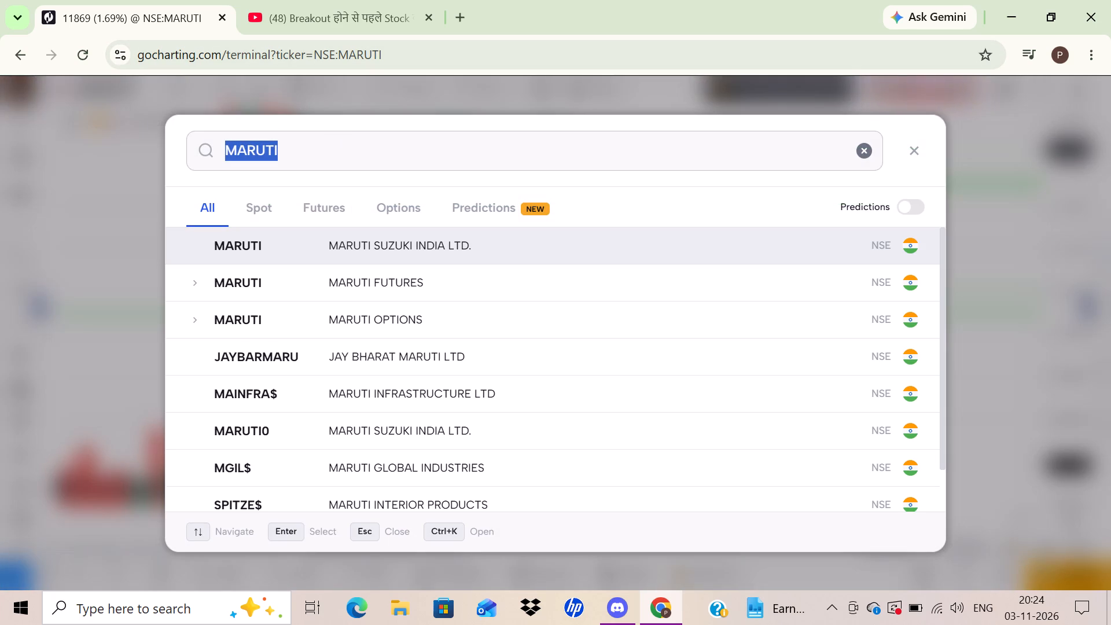
click(308, 148)
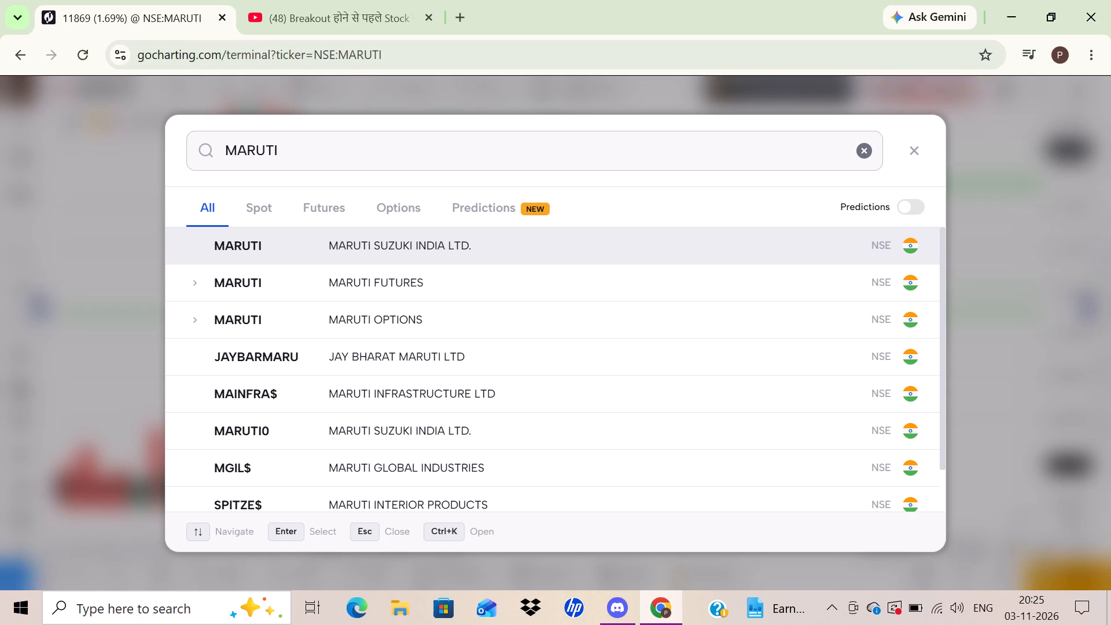
key(BackSpace)
key(BackSpace)
key(BackSpace)
key(BackSpace)
key(BackSpace)
key(BackSpace)
key(BackSpace)
key(BackSpace)
key(BackSpace)
key(BackSpace)
key(BackSpace)
key(BackSpace)
key(BackSpace)
key(BackSpace)
key(BackSpace)
key(BackSpace)
key(BackSpace)
key(BackSpace)
key(b)
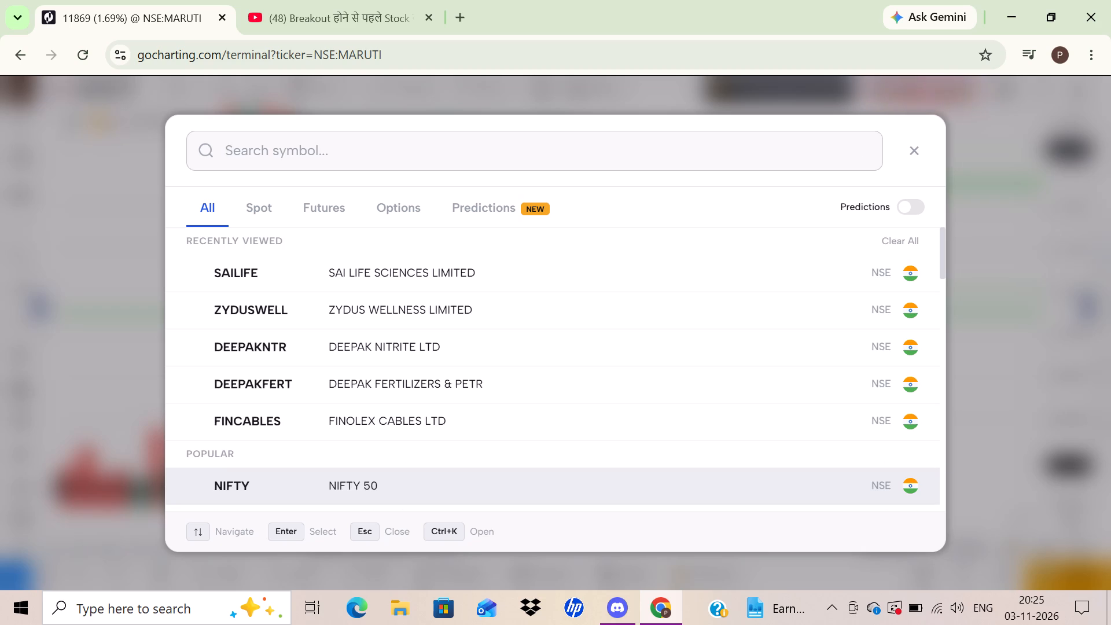
text(RIT)
text(AN)
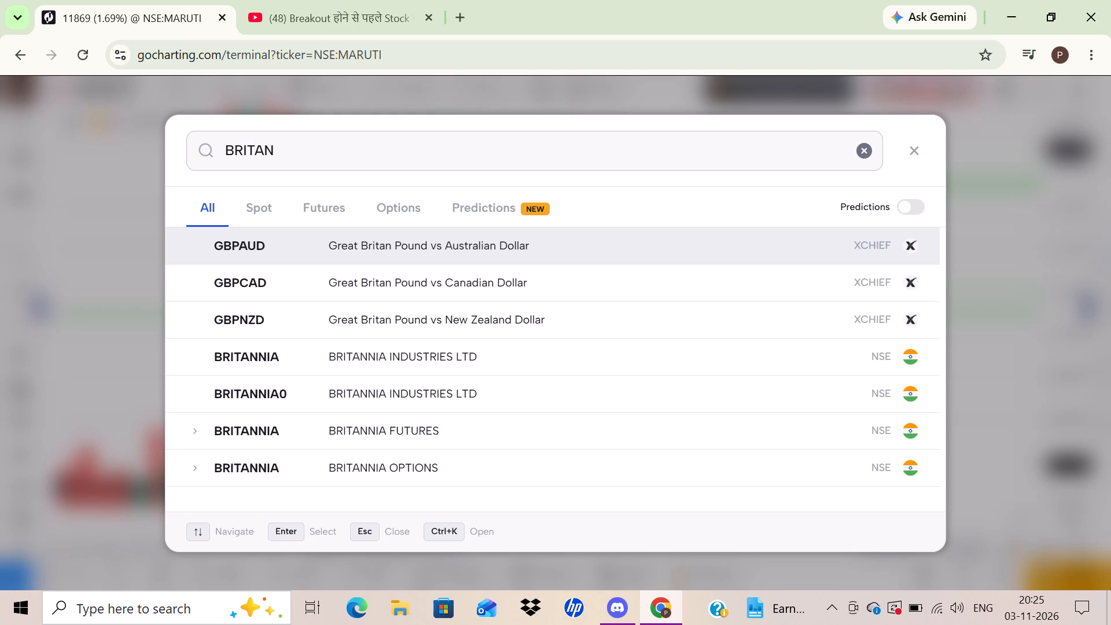
click(485, 371)
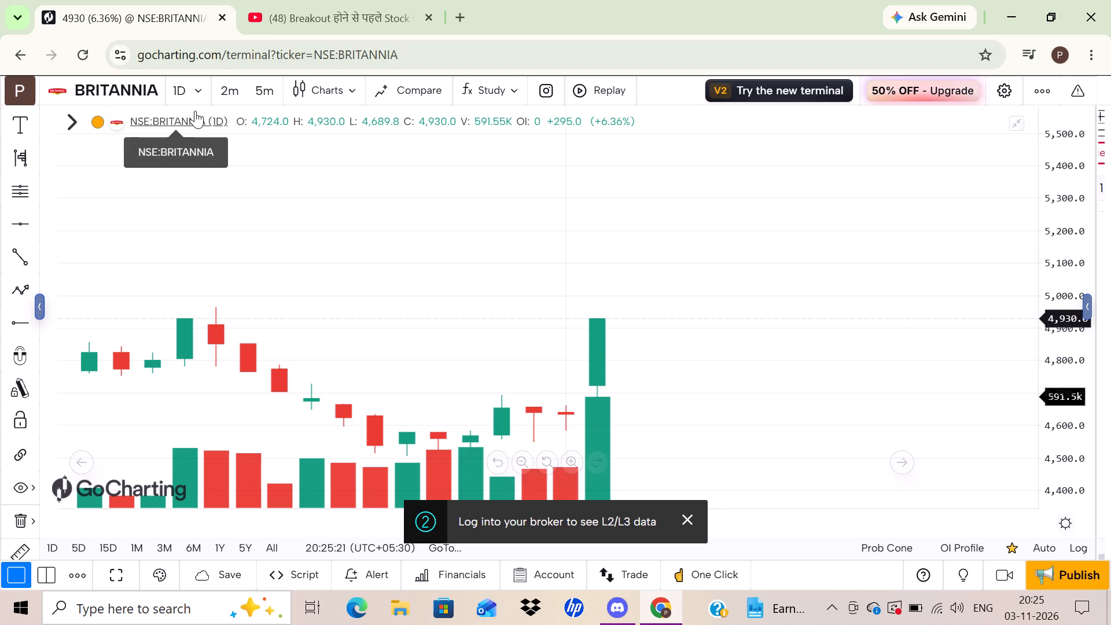
Set the BRITANNIA chart to the monthly interval.
click(179, 94)
scroll(173, 226, down, 4)
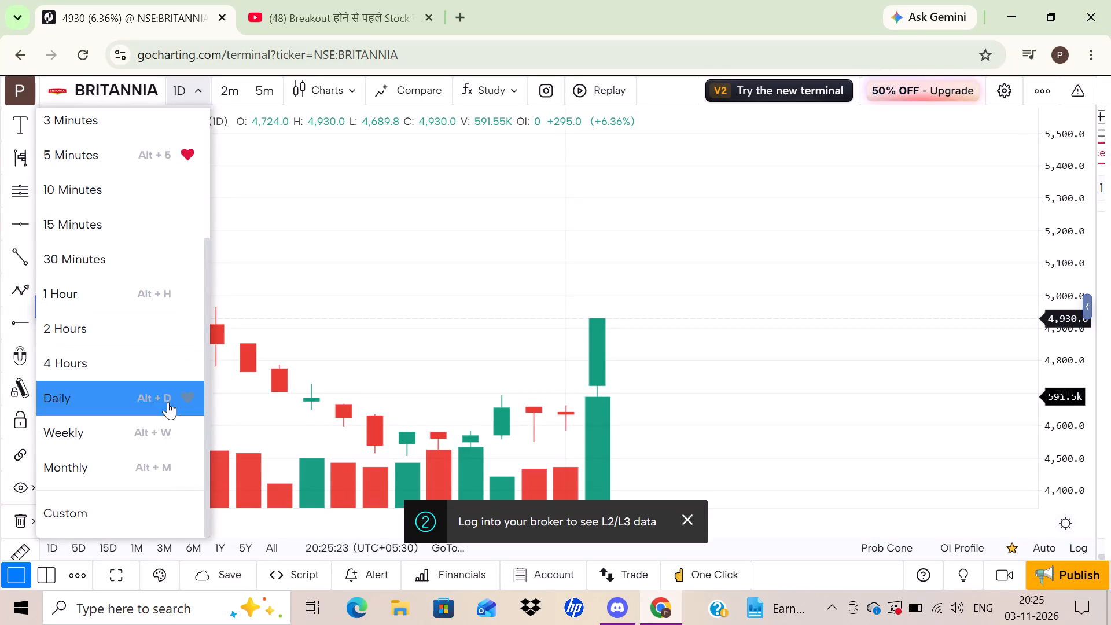
click(139, 456)
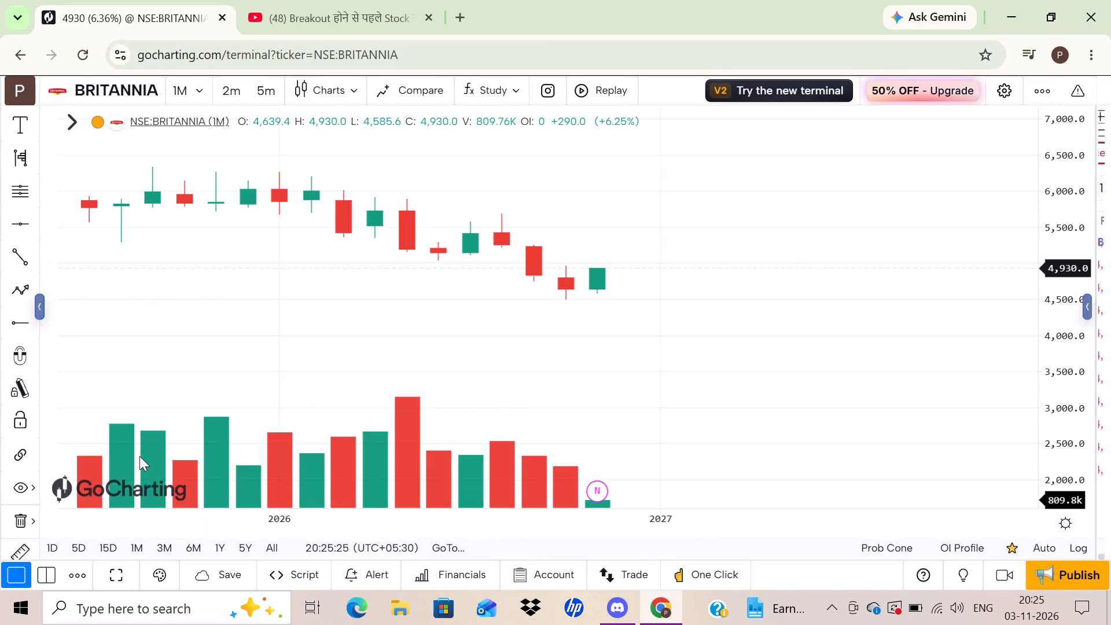
Draw a horizontal ray at about 4,500 on the monthly chart, starting at the Oct 2026 candle's low.
click(20, 325)
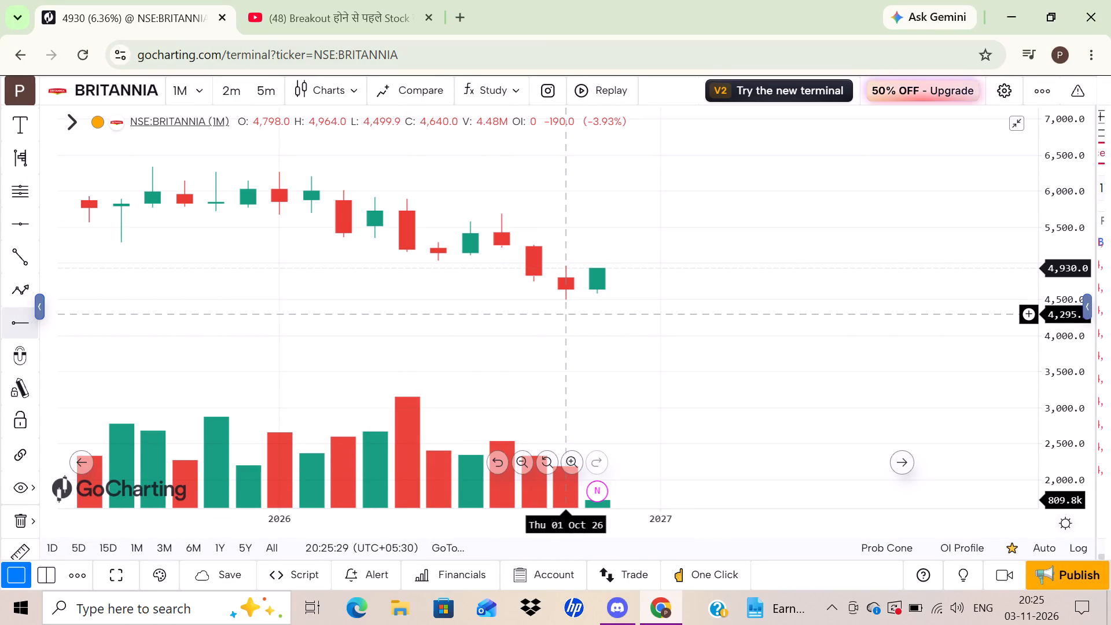
click(566, 299)
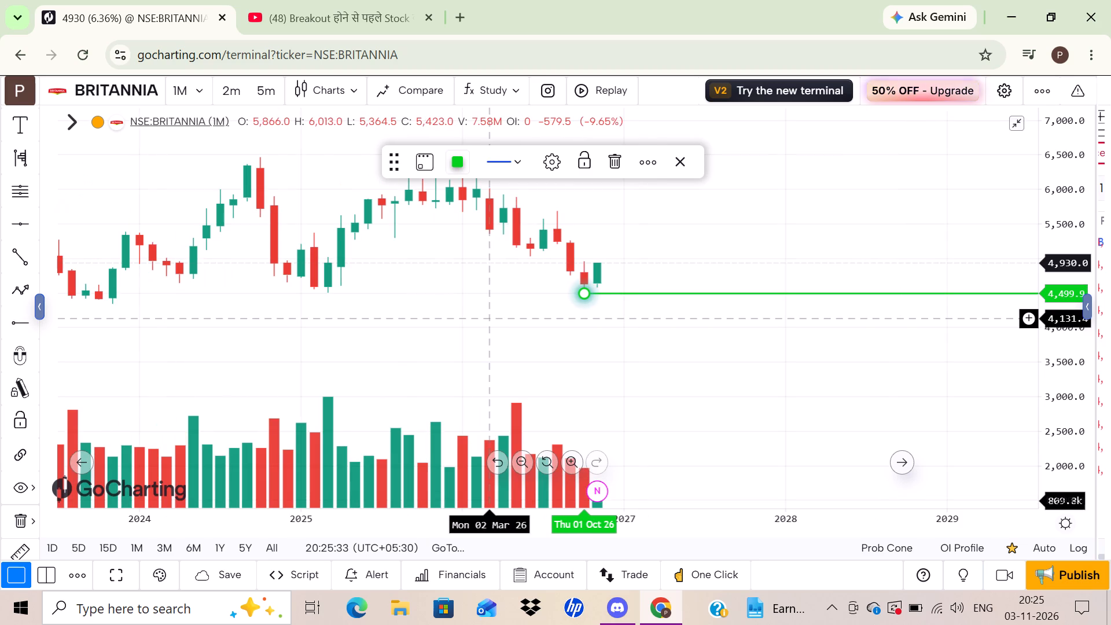
Move the horizontal ray to start around Dec 2024, lined up with the early-2025 candle's low at about 4,505.
drag(585, 297, 318, 288)
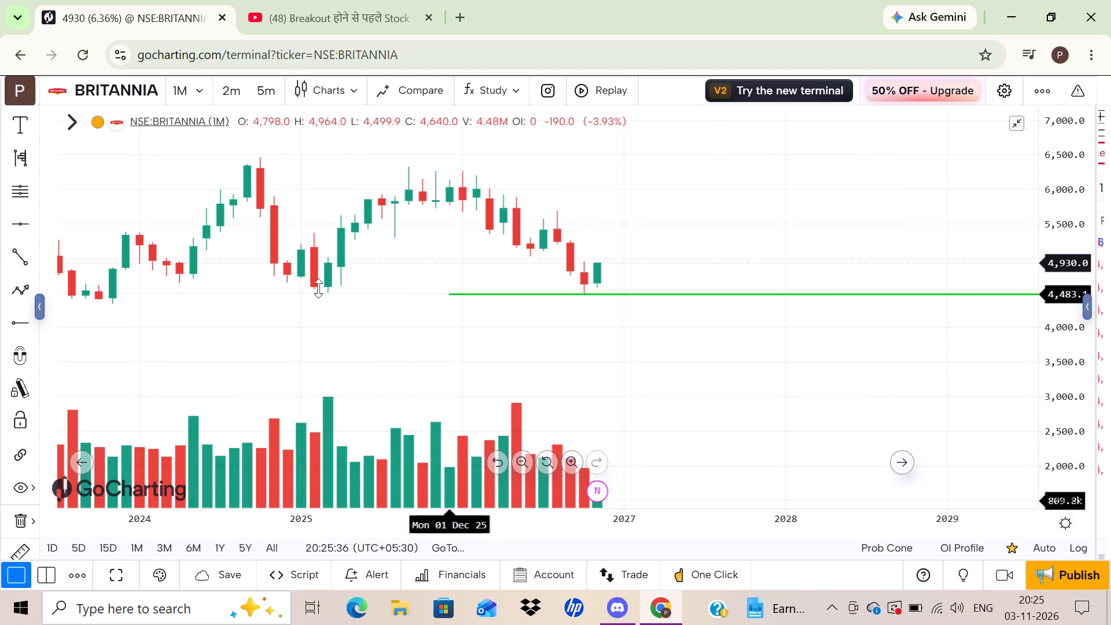
drag(318, 288, 280, 288)
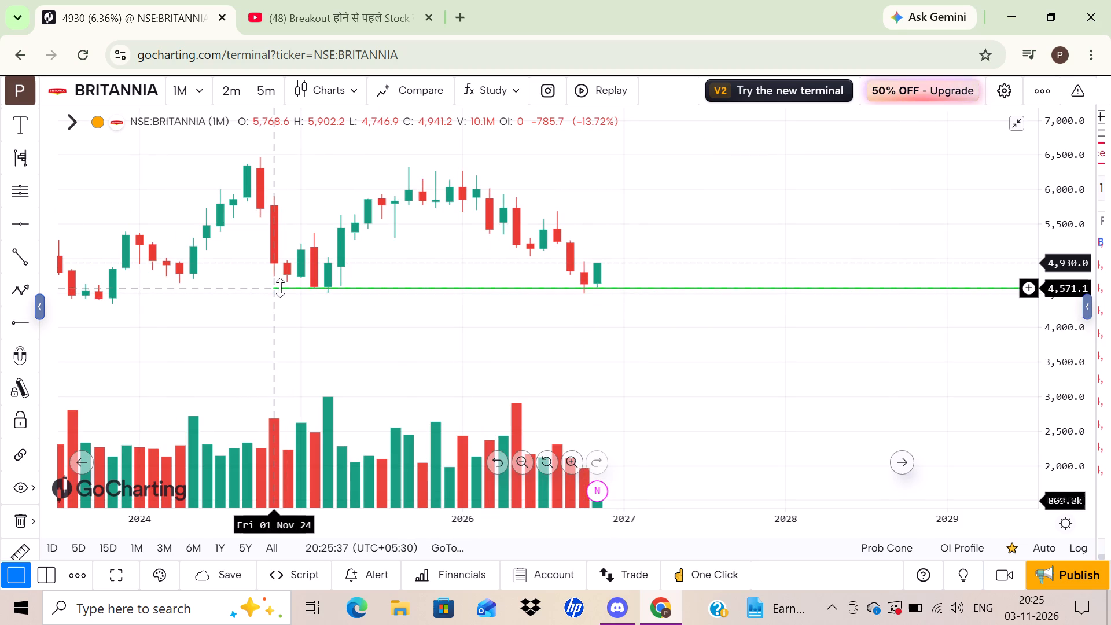
drag(280, 288, 280, 291)
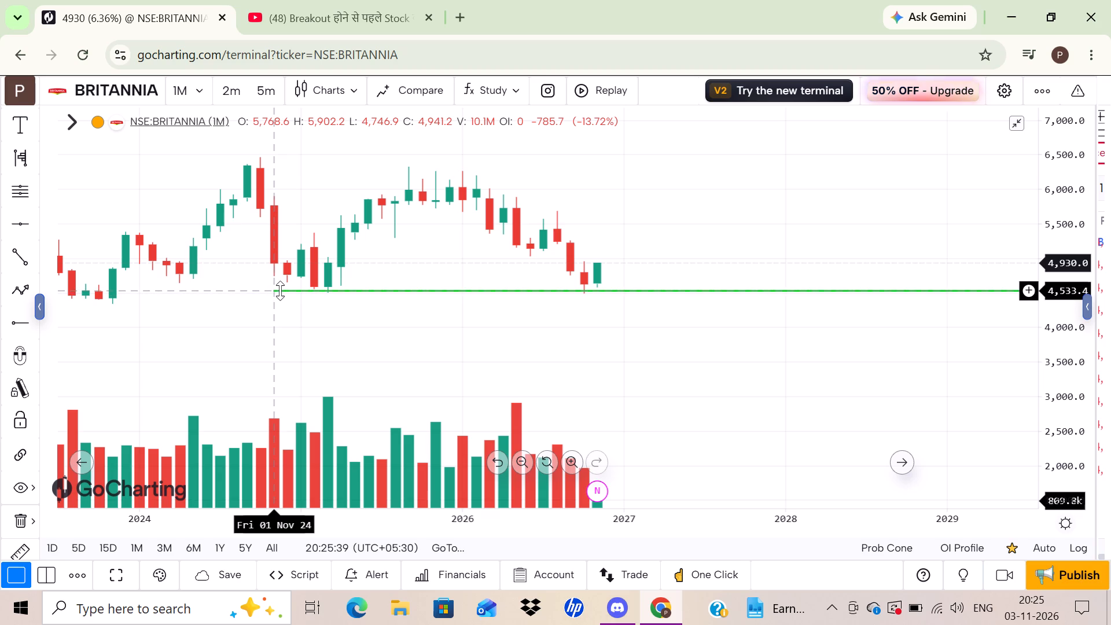
click(280, 291)
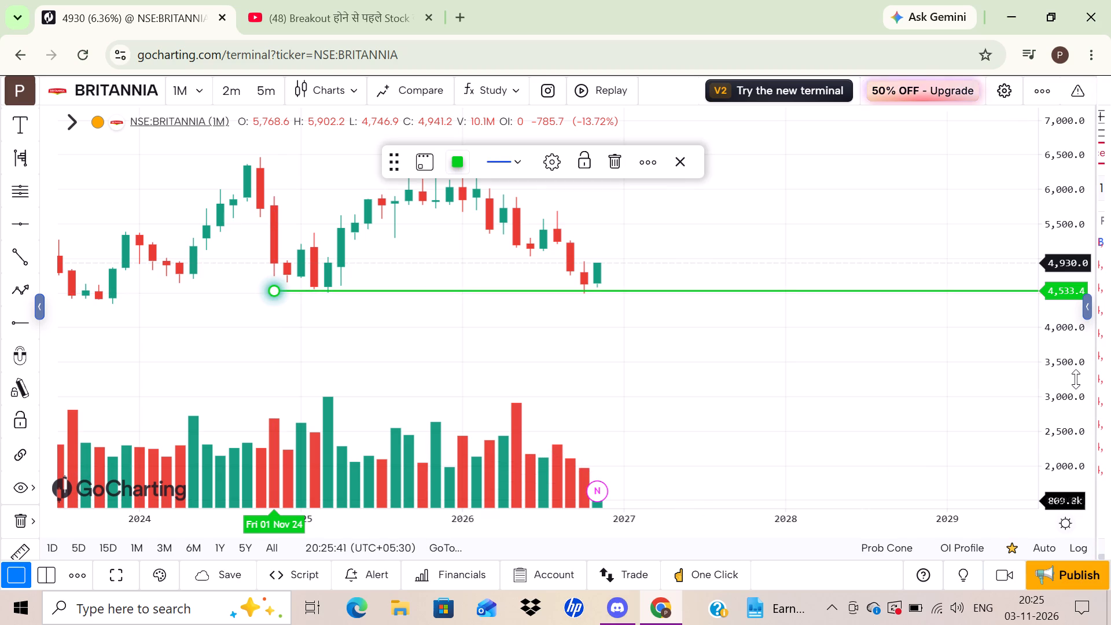
drag(1076, 379, 1057, 142)
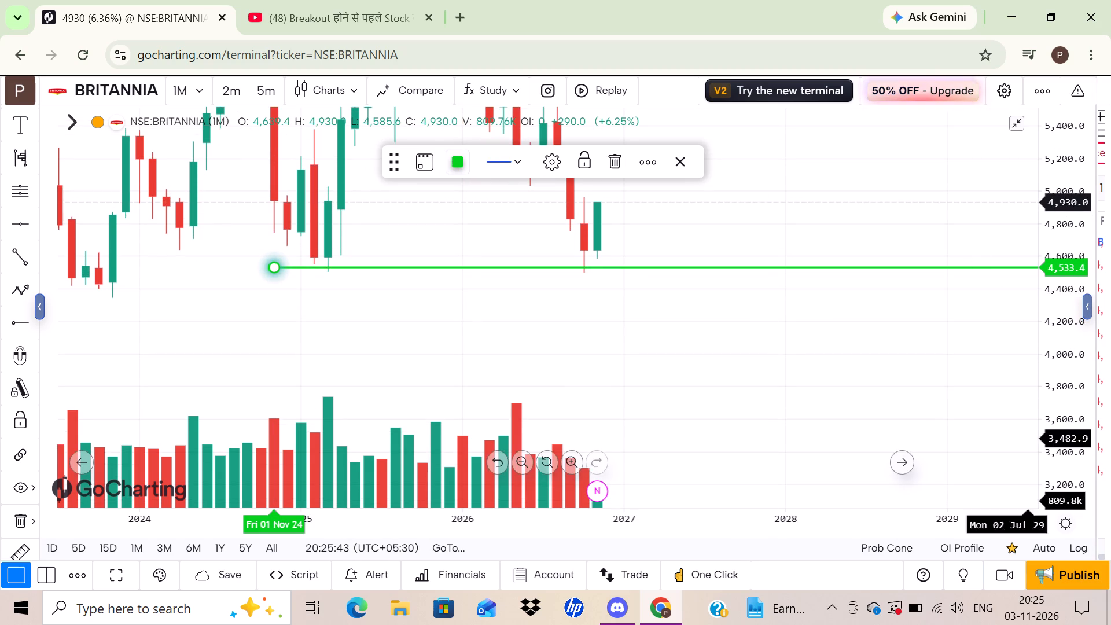
drag(1062, 393, 1039, 195)
drag(885, 311, 876, 406)
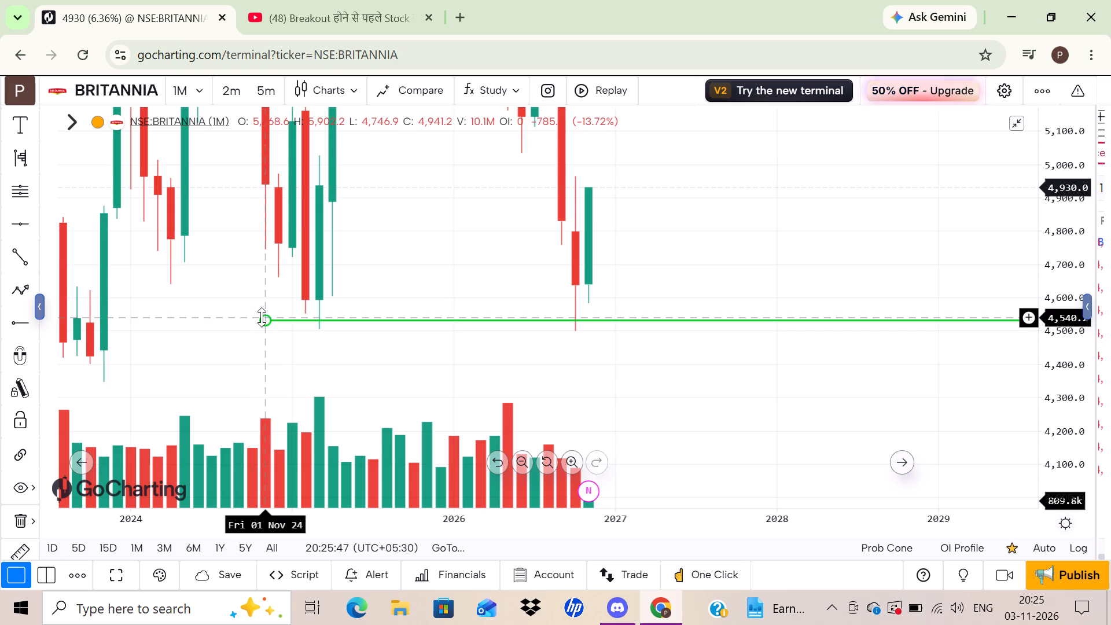
drag(262, 317, 274, 328)
click(274, 328)
click(435, 368)
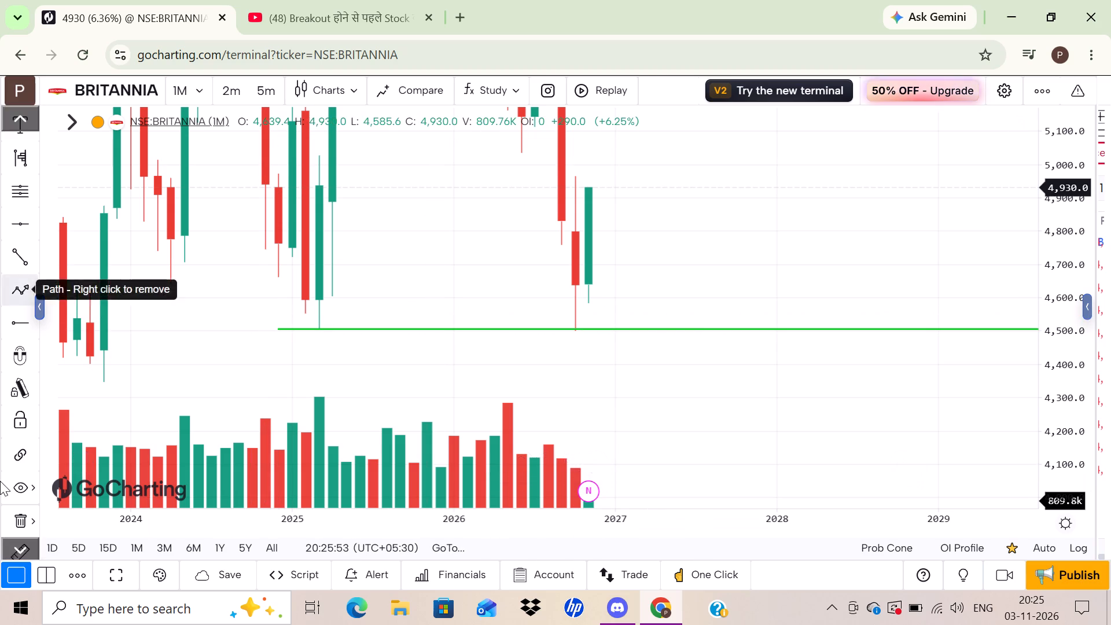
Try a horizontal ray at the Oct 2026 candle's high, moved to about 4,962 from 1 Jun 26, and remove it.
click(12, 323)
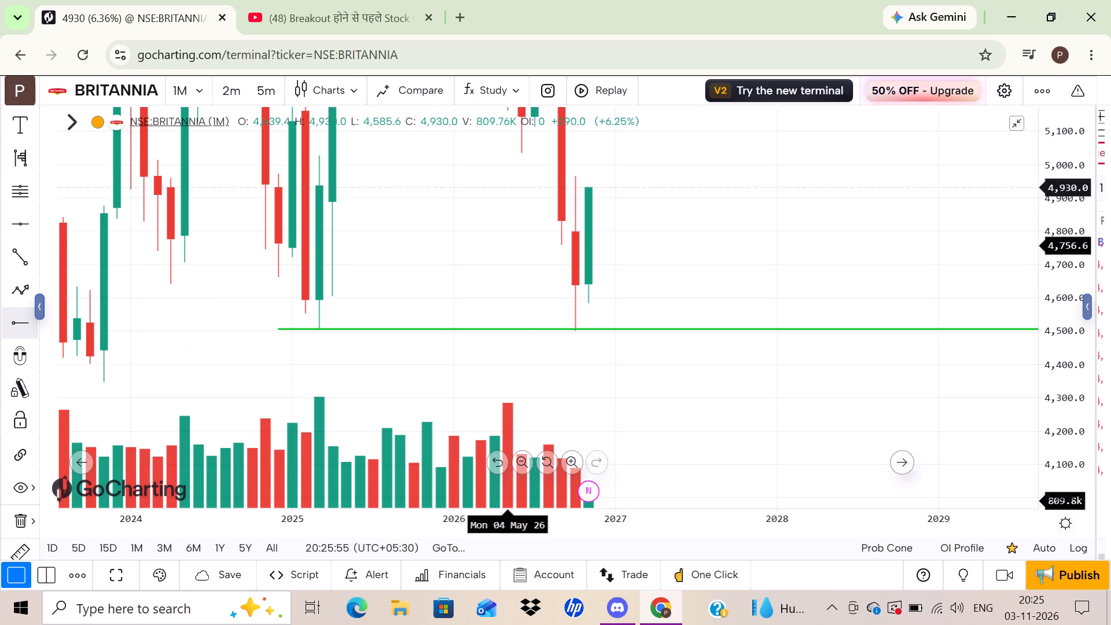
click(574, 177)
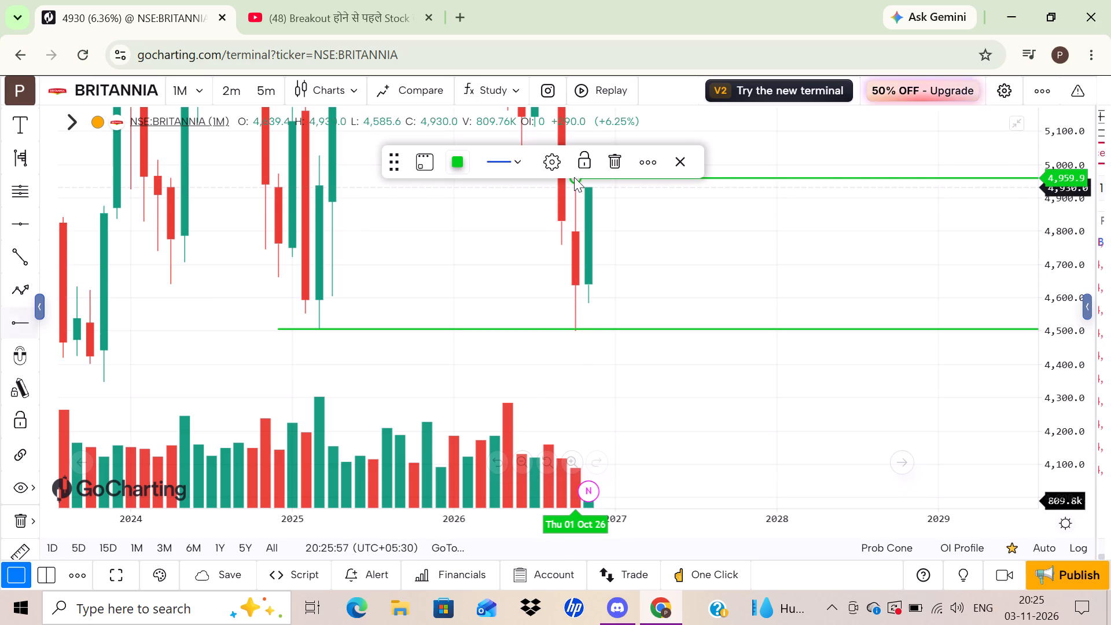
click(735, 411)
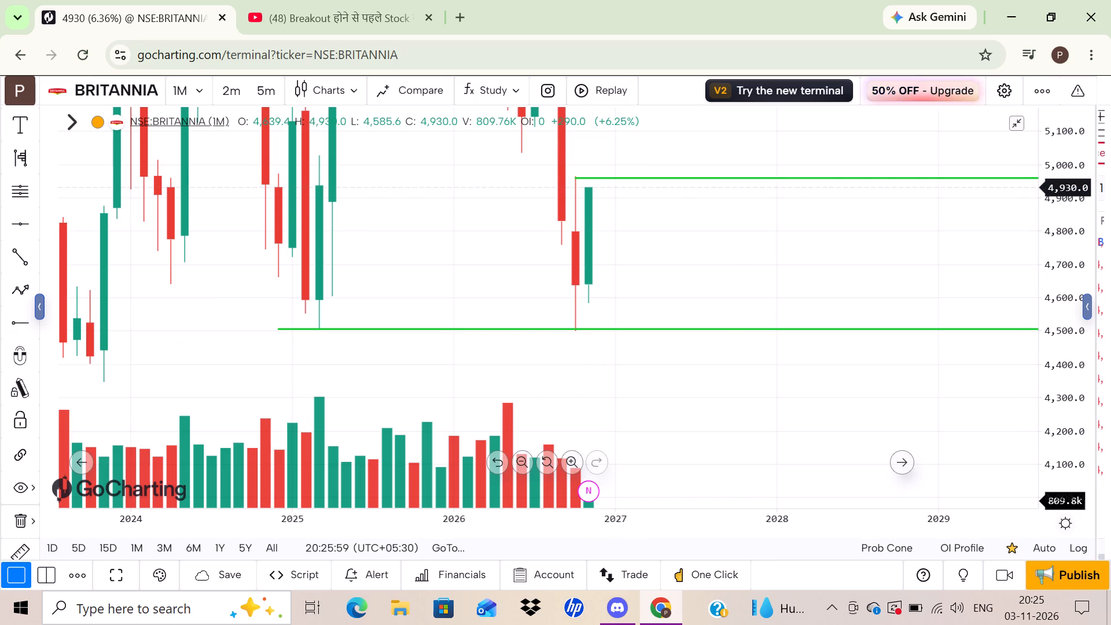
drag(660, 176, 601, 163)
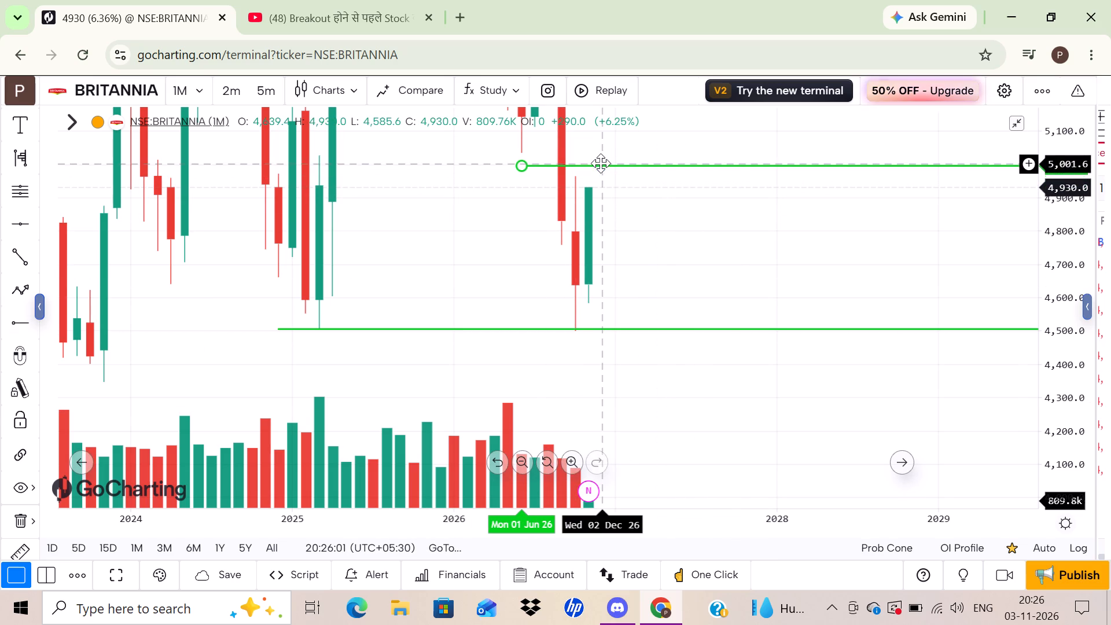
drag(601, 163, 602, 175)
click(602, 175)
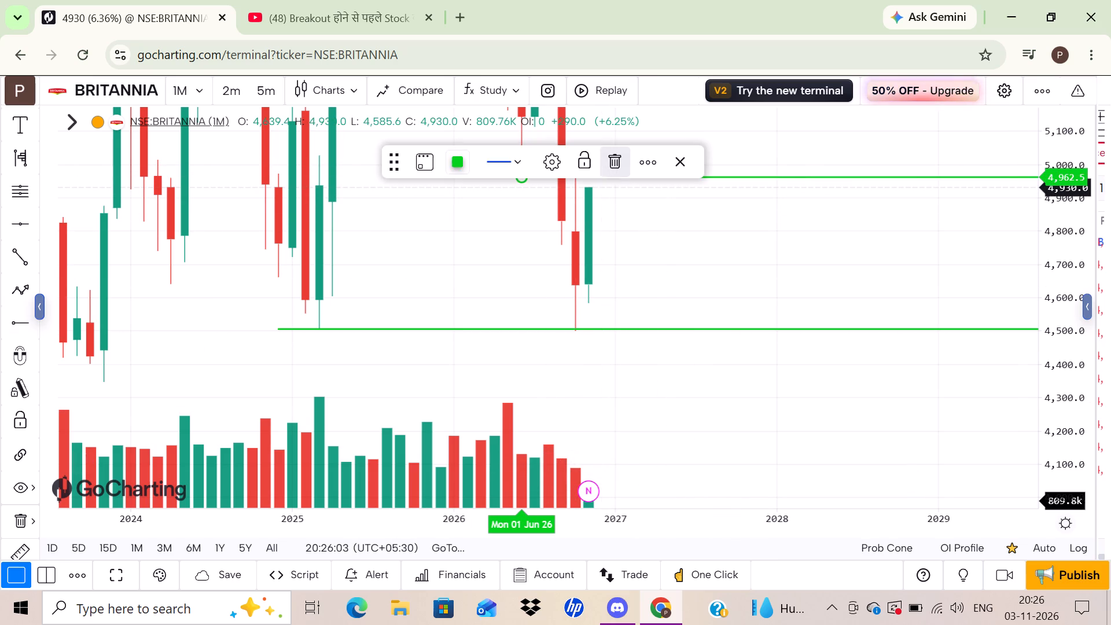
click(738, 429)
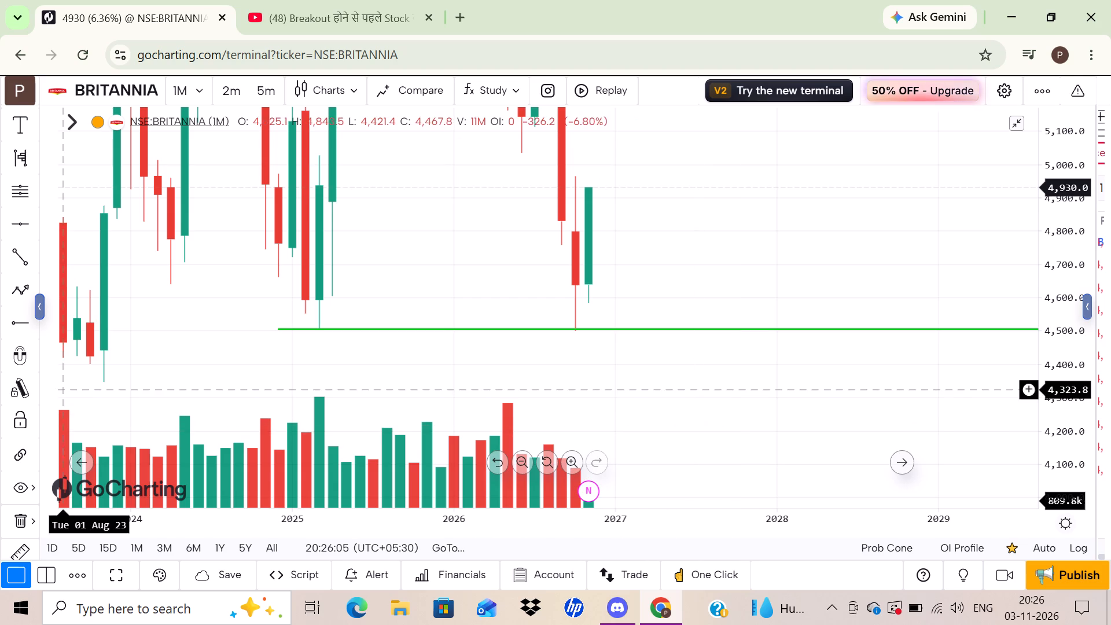
Draw a horizontal ray at about 4,960 on the monthly chart, starting at the Oct 2026 candle's high.
click(19, 328)
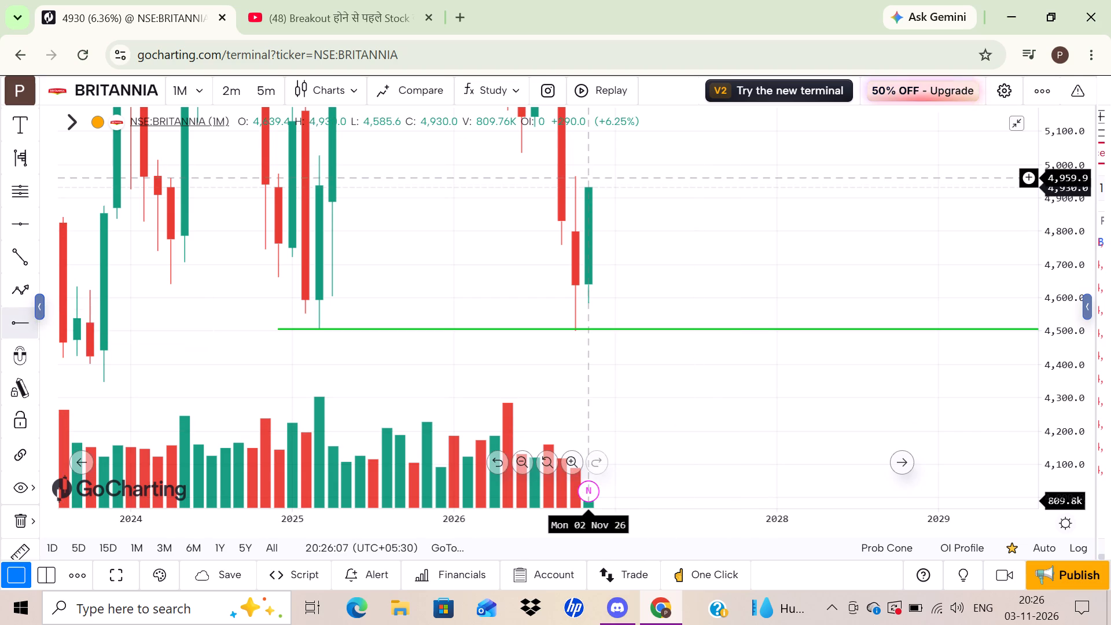
click(574, 178)
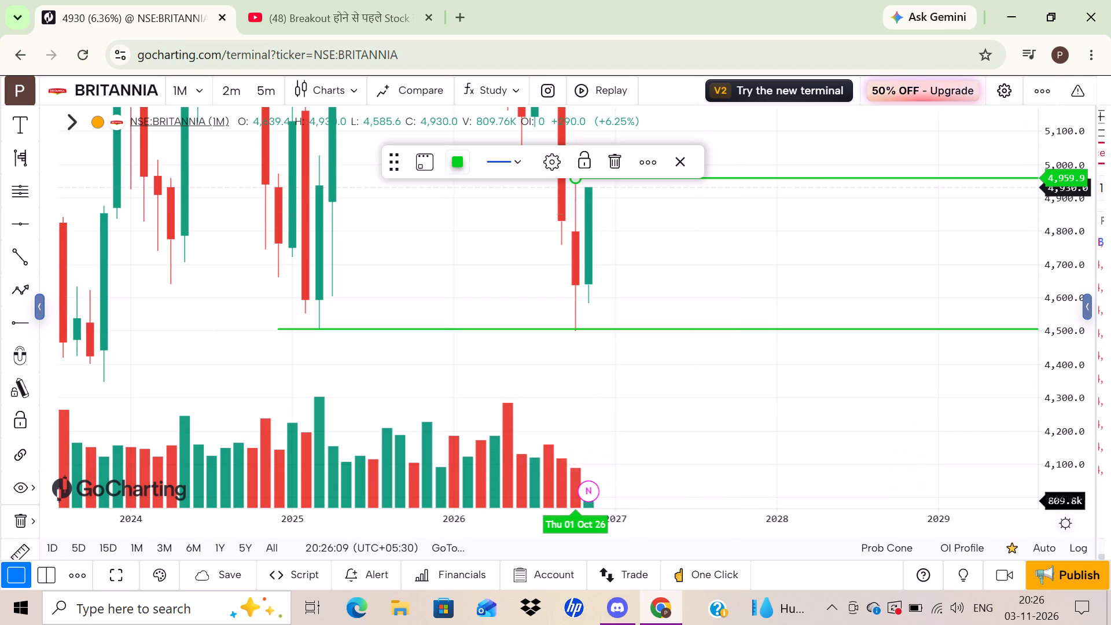
click(724, 396)
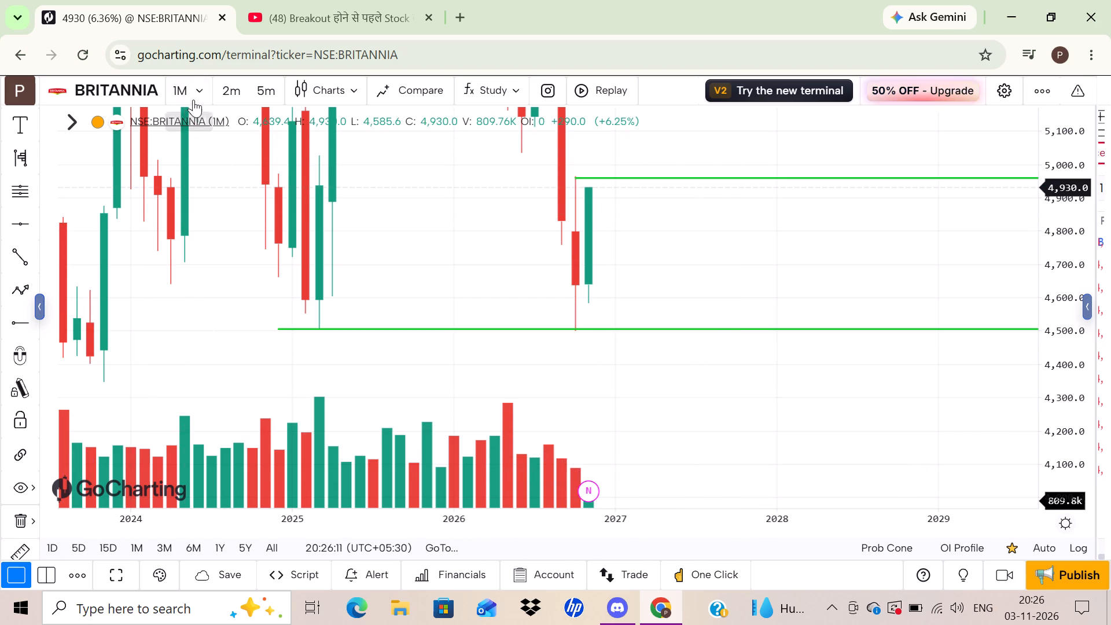
Set the BRITANNIA chart to the weekly interval.
click(193, 100)
scroll(172, 165, down, 2)
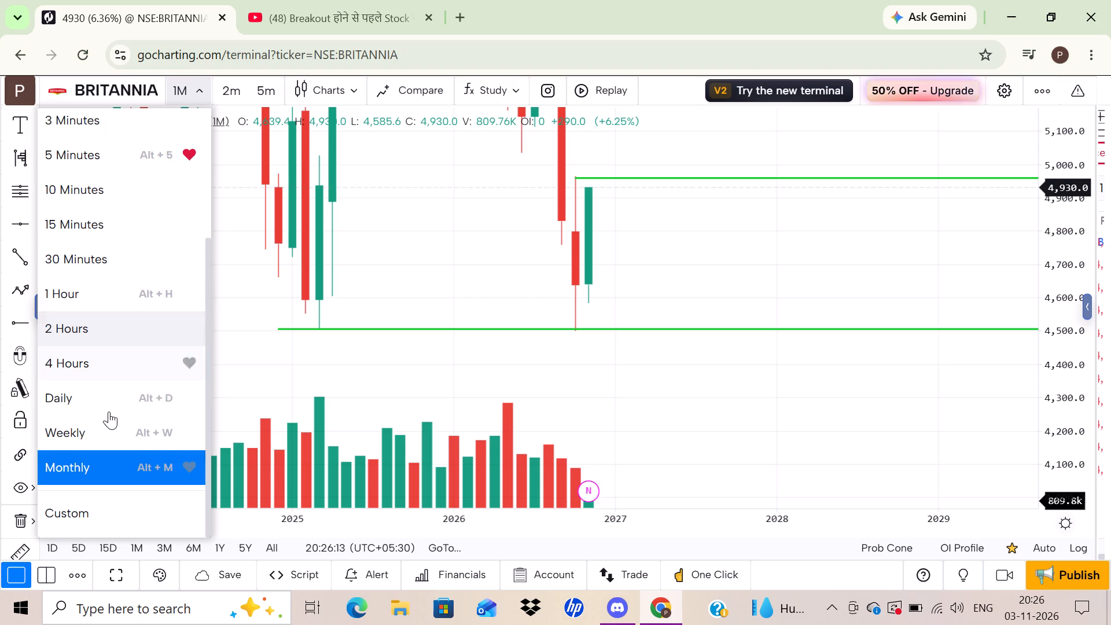
click(120, 427)
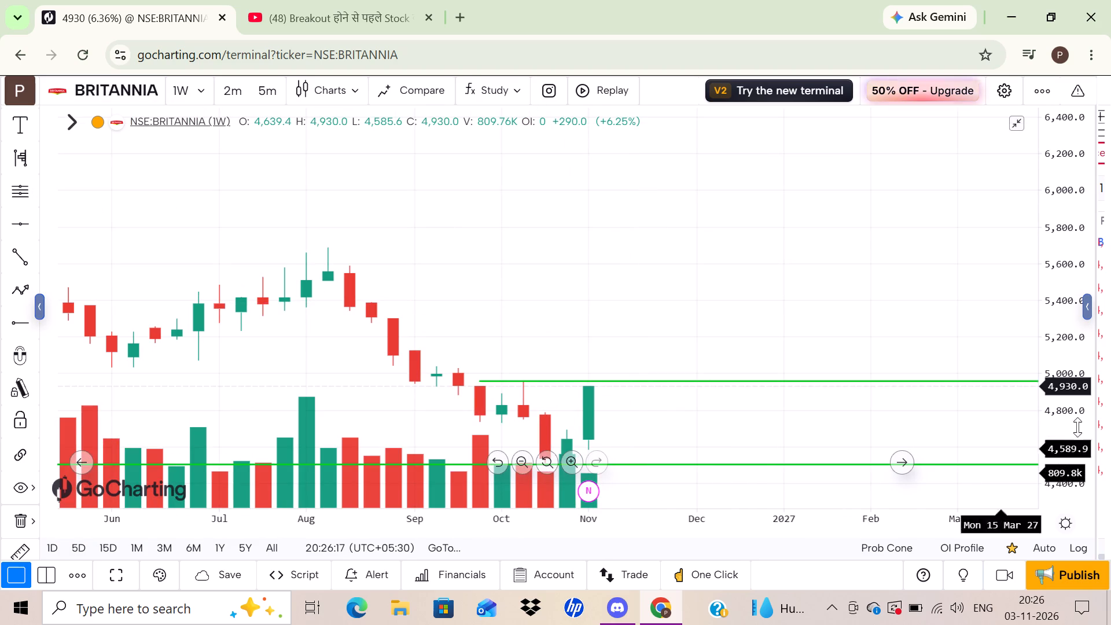
Move the upper horizontal ray to about 4,935 on the weekly chart, starting at 31 Aug 26.
drag(1066, 410, 1037, 288)
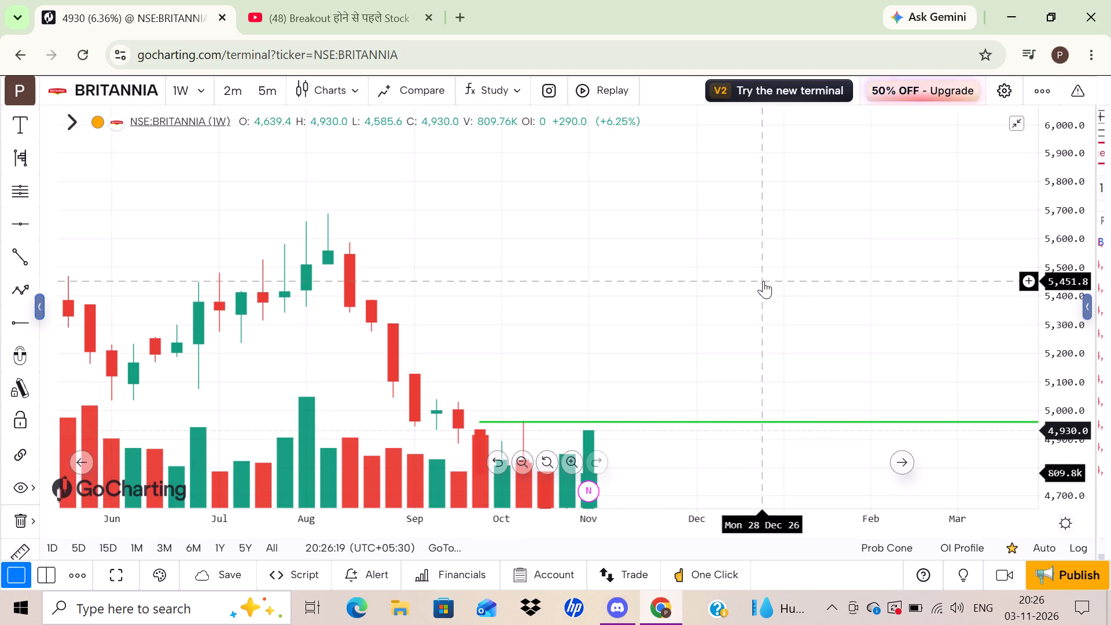
drag(763, 281, 741, 74)
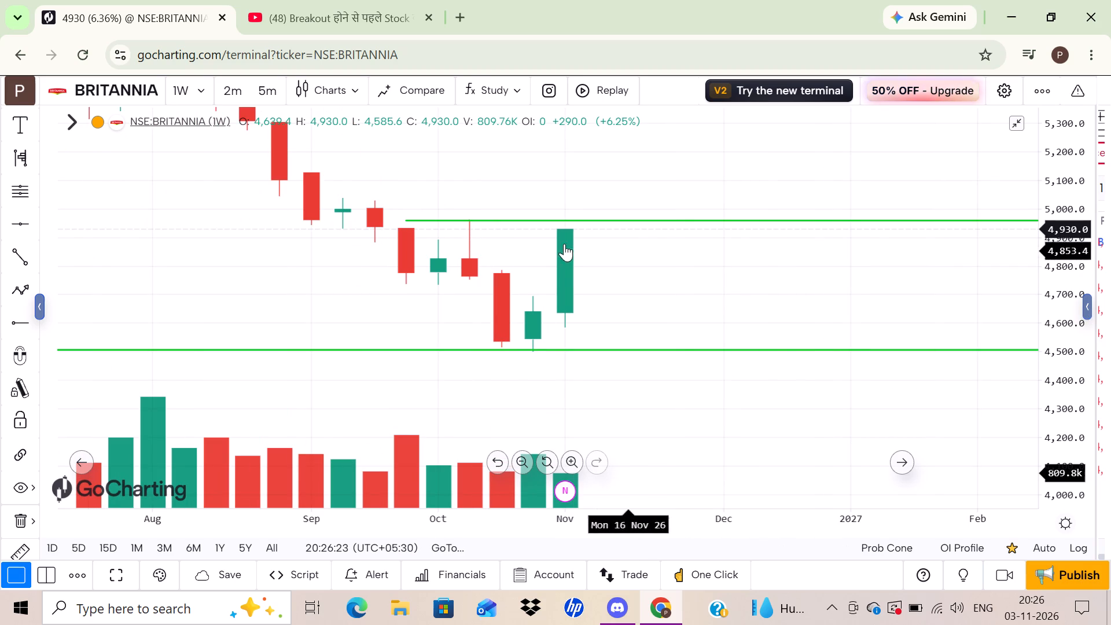
drag(414, 219, 348, 223)
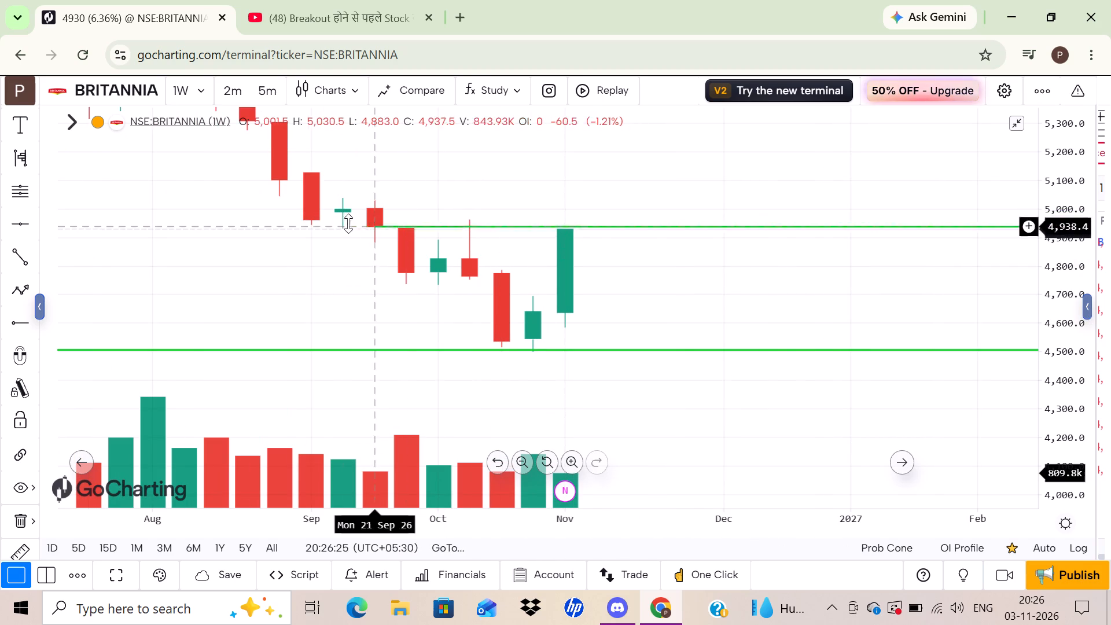
drag(348, 223, 281, 227)
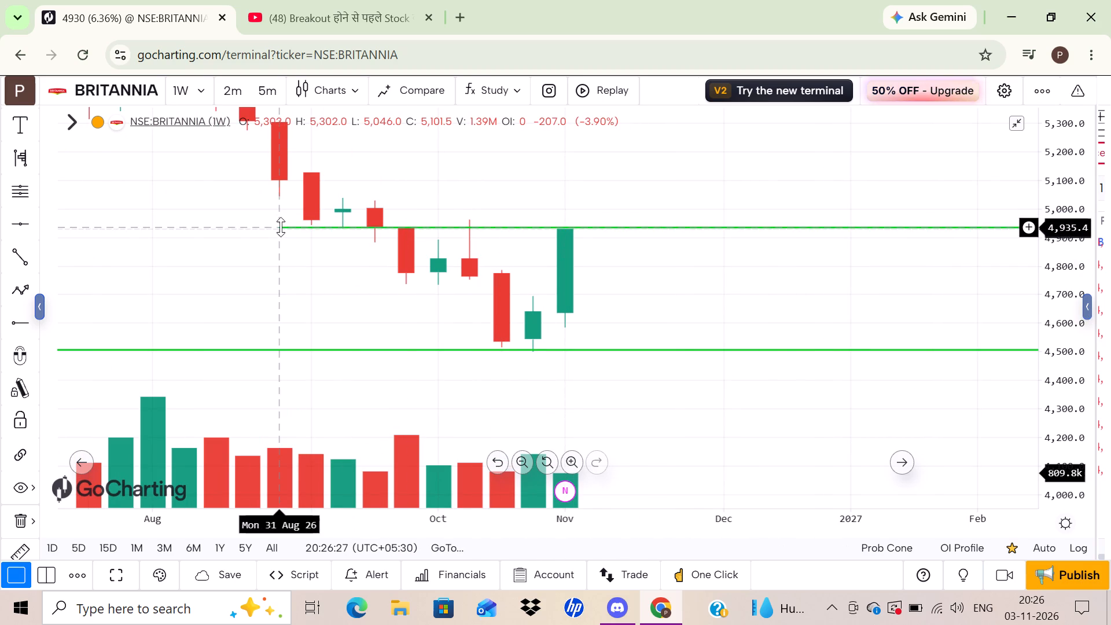
click(281, 227)
click(730, 451)
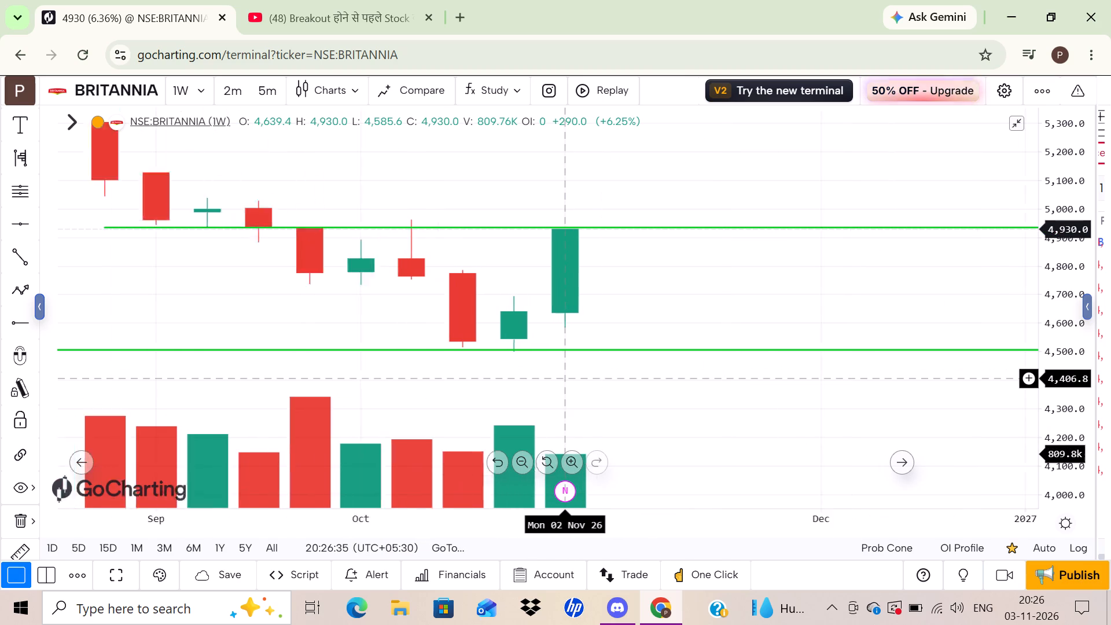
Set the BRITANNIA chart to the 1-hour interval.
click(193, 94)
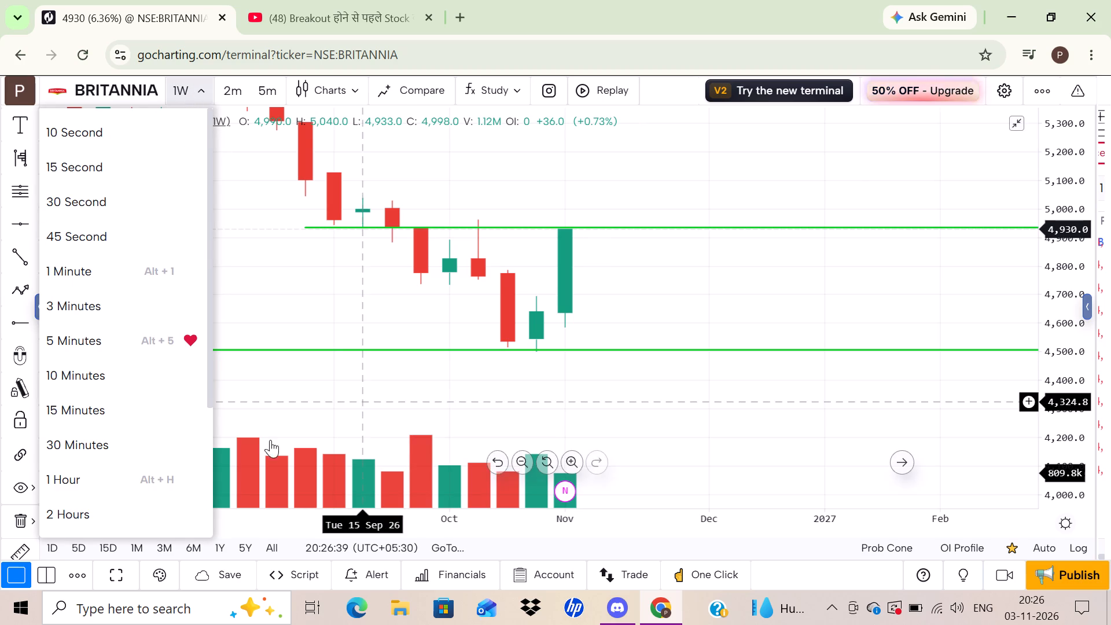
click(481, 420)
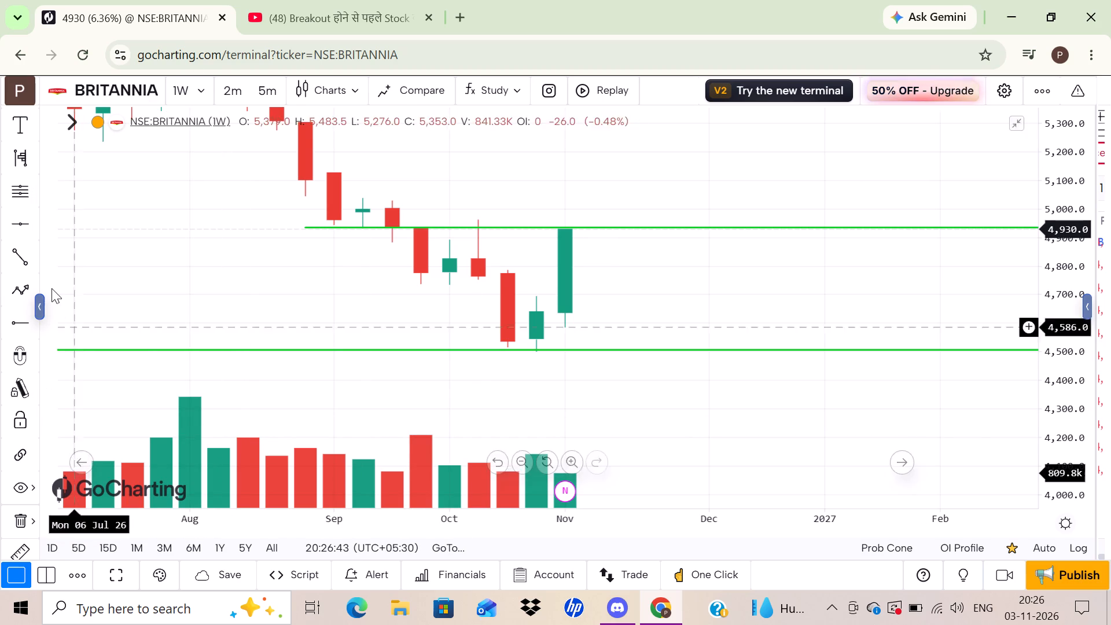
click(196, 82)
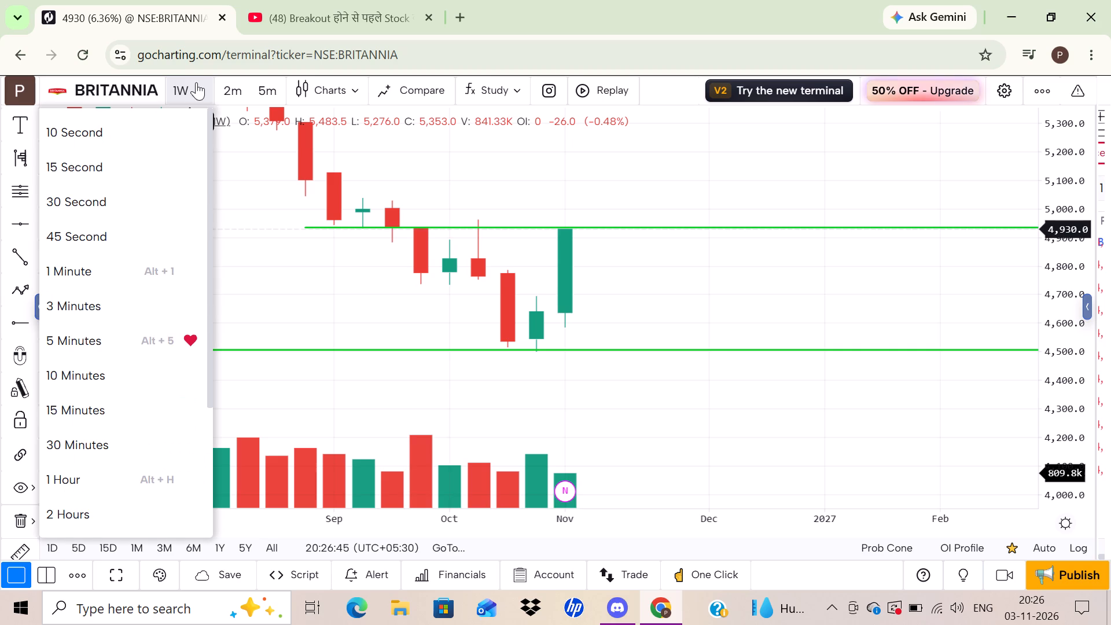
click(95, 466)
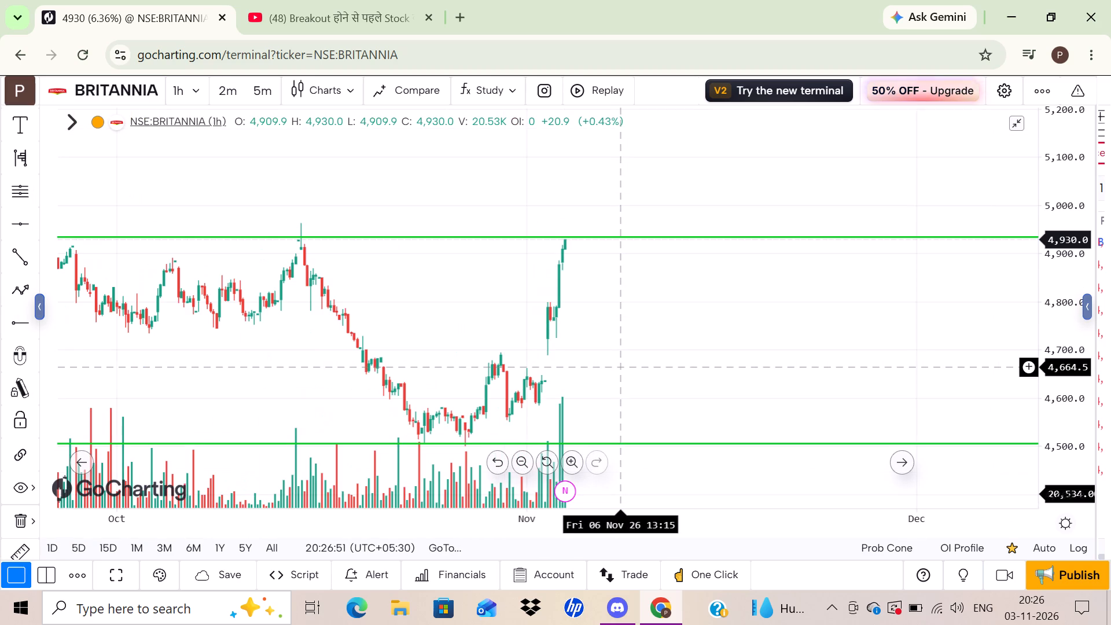
Set the BRITANNIA chart to the daily interval.
click(189, 93)
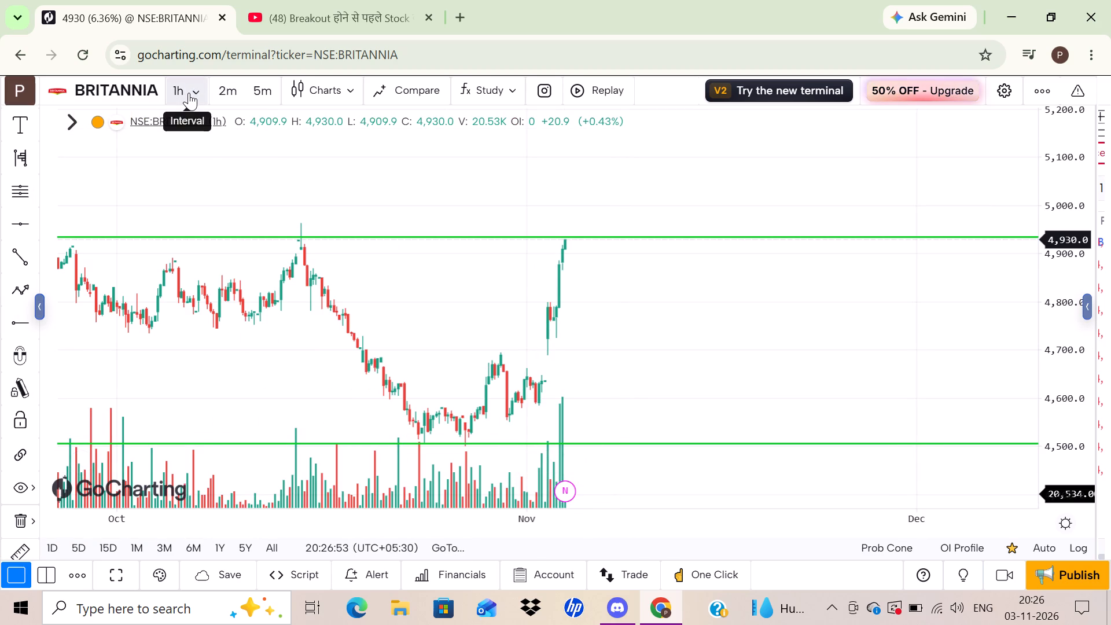
scroll(109, 362, down, 3)
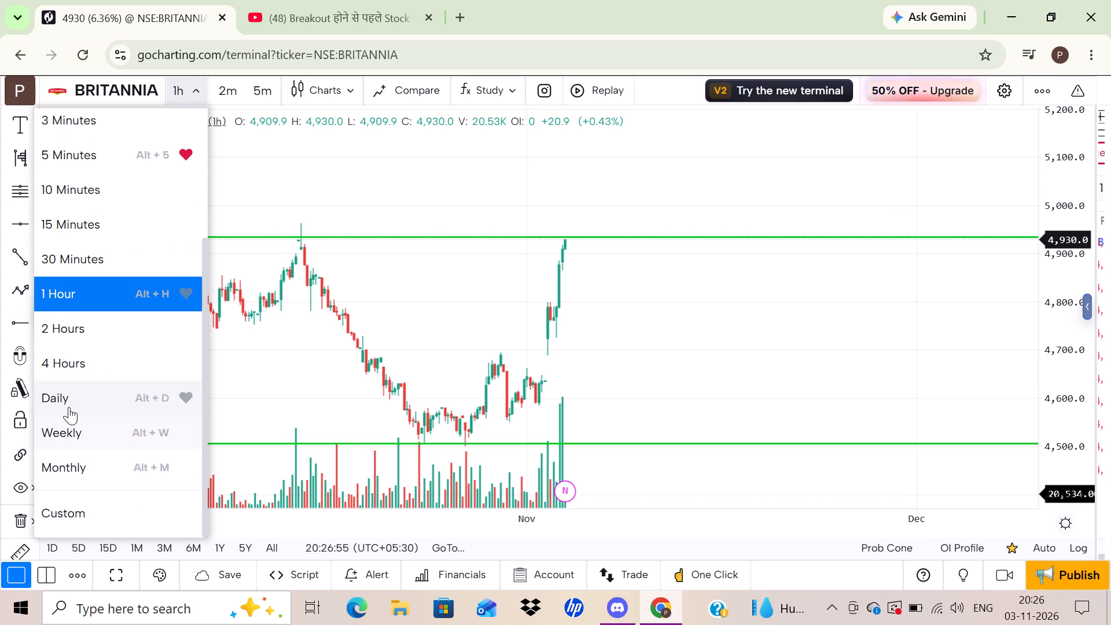
click(68, 406)
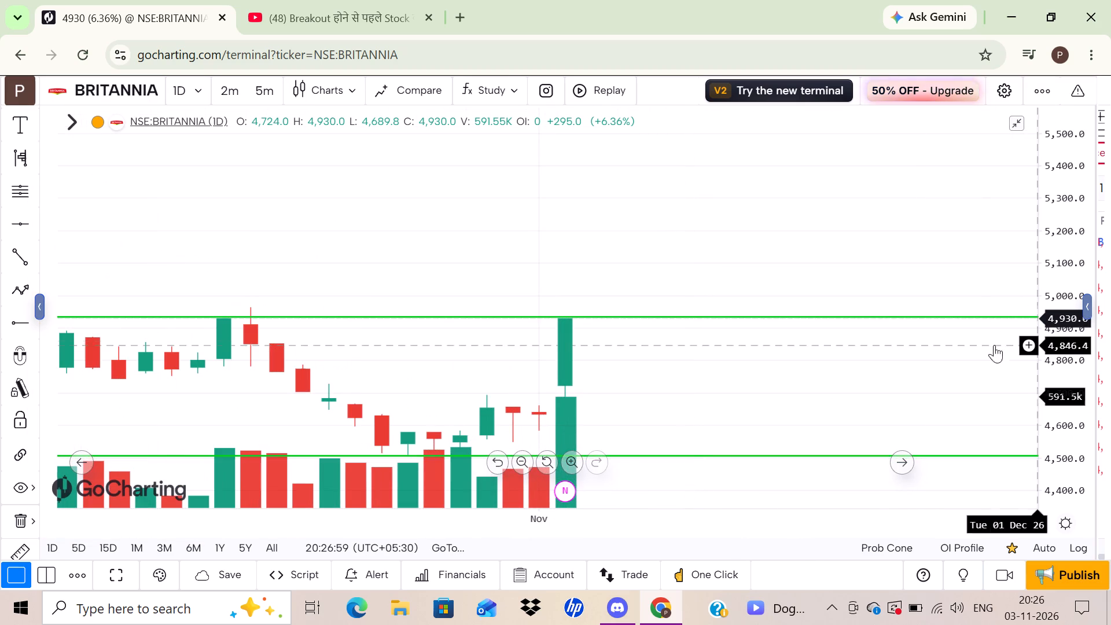
Place a horizontal ray at about 4,762 on the daily BRITANNIA chart, starting at the 06 Oct 26 candle.
drag(1059, 356, 1061, 437)
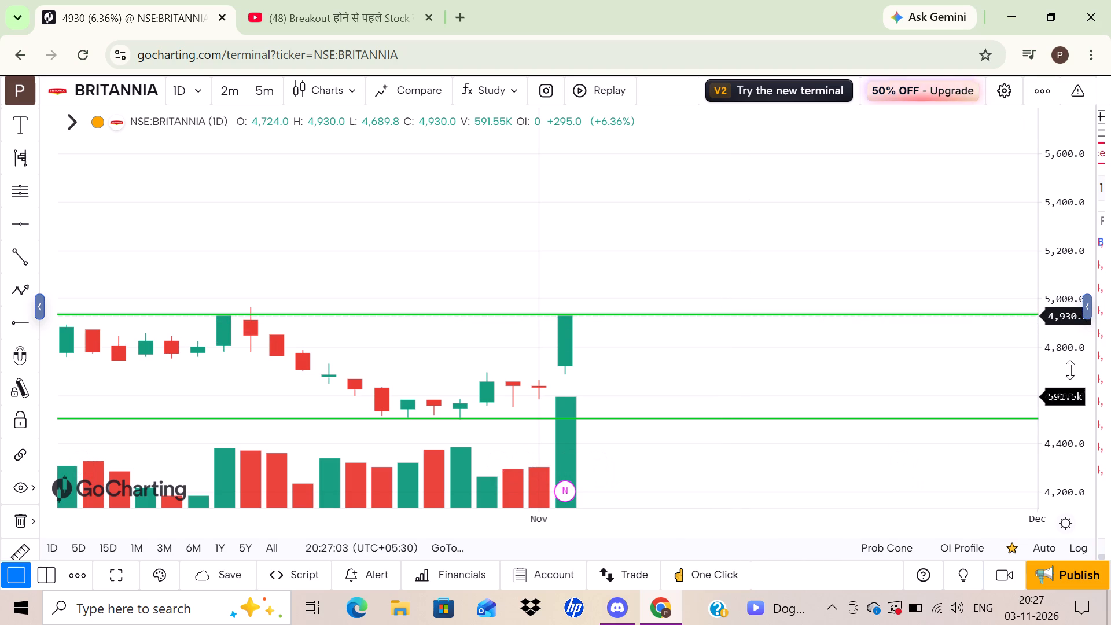
drag(1070, 370, 1042, 214)
drag(773, 410, 796, 263)
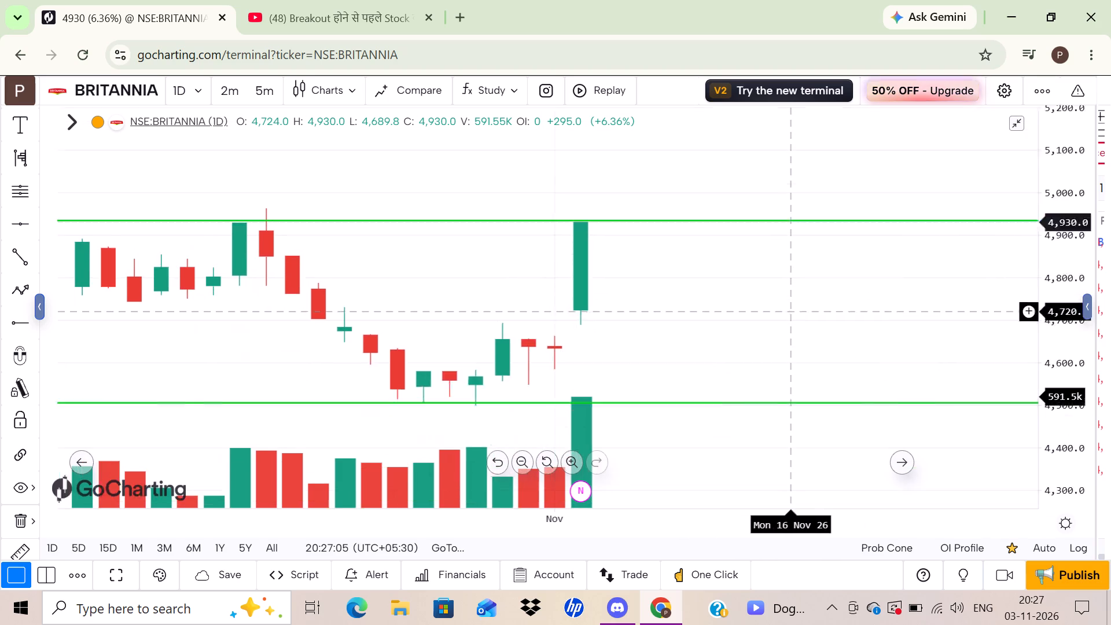
drag(796, 263, 797, 225)
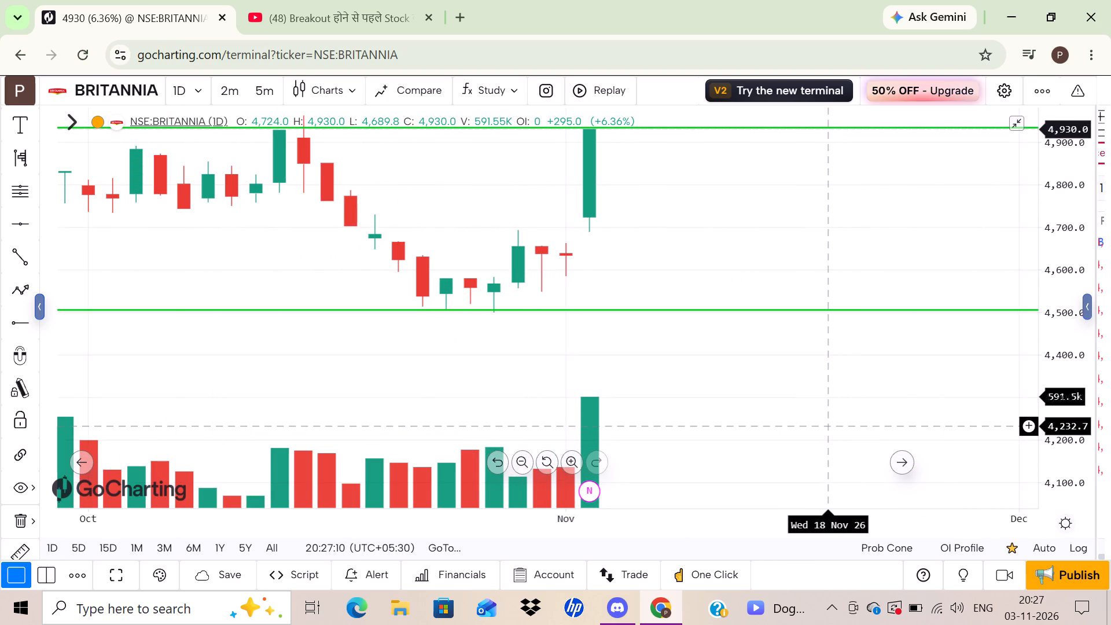
click(12, 319)
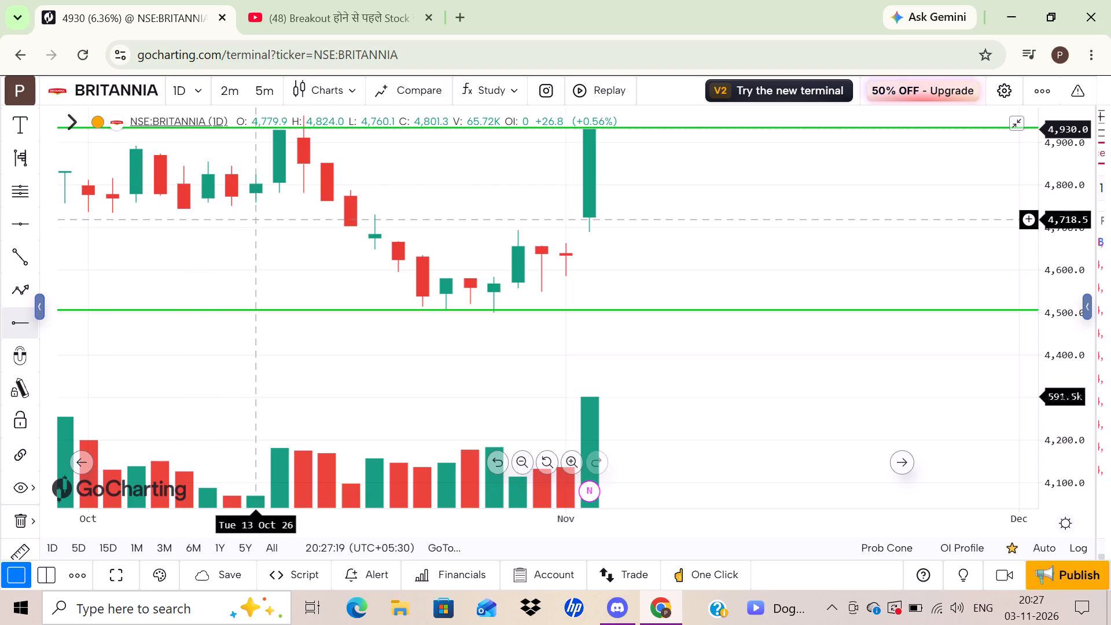
drag(1051, 227, 1047, 294)
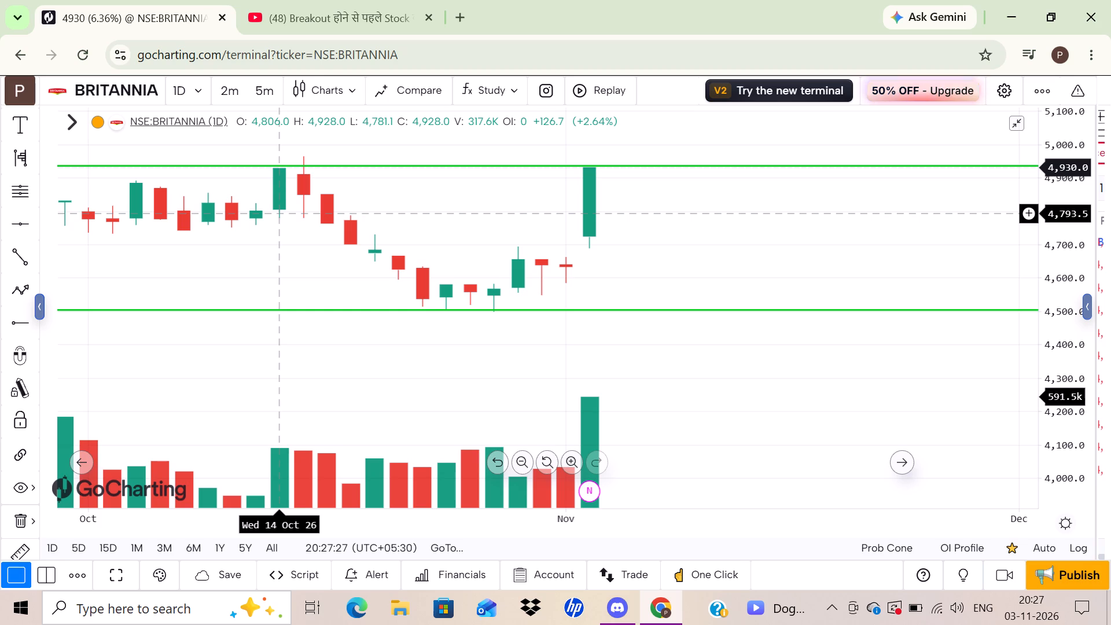
click(134, 223)
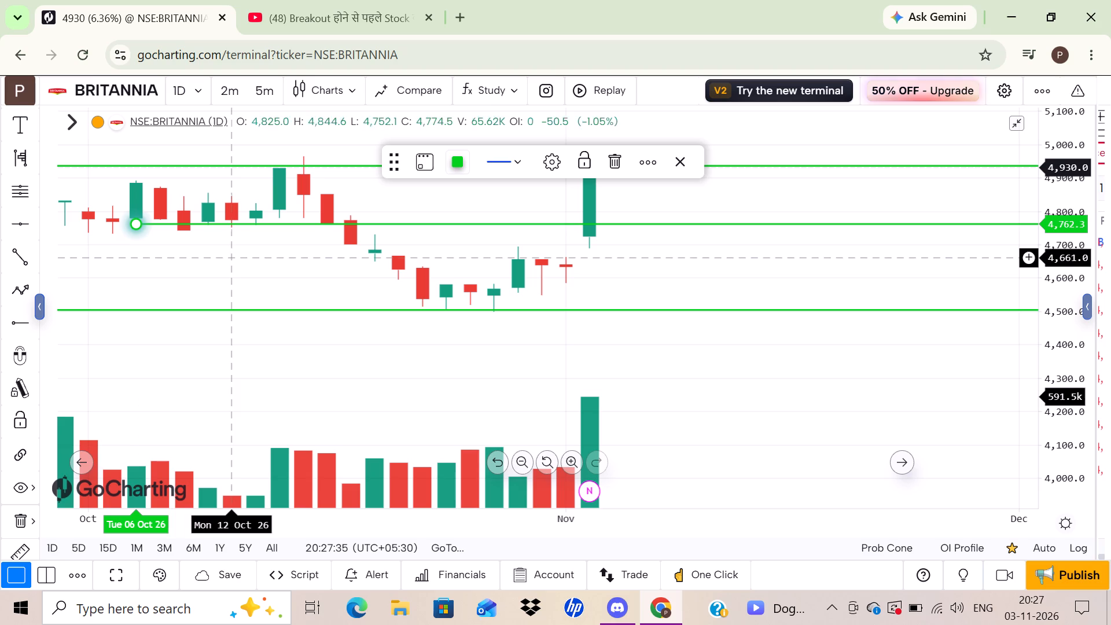
click(231, 258)
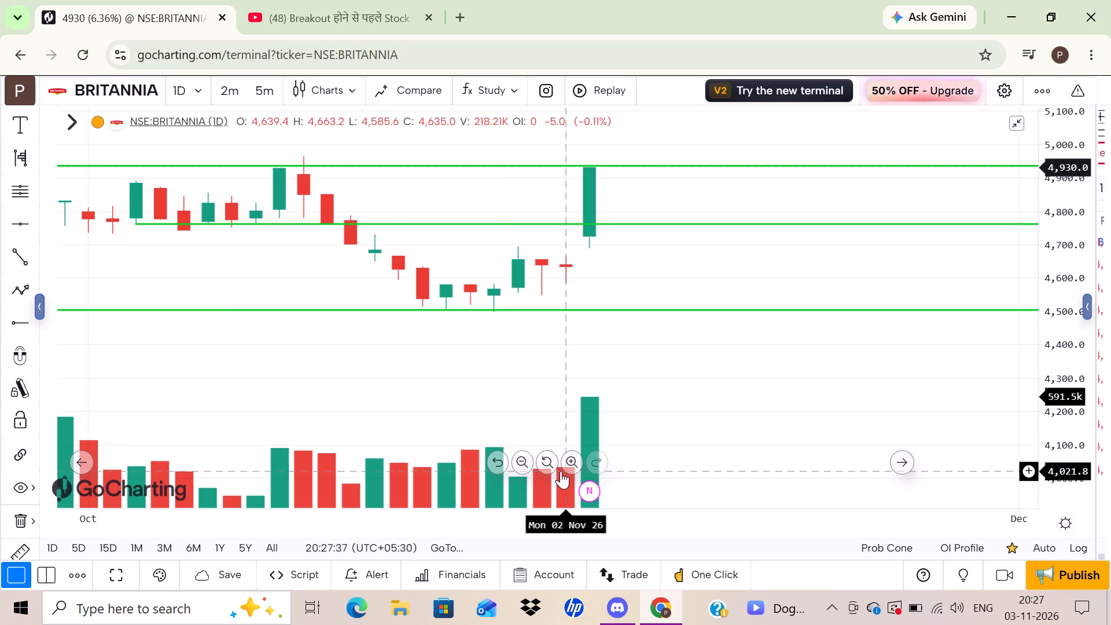
Move the middle horizontal ray up to about 4,780 on the daily chart, starting at 01 Oct 26.
drag(1063, 354, 1048, 258)
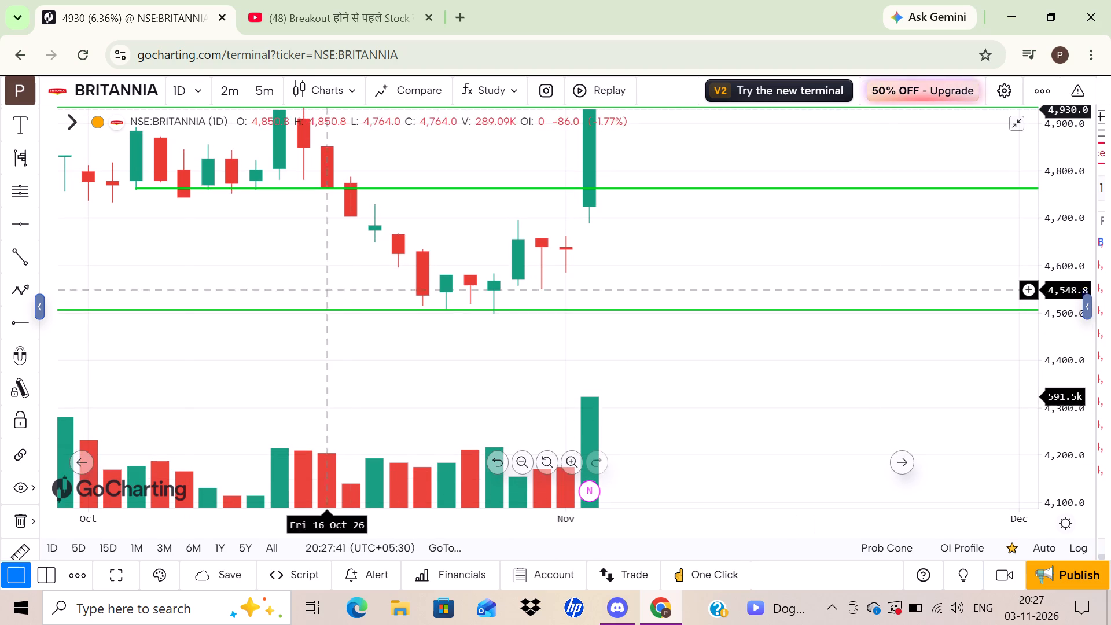
drag(185, 237, 237, 288)
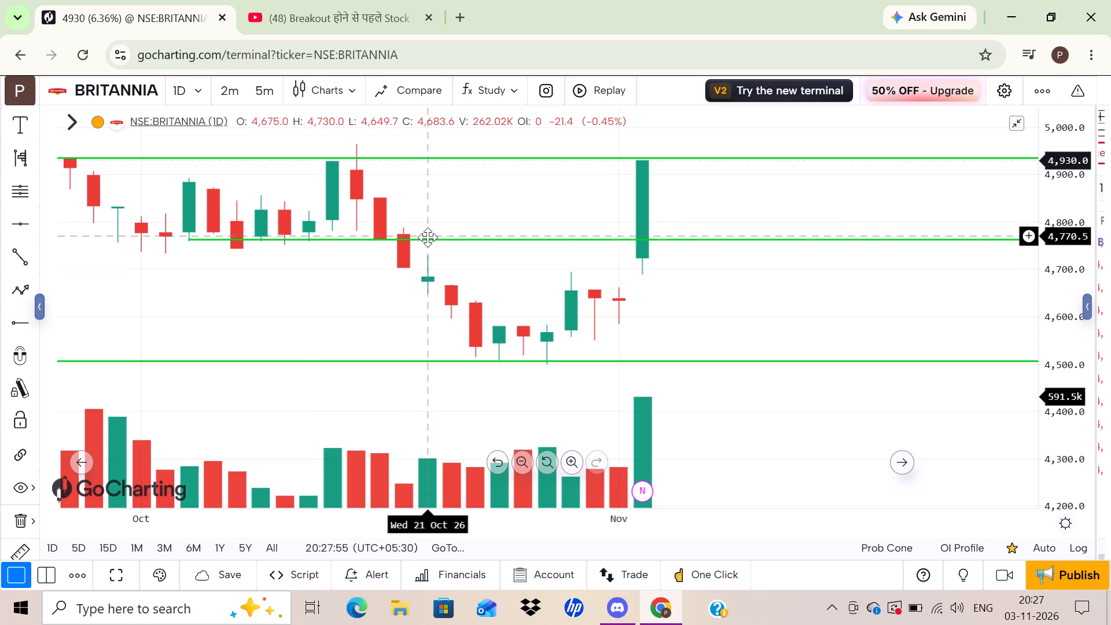
drag(428, 238, 387, 237)
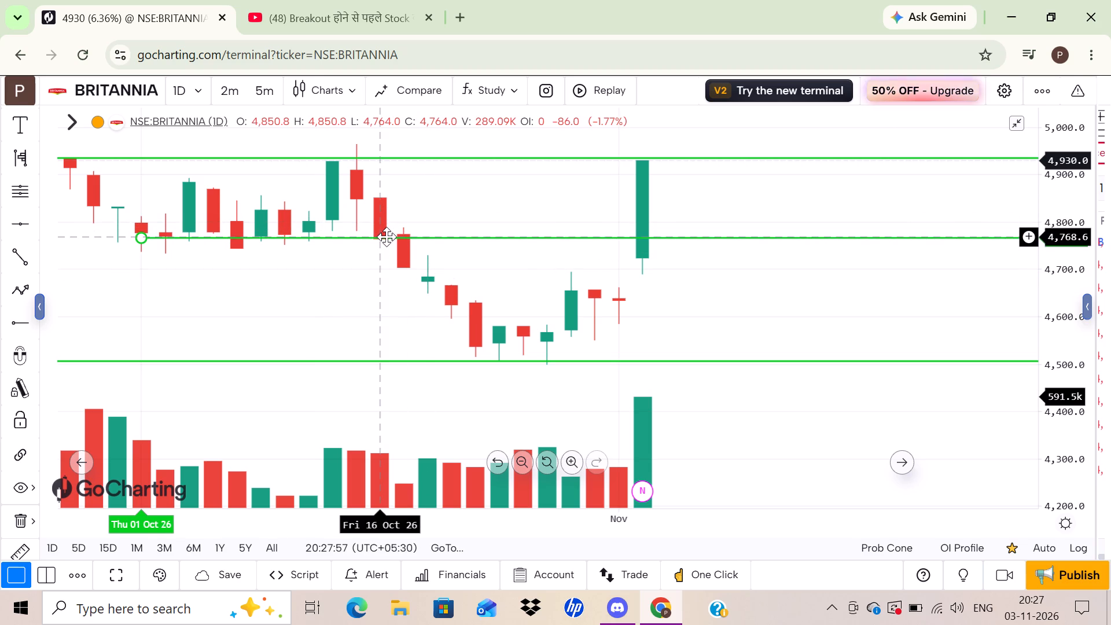
drag(387, 237, 387, 230)
click(387, 230)
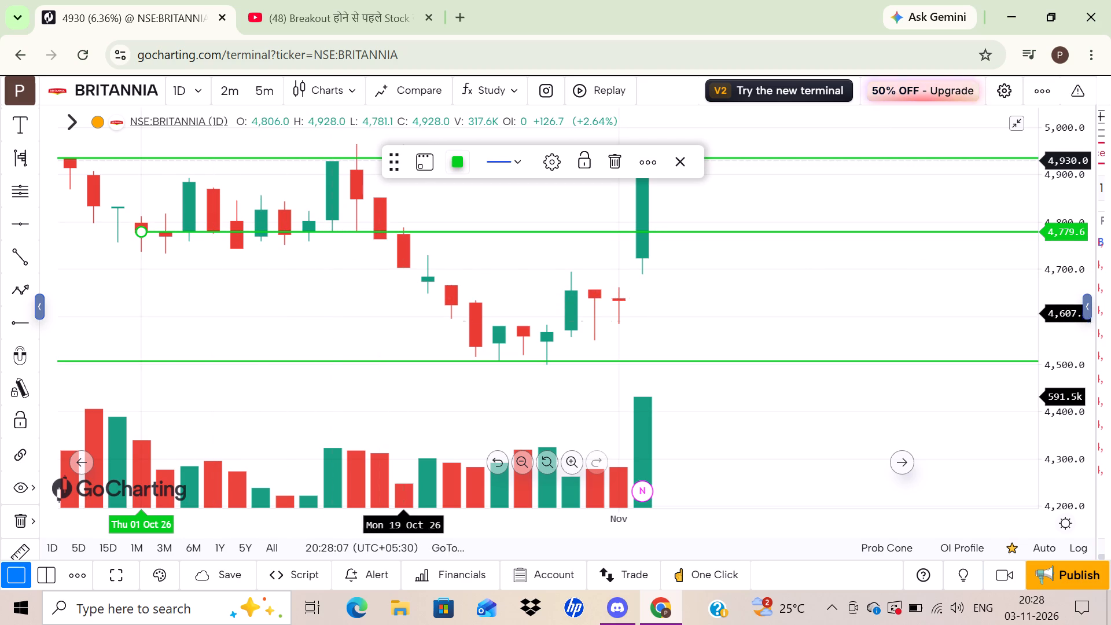
click(768, 378)
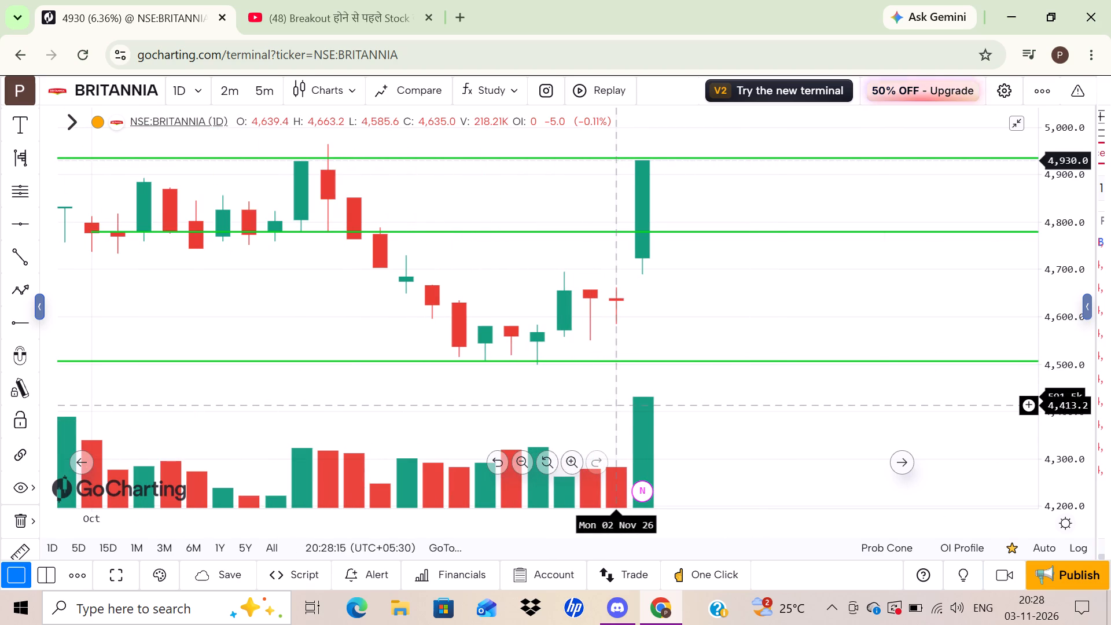
Set the BRITANNIA chart to the 5-minute interval.
click(189, 99)
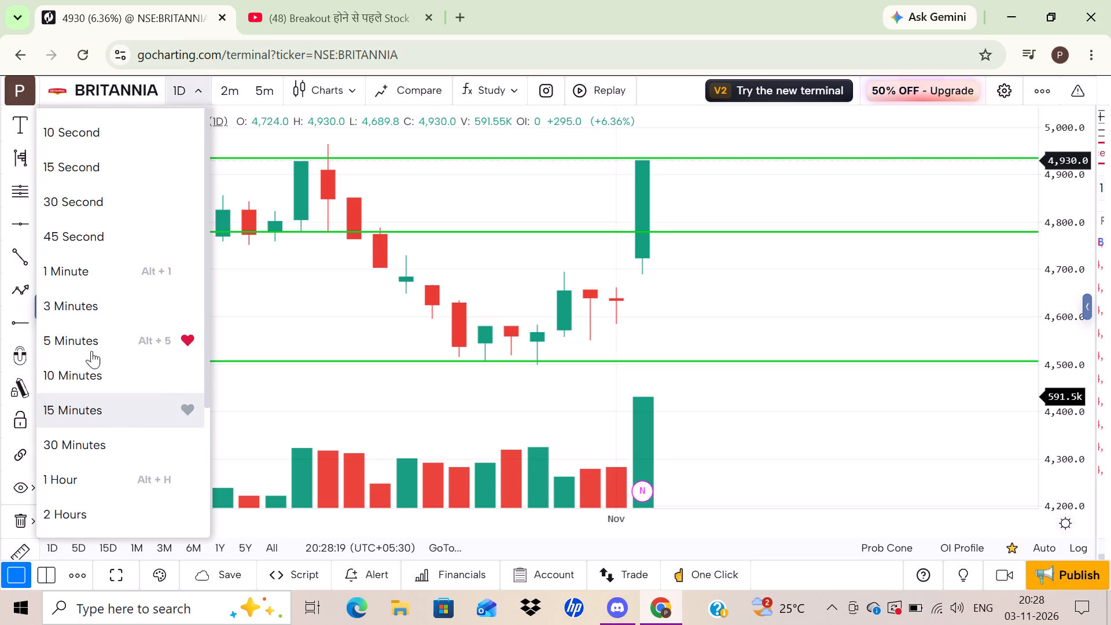
click(89, 341)
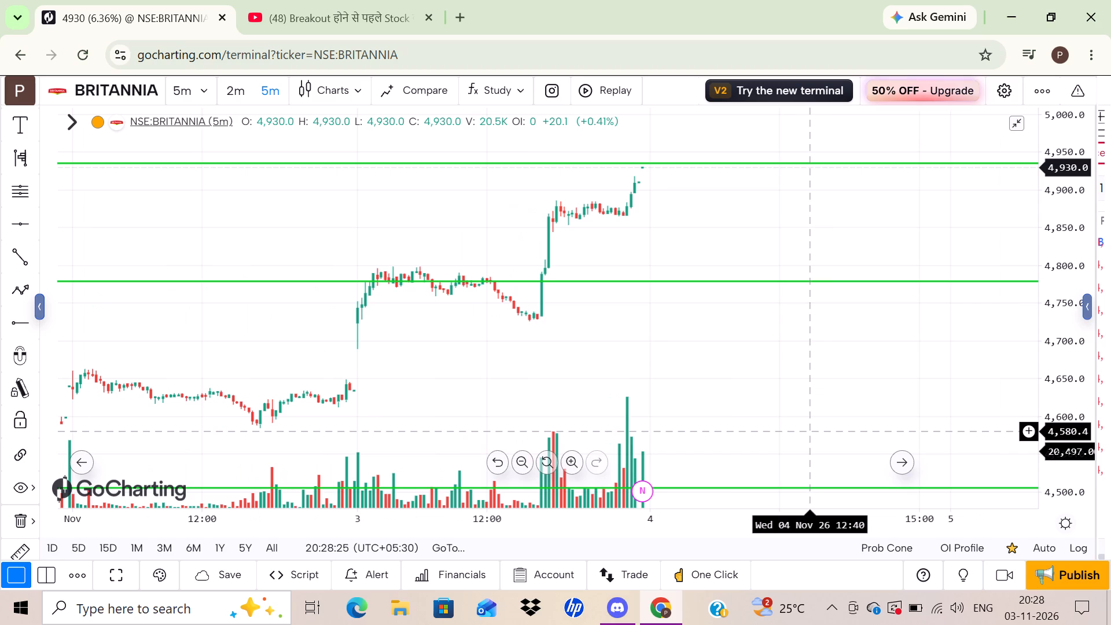
Place a horizontal ray at about 4,784 on the 5-minute chart, starting at the 09:45 candle of 03 Nov 26.
drag(479, 387, 726, 398)
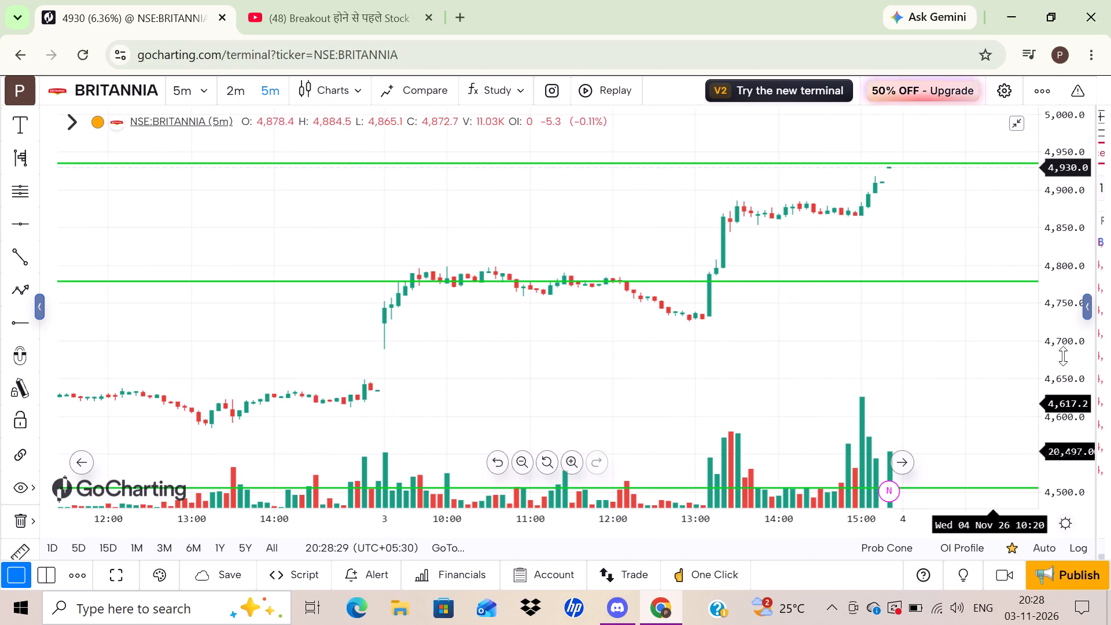
drag(1061, 364, 1054, 130)
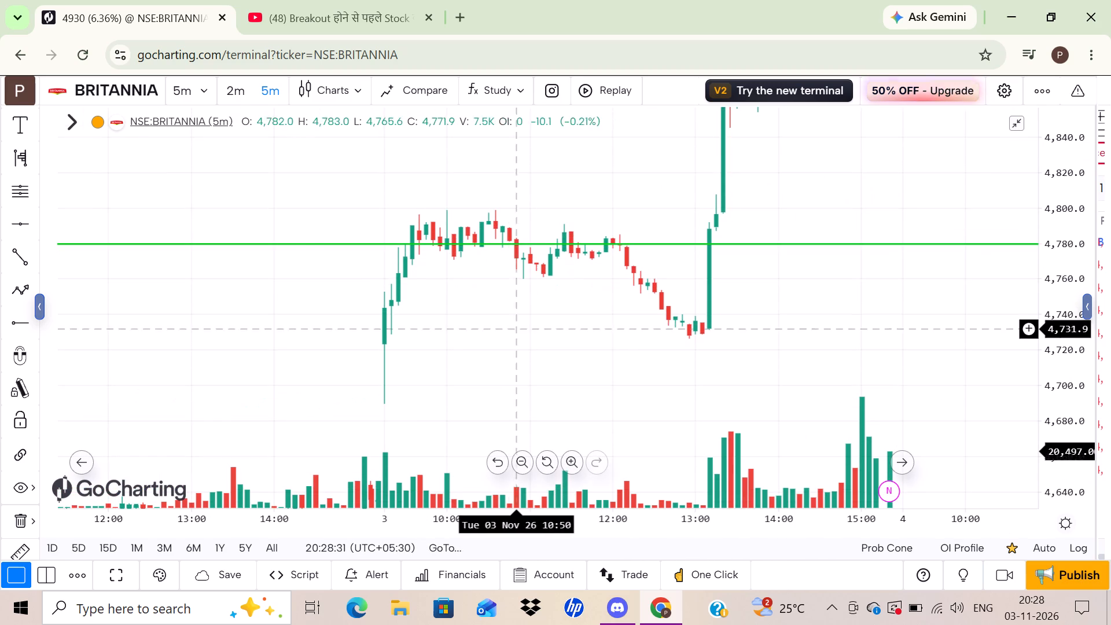
drag(388, 377, 561, 374)
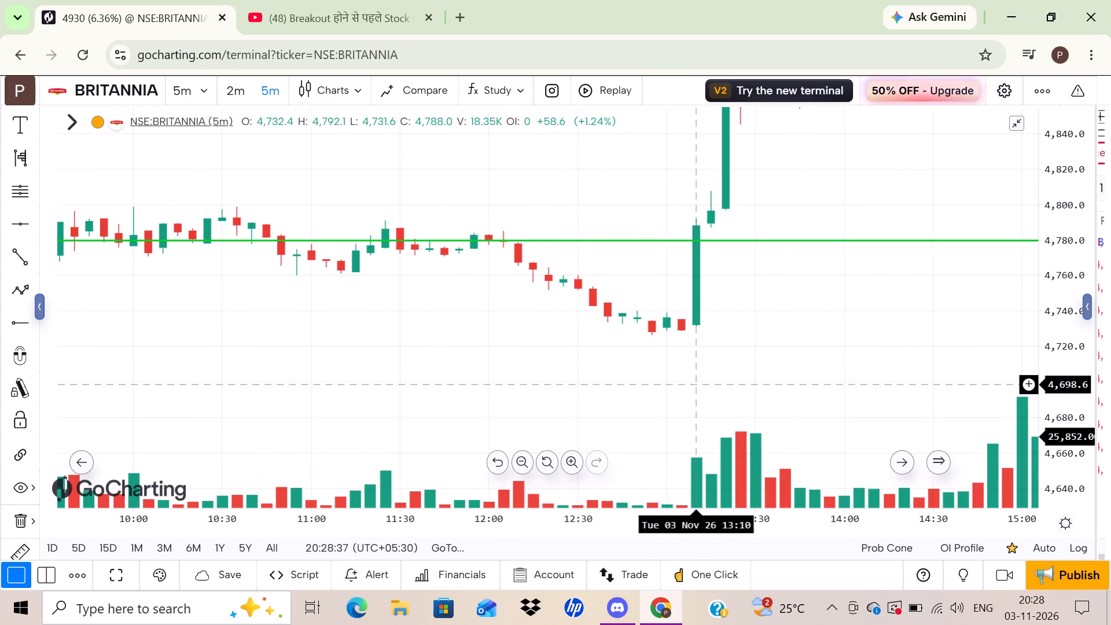
drag(837, 289, 825, 344)
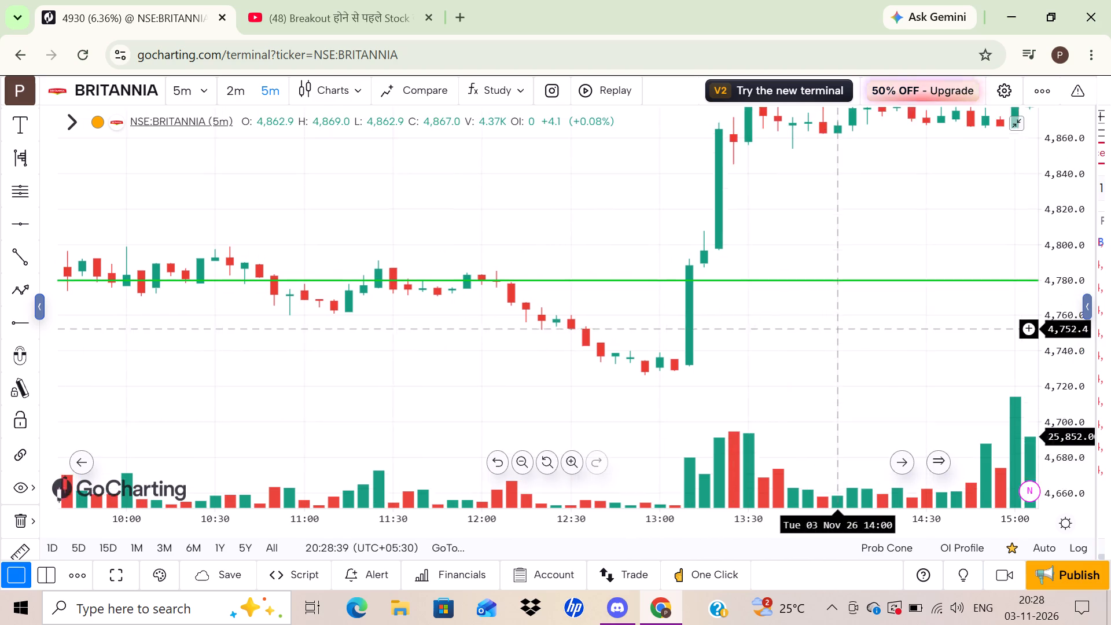
drag(825, 344, 552, 383)
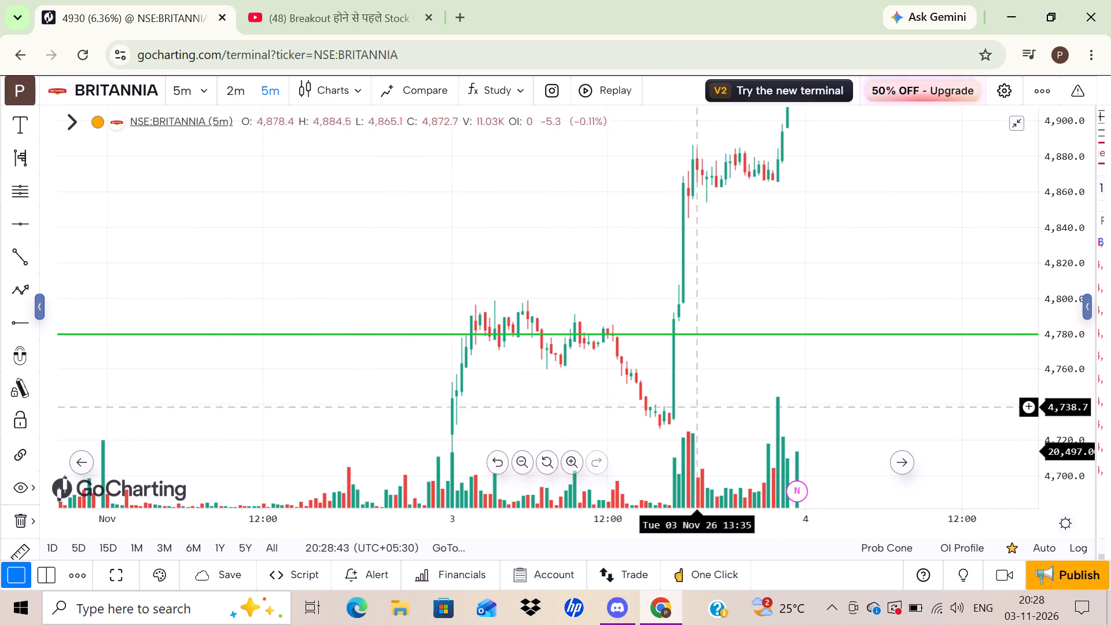
drag(696, 398, 695, 366)
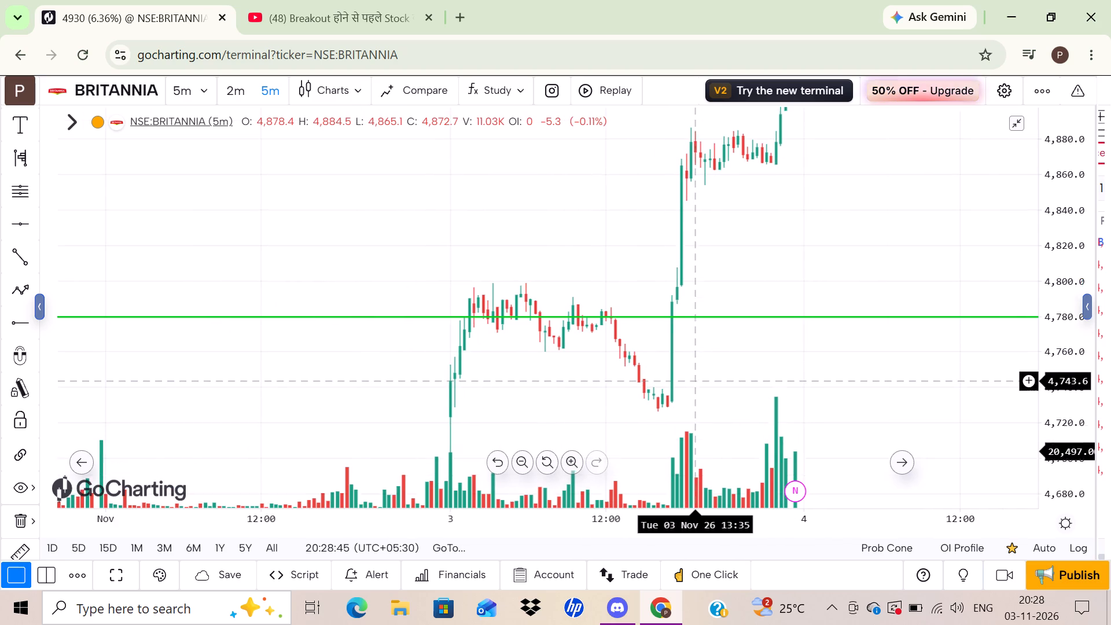
drag(695, 366, 712, 308)
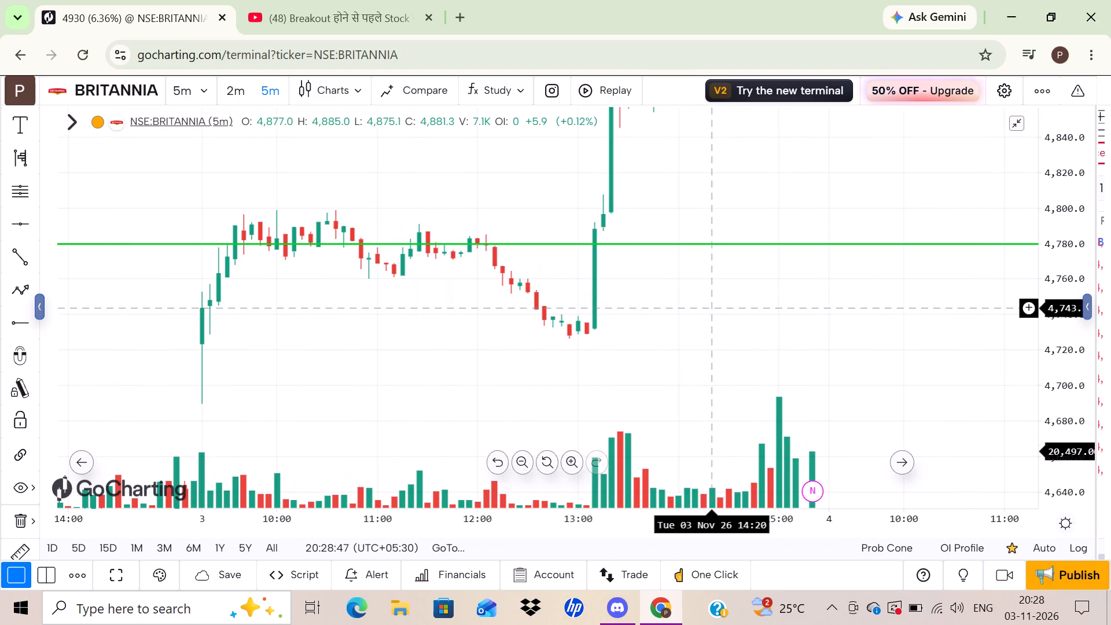
drag(249, 398, 570, 396)
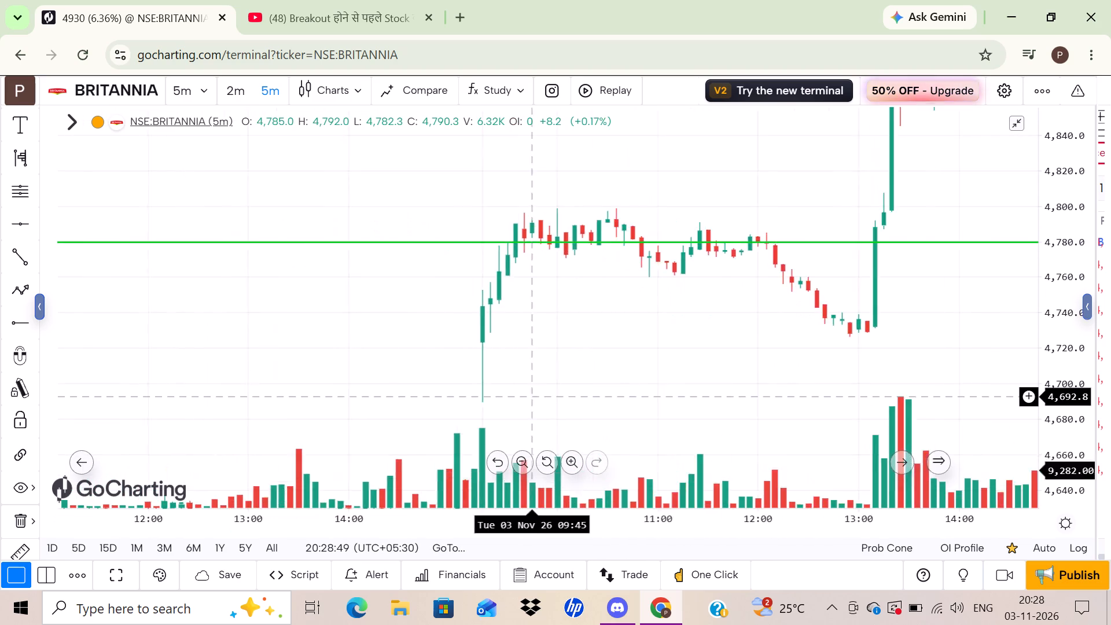
drag(570, 396, 610, 396)
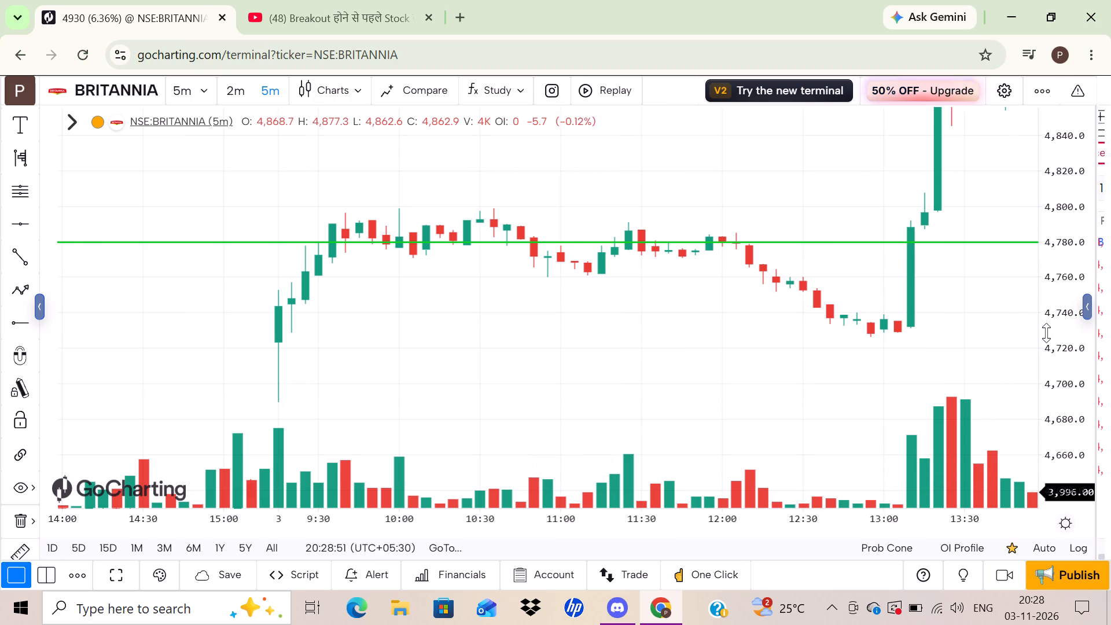
drag(1076, 347, 1050, 193)
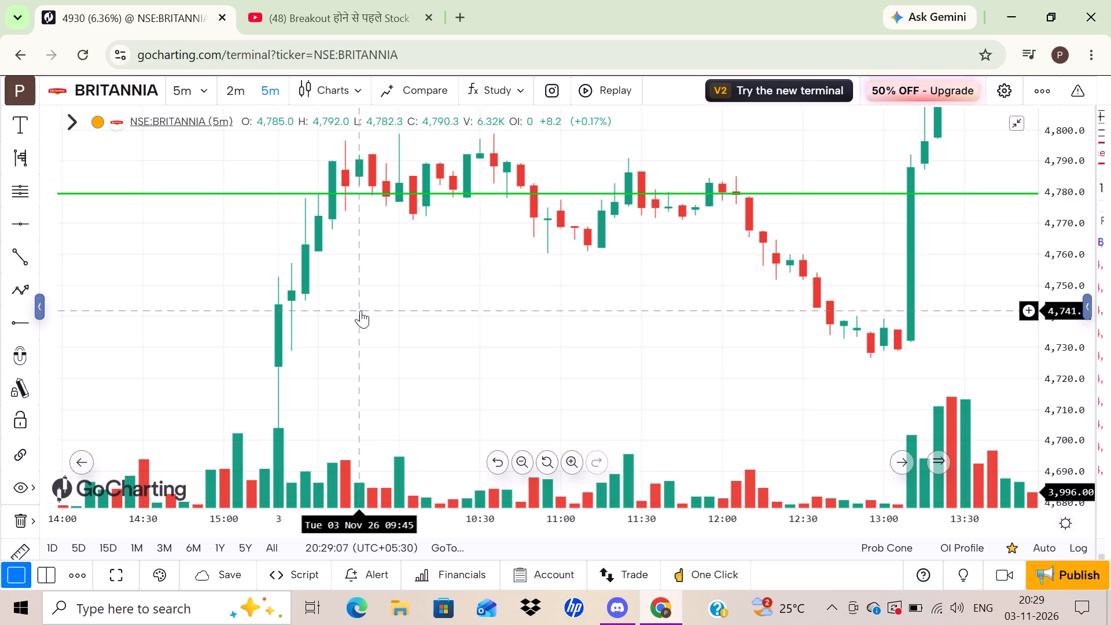
click(10, 324)
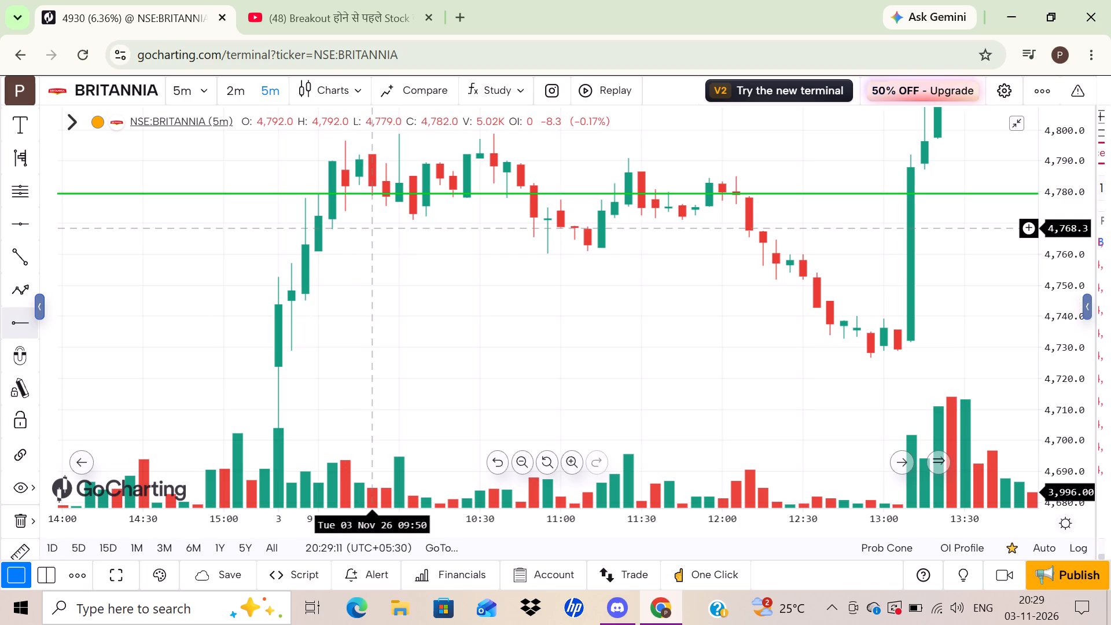
click(359, 179)
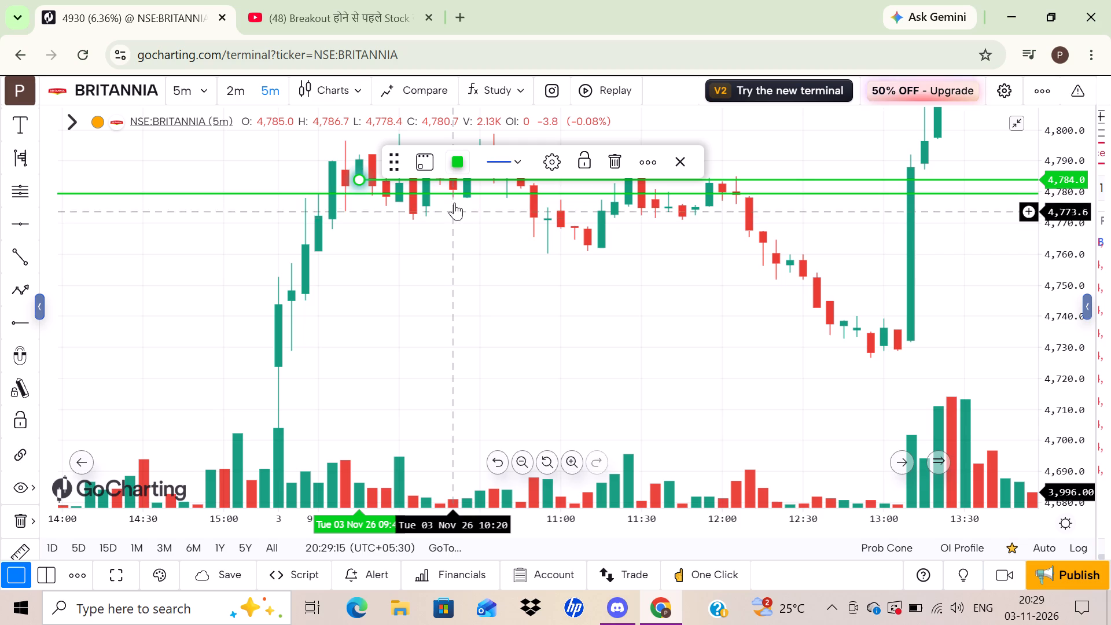
Recolour the new 4,784 horizontal ray red.
click(455, 164)
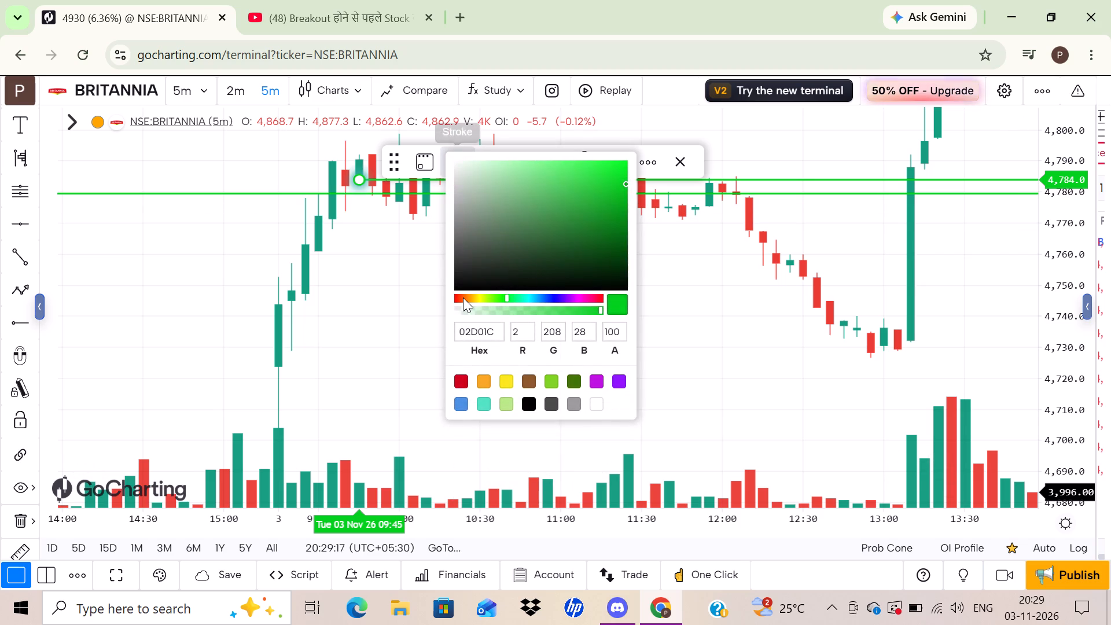
click(461, 297)
click(374, 349)
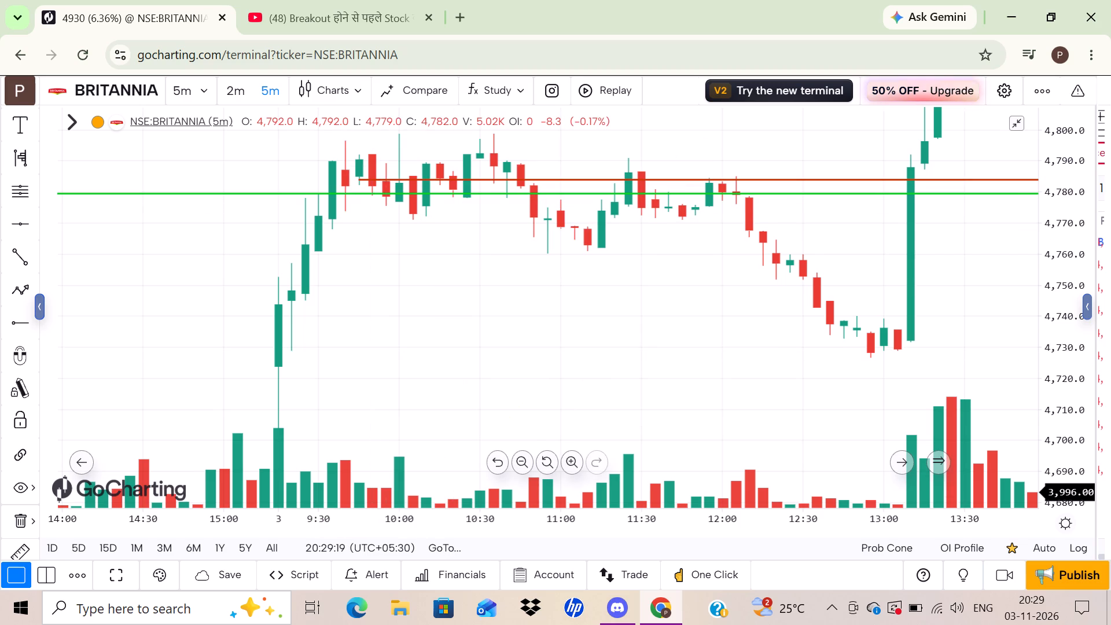
Examine the 03 Nov 26 5-minute candles around the red intraday ray and the green daily level.
drag(430, 349, 420, 355)
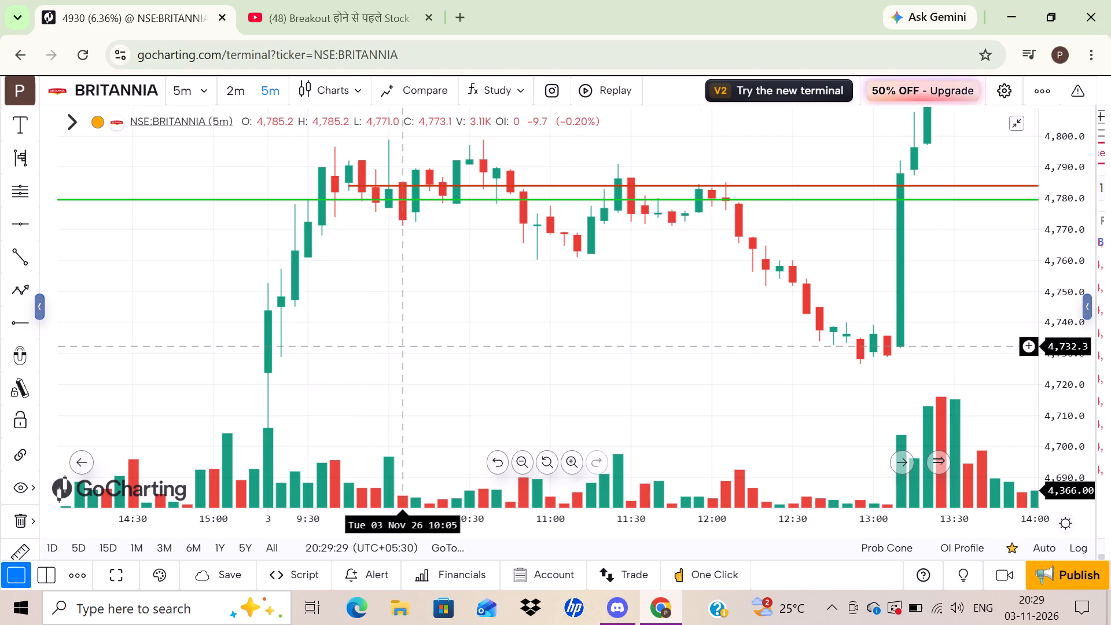
drag(435, 353, 428, 378)
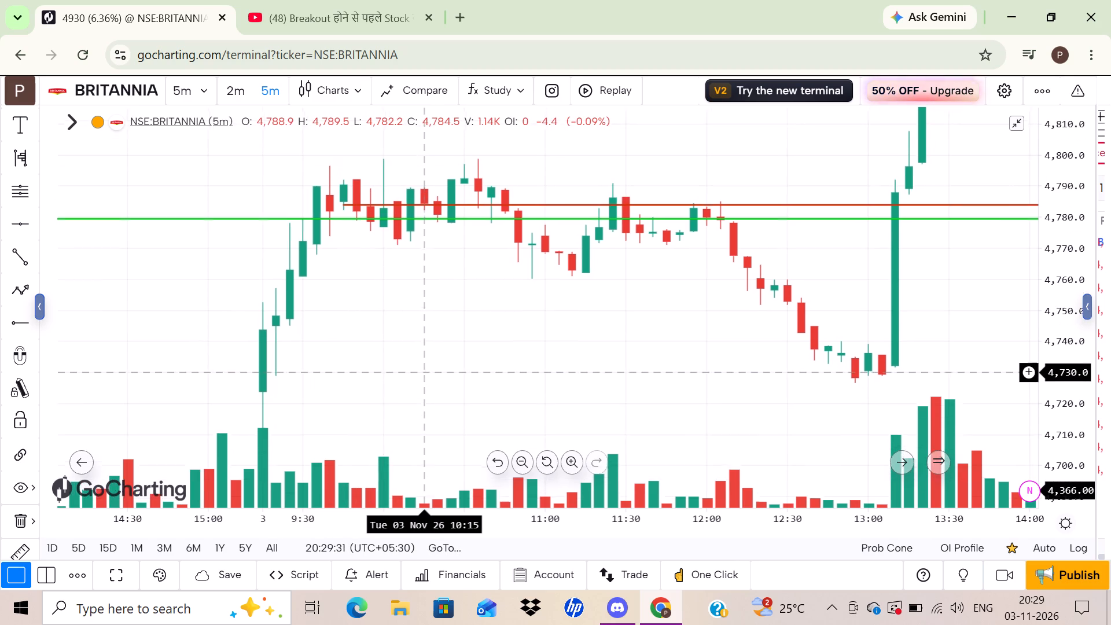
drag(428, 378, 425, 391)
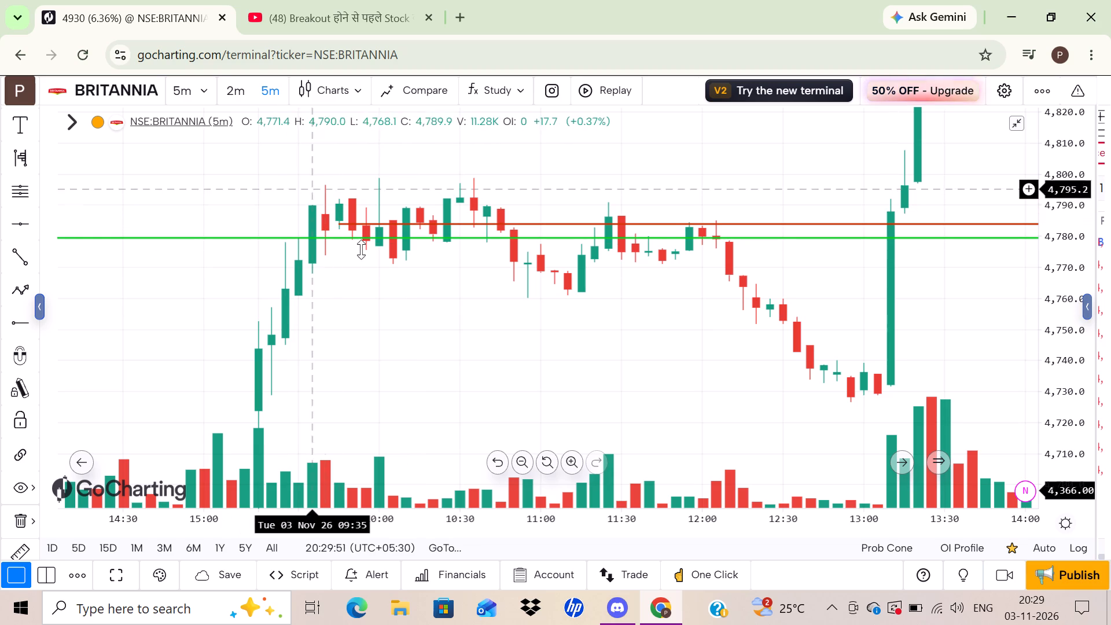
drag(393, 356, 382, 338)
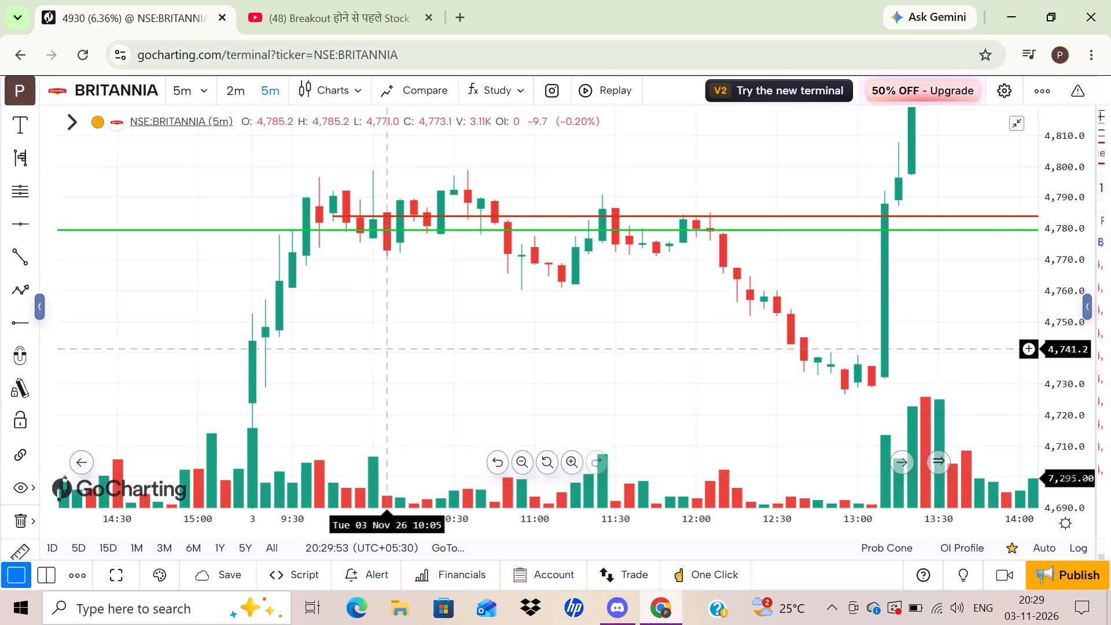
drag(382, 338, 381, 333)
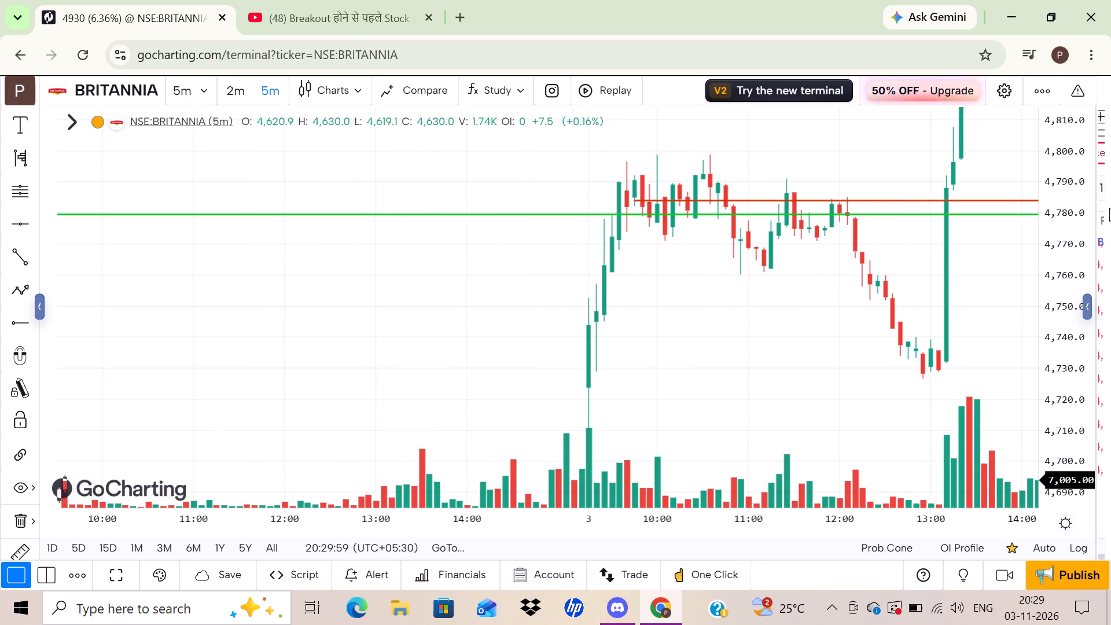
drag(1079, 240, 1087, 345)
scroll(829, 349, left, 1)
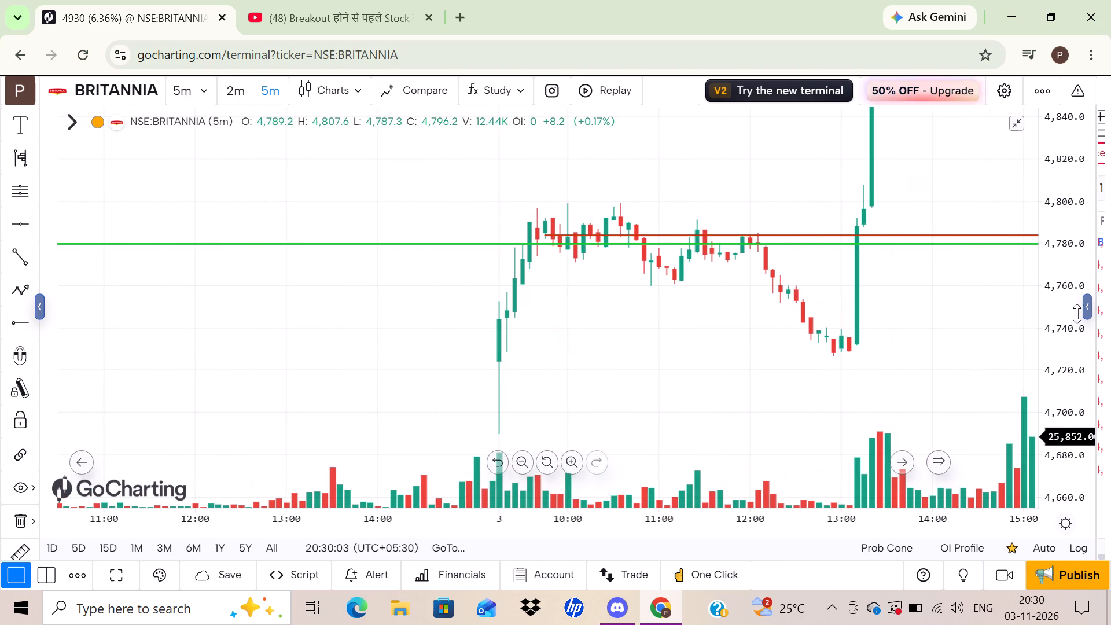
drag(1071, 323, 1063, 241)
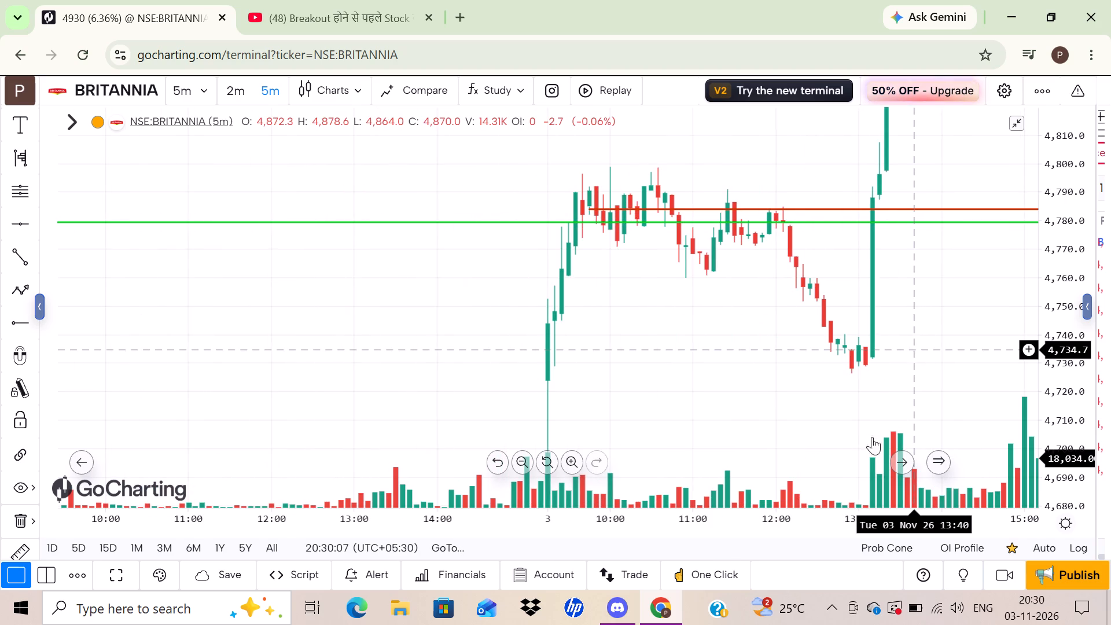
Set the BRITANNIA chart to the 1-day interval.
drag(638, 344, 577, 351)
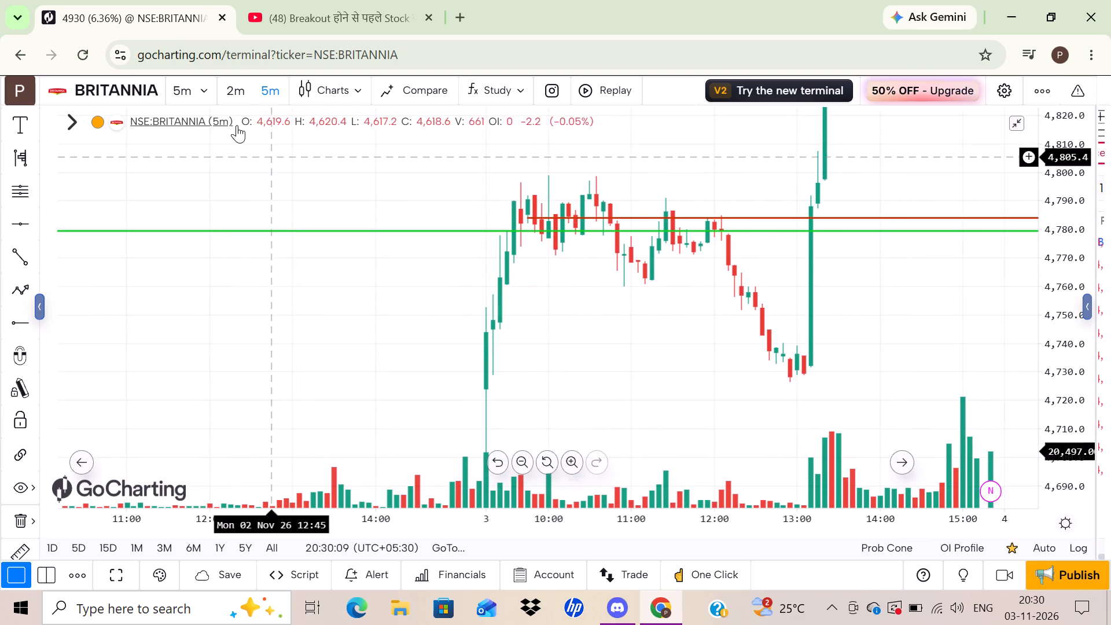
click(196, 91)
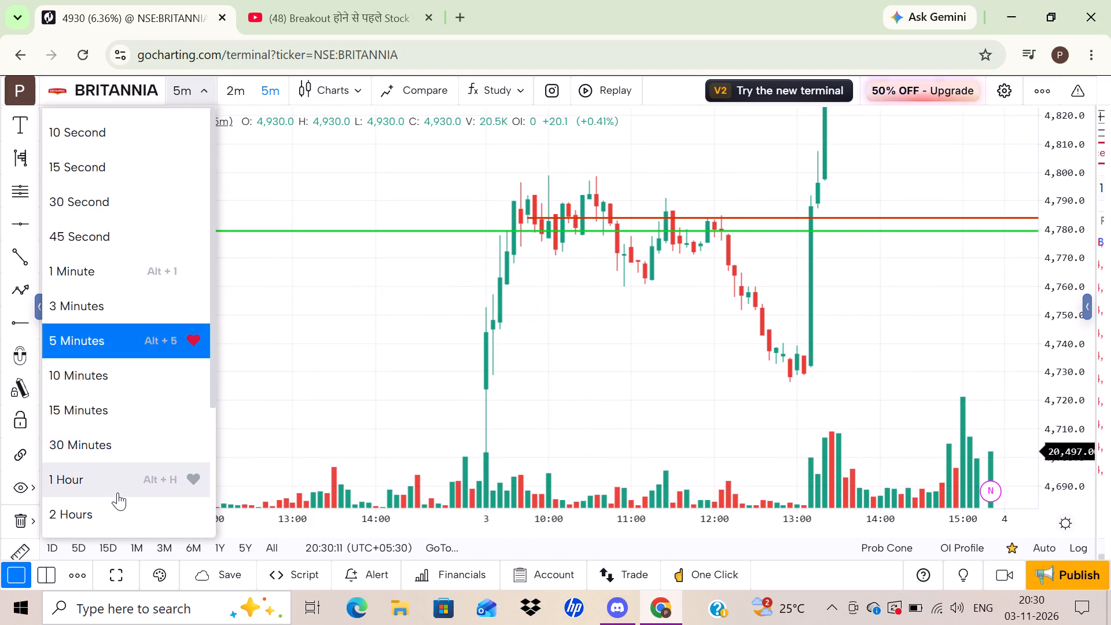
scroll(117, 492, down, 3)
click(102, 406)
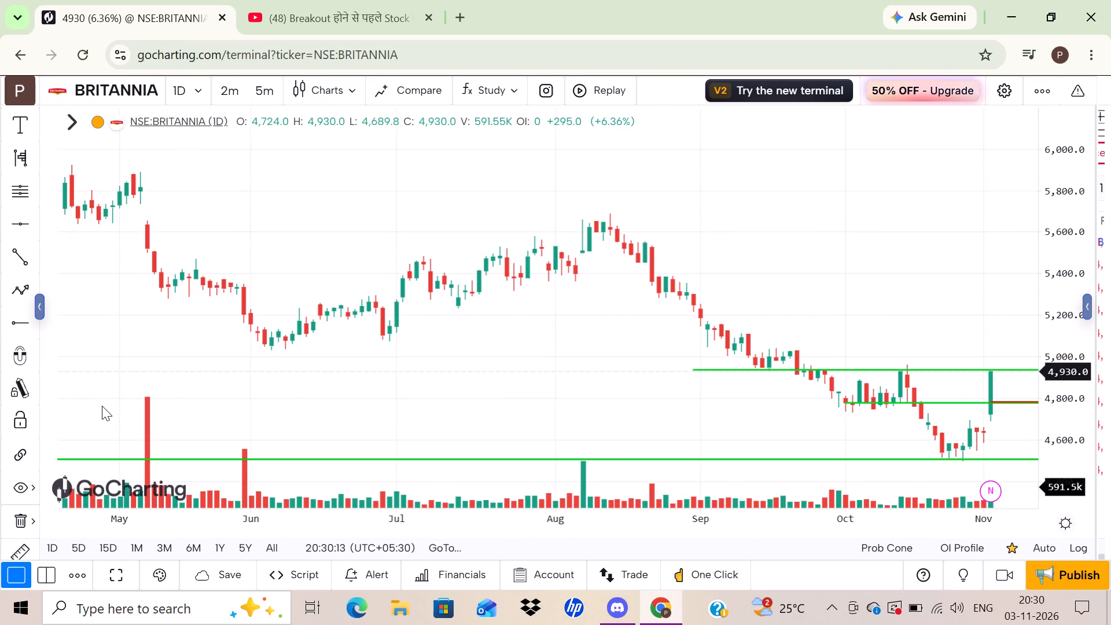
Place a horizontal ray at about 4,629.5 on the daily chart, starting at the 23 Oct 26 candle.
scroll(416, 363, left, 2)
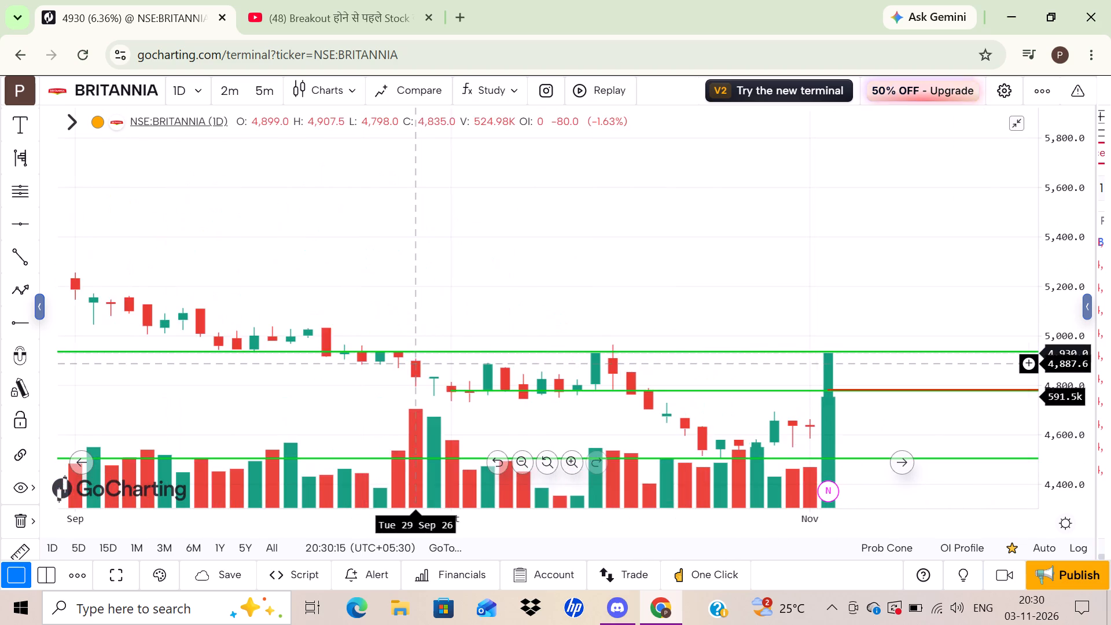
drag(1064, 427, 1055, 360)
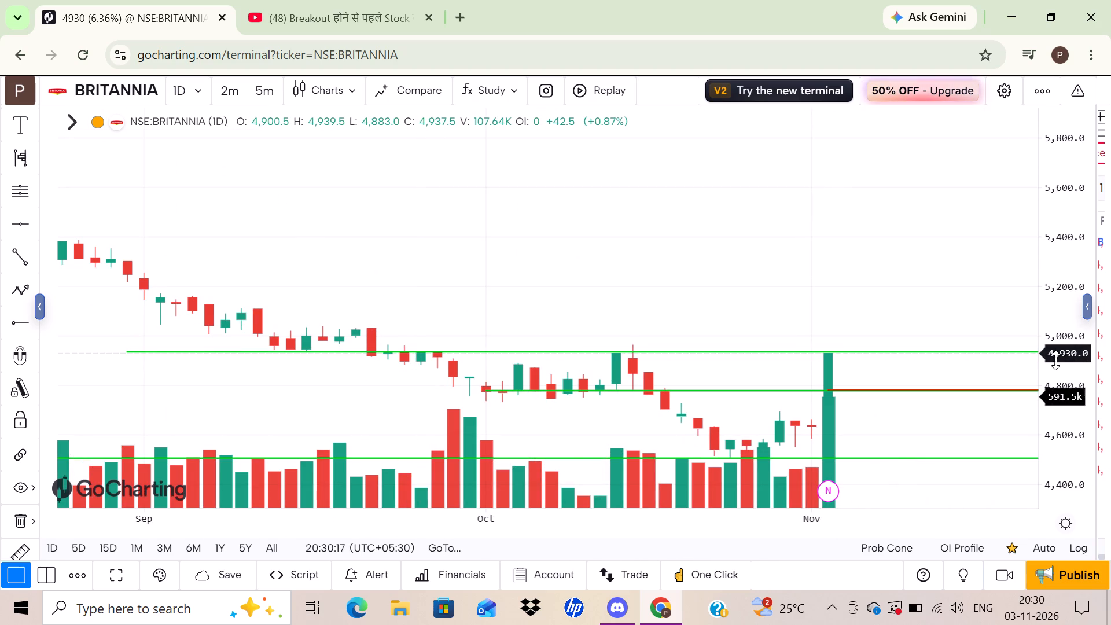
drag(1055, 360, 1044, 306)
drag(801, 274, 767, 120)
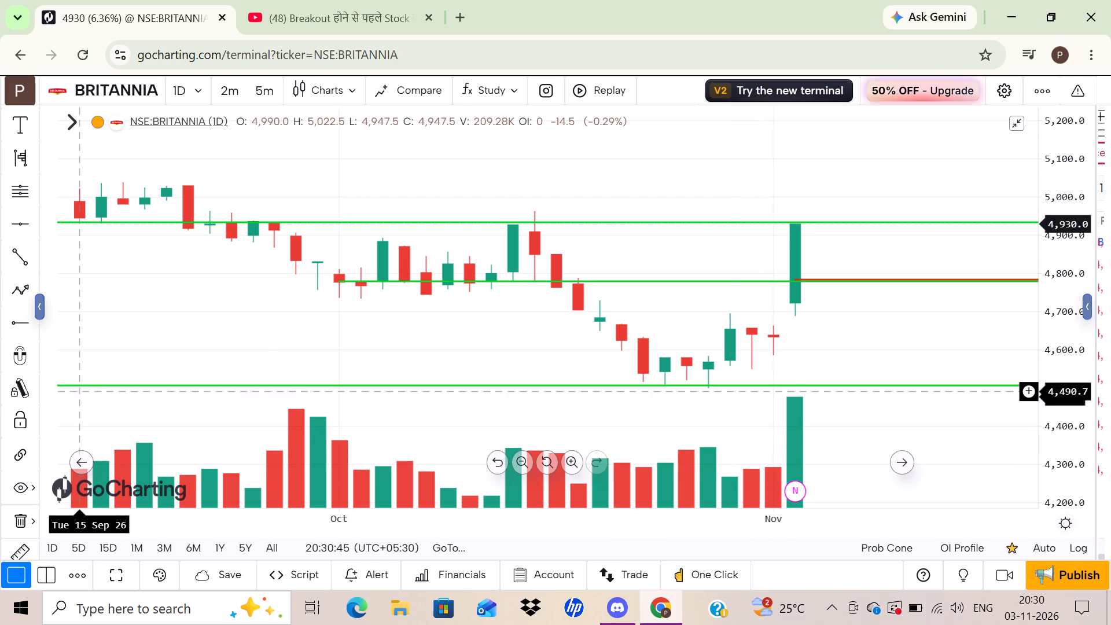
click(10, 328)
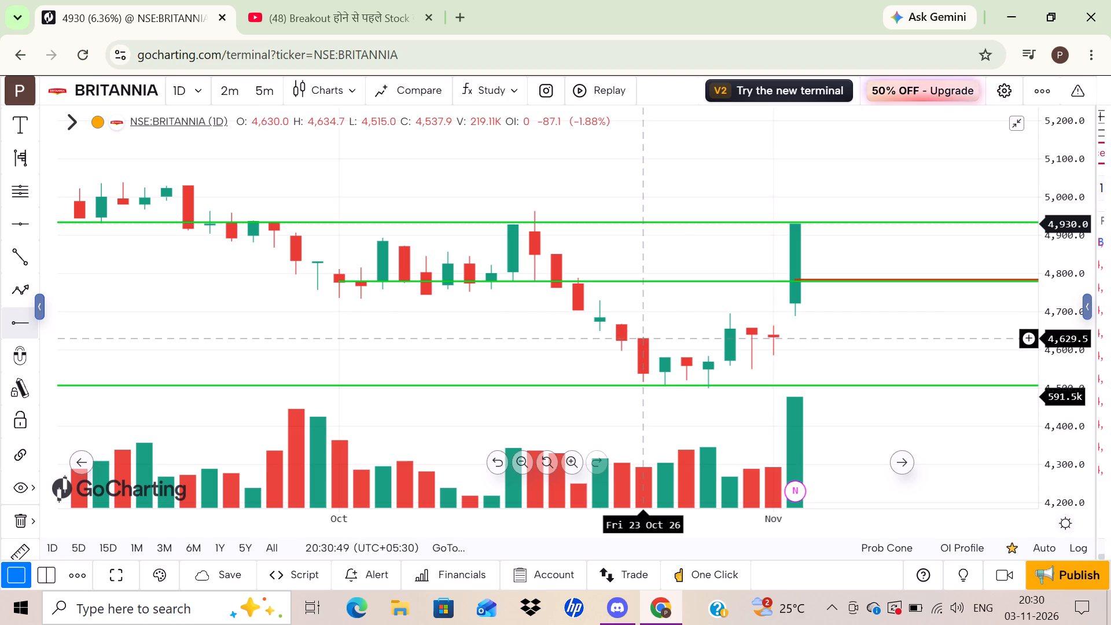
click(645, 338)
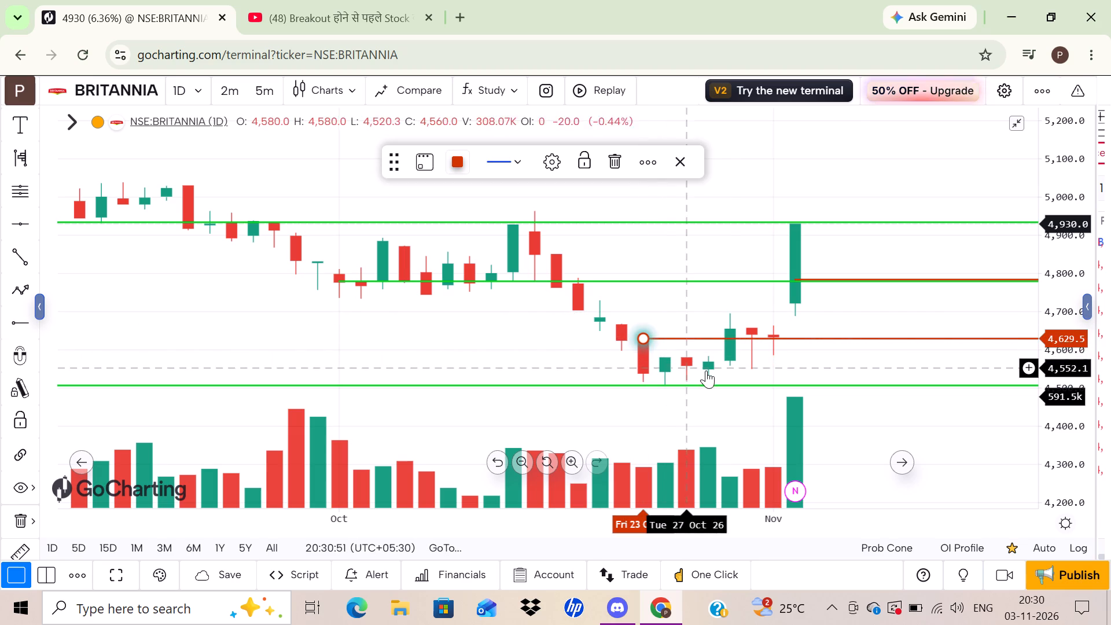